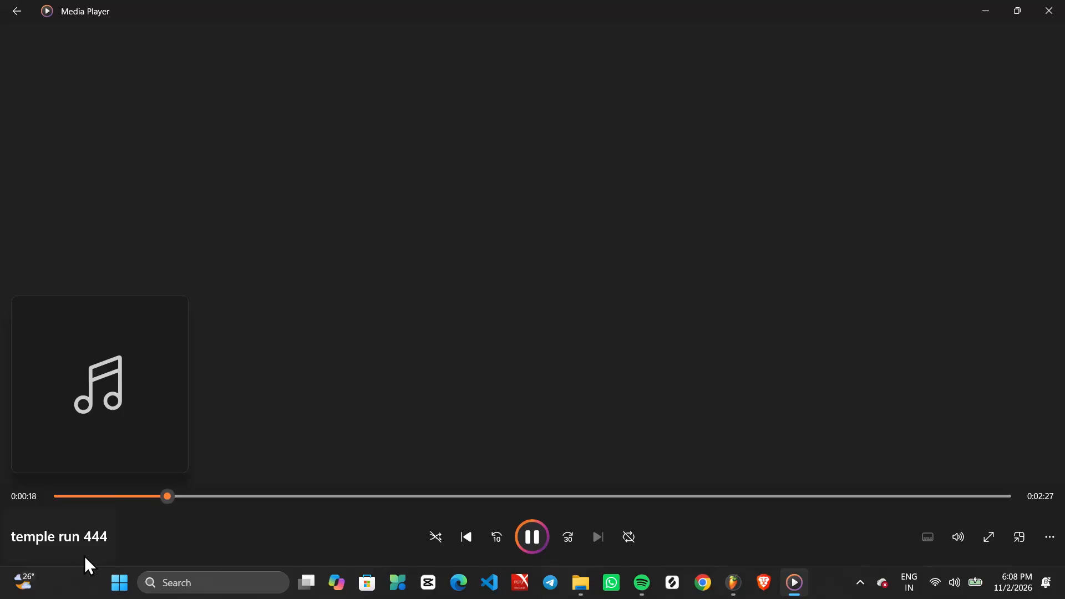
Replay the temple run 444 track from the beginning, pause it and close the media player.
left_click_drag(172, 492, 0, 515)
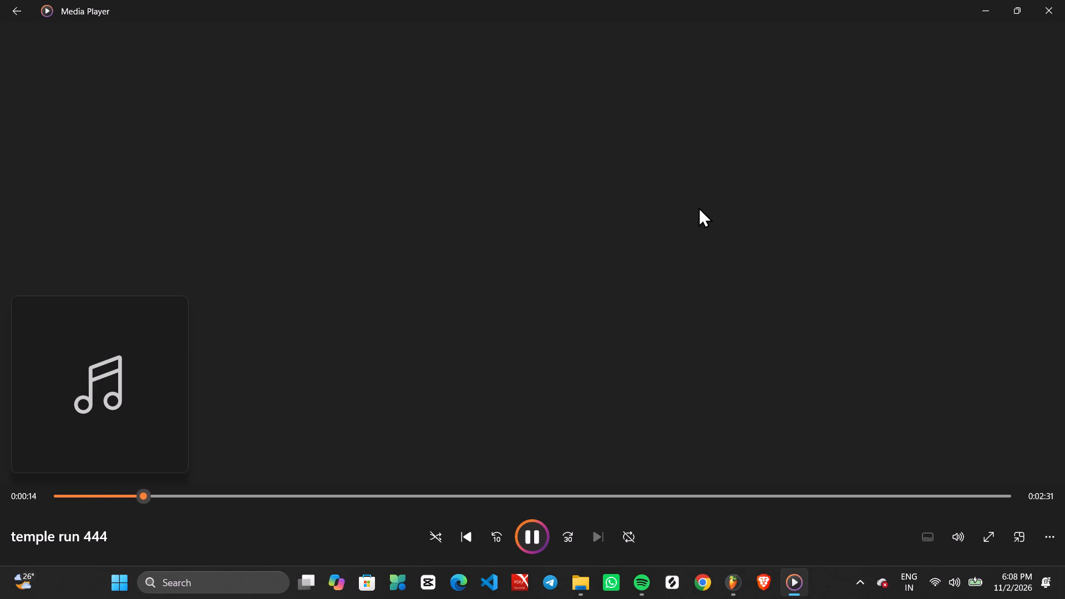
key("space")
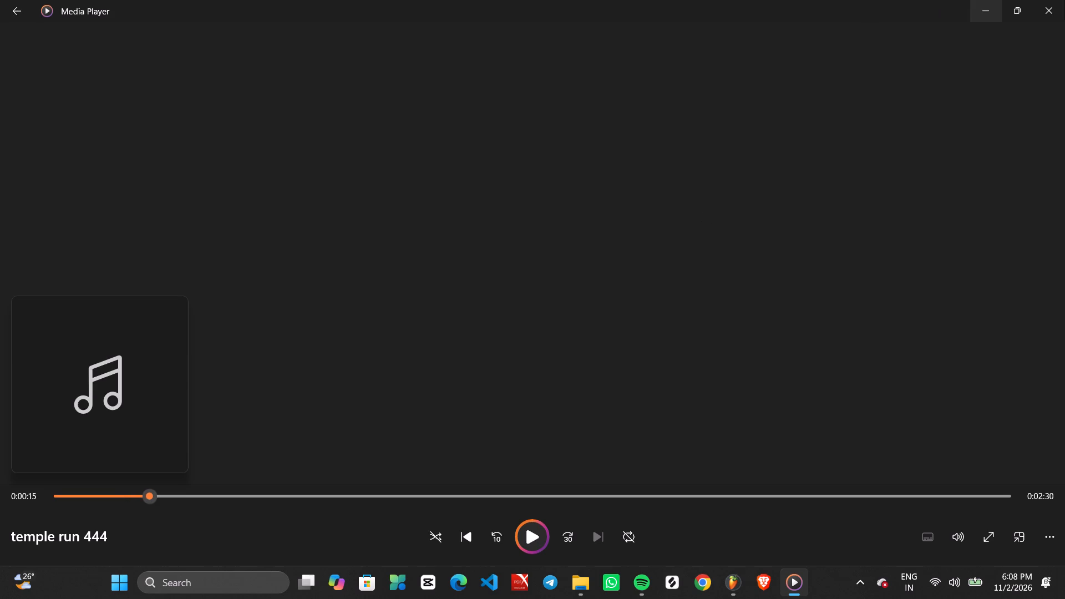
left_click(1064, 0)
left_click(1045, 9)
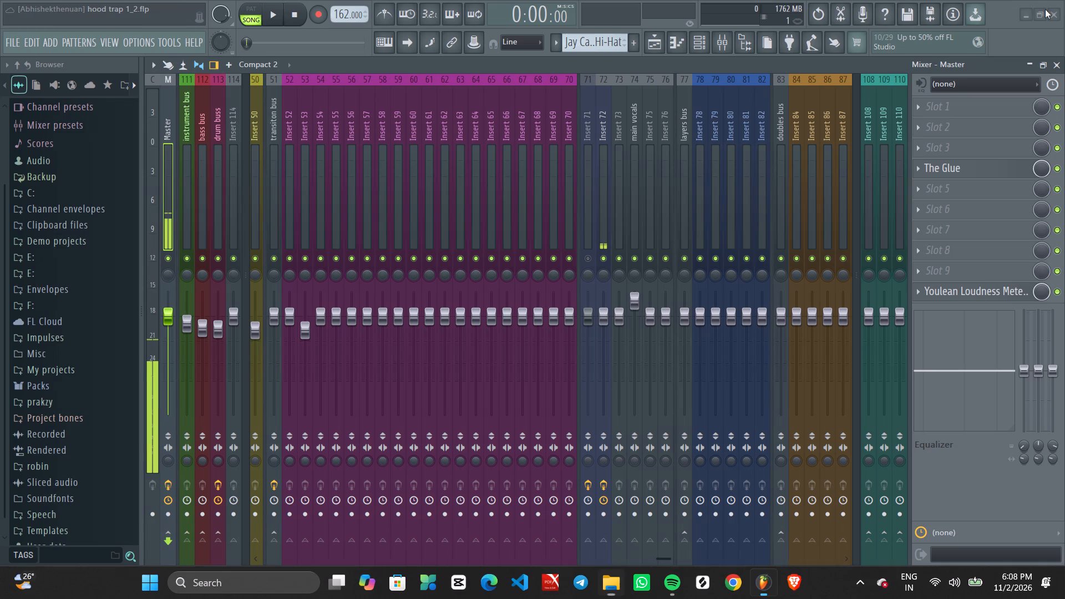
Review the hood trap 1_2 arrangement in the playlist, and close that project.
left_click(653, 45)
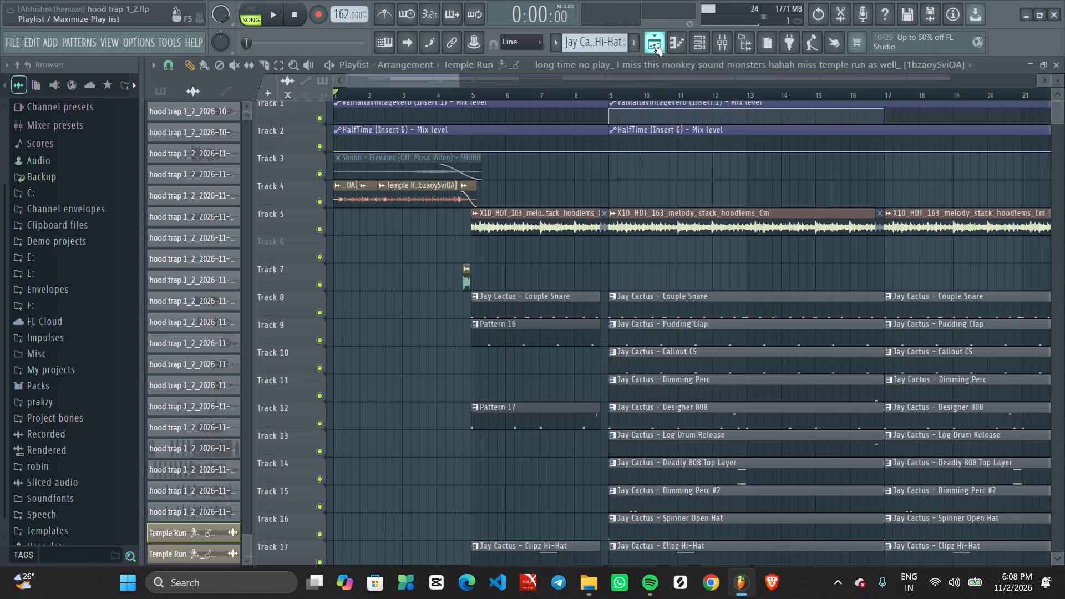
scroll(524, 243, "down", 9, "ctrl")
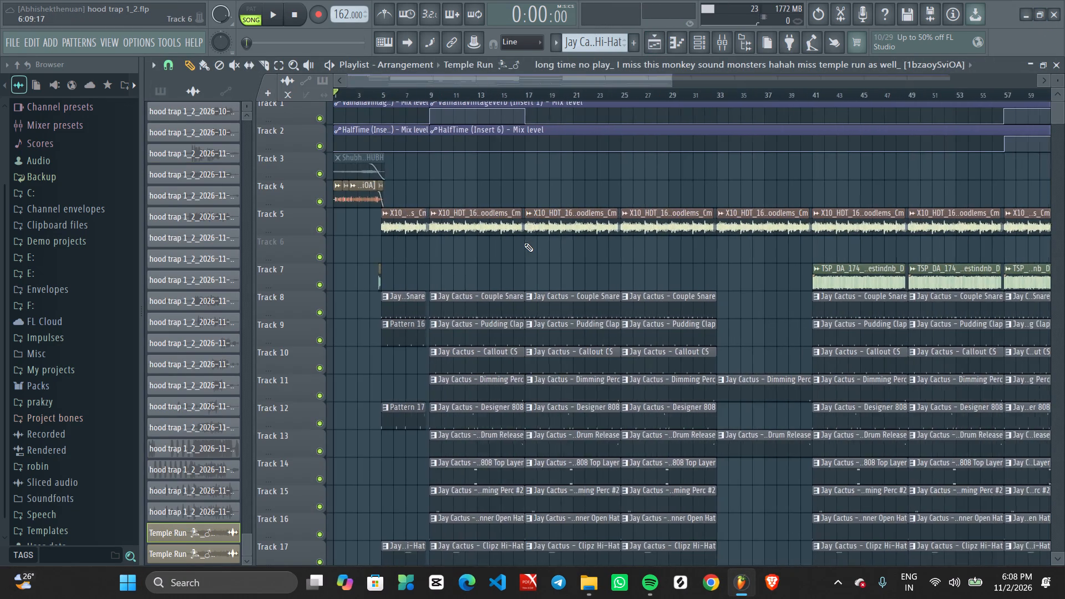
scroll(524, 243, "down", 3, "ctrl")
left_click(1056, 14)
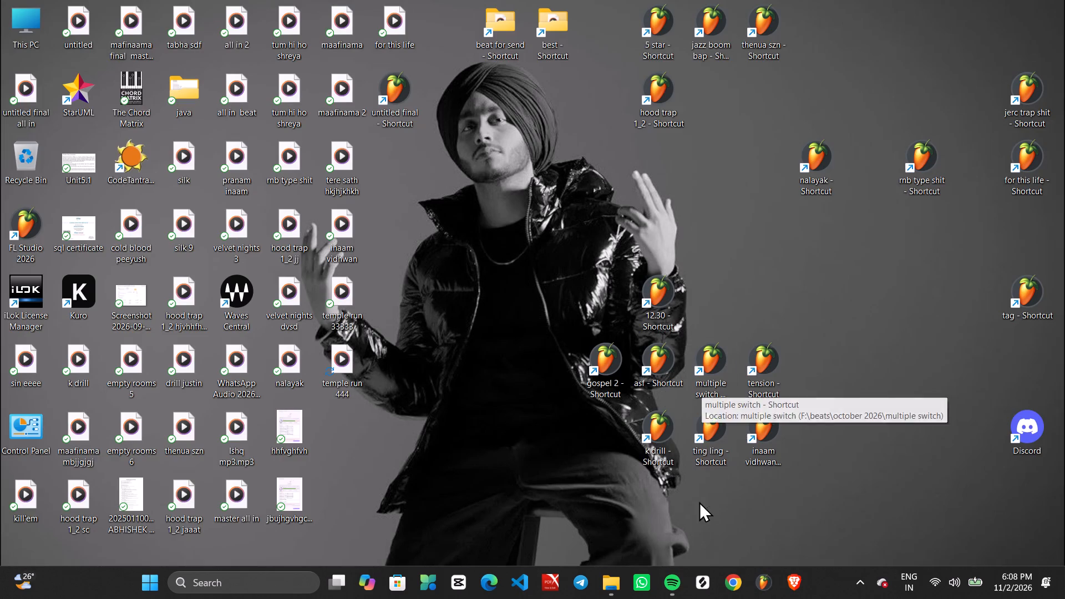
Close the kill em folder window and refresh the desktop.
left_click(612, 587)
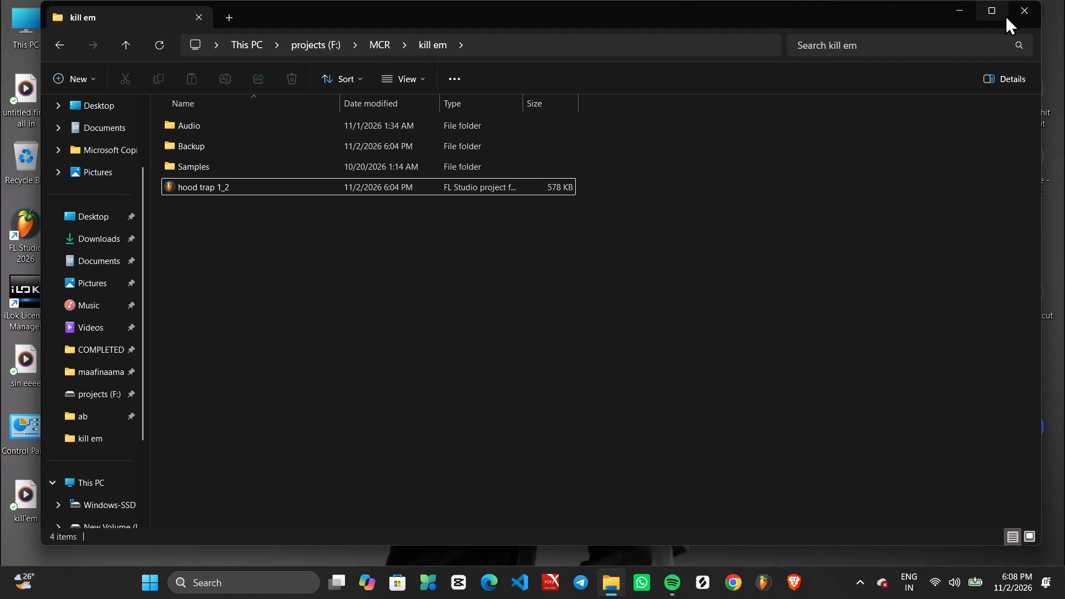
left_click(1017, 9)
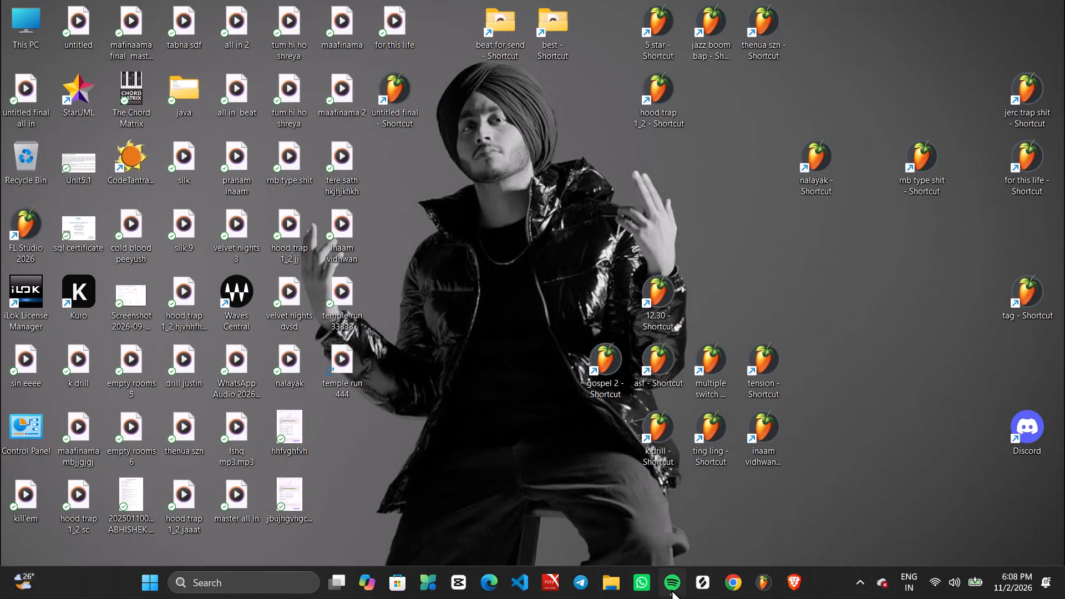
right_click(466, 226)
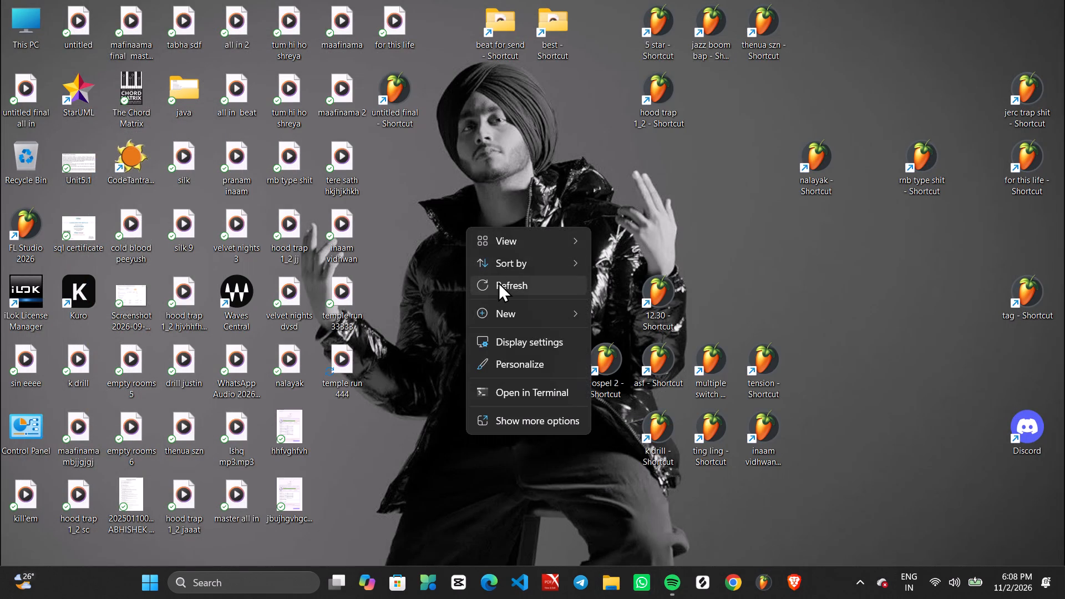
left_click(498, 281)
right_click(498, 281)
left_click(531, 336)
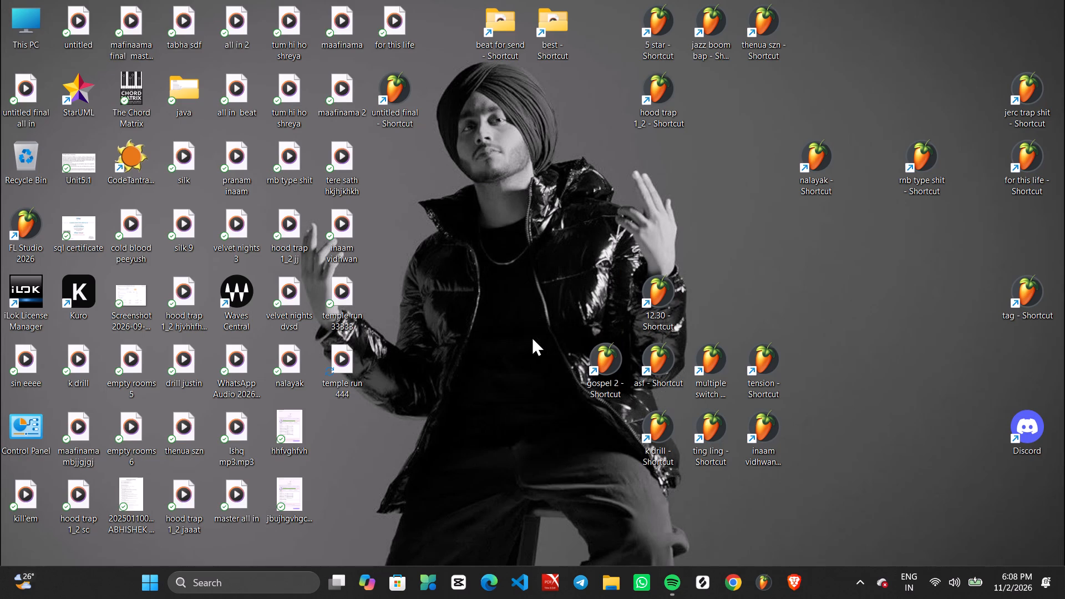
Open the aarzu project in FL Studio from the folder of its recent-files entry in File Explorer.
left_click(610, 574)
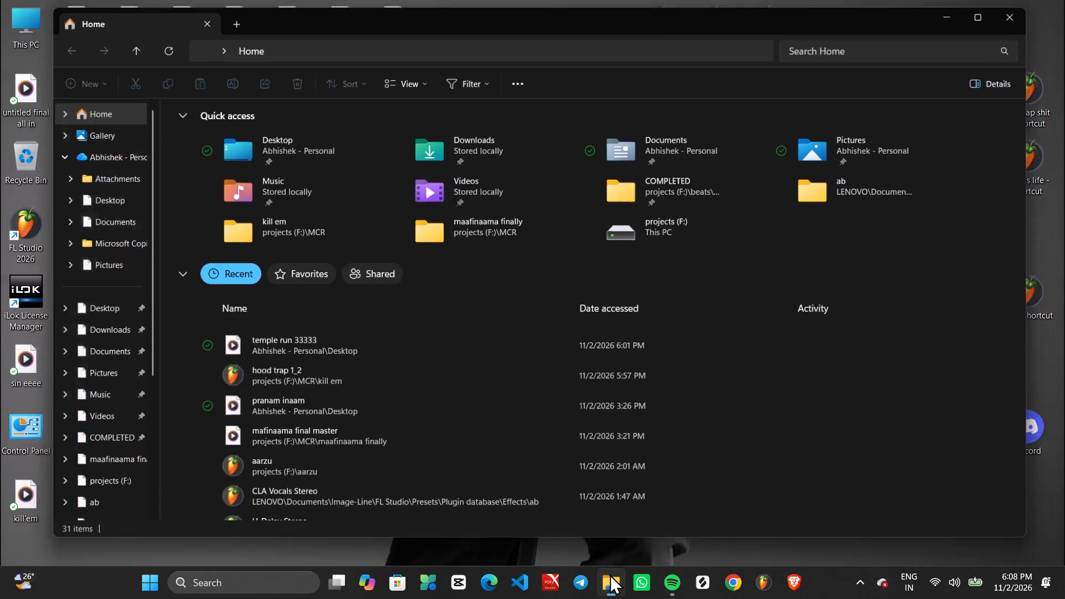
scroll(458, 433, "down", 1)
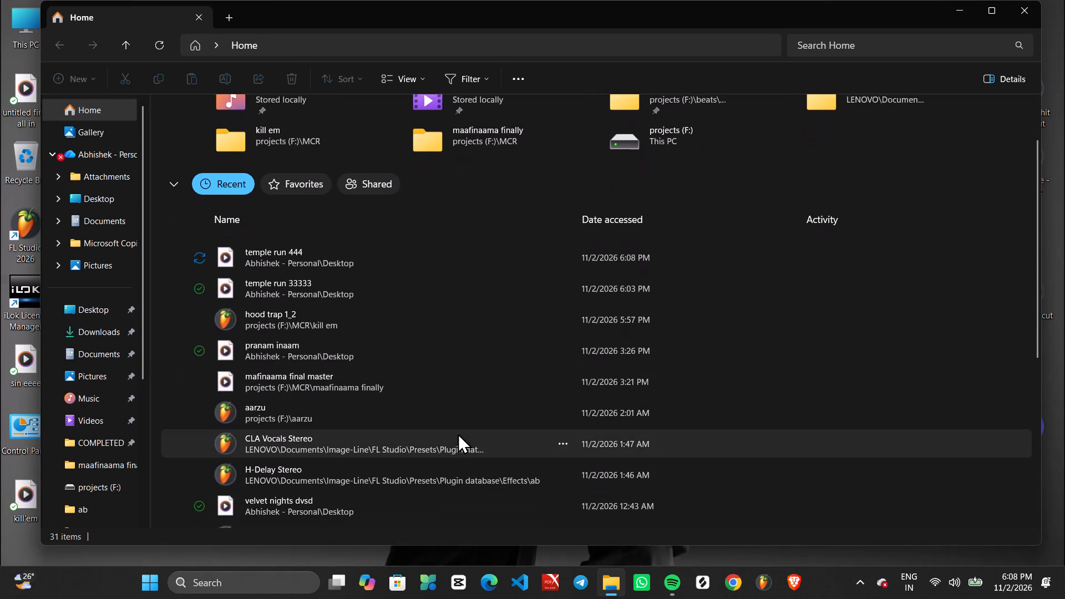
scroll(458, 433, "down", 1)
left_click(507, 395)
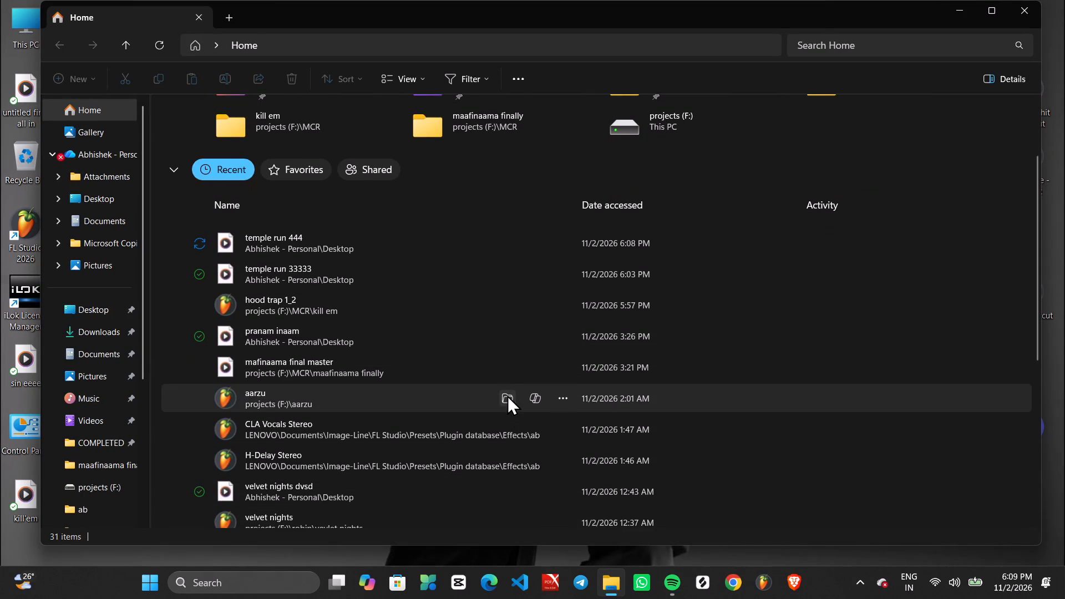
double_click(449, 186)
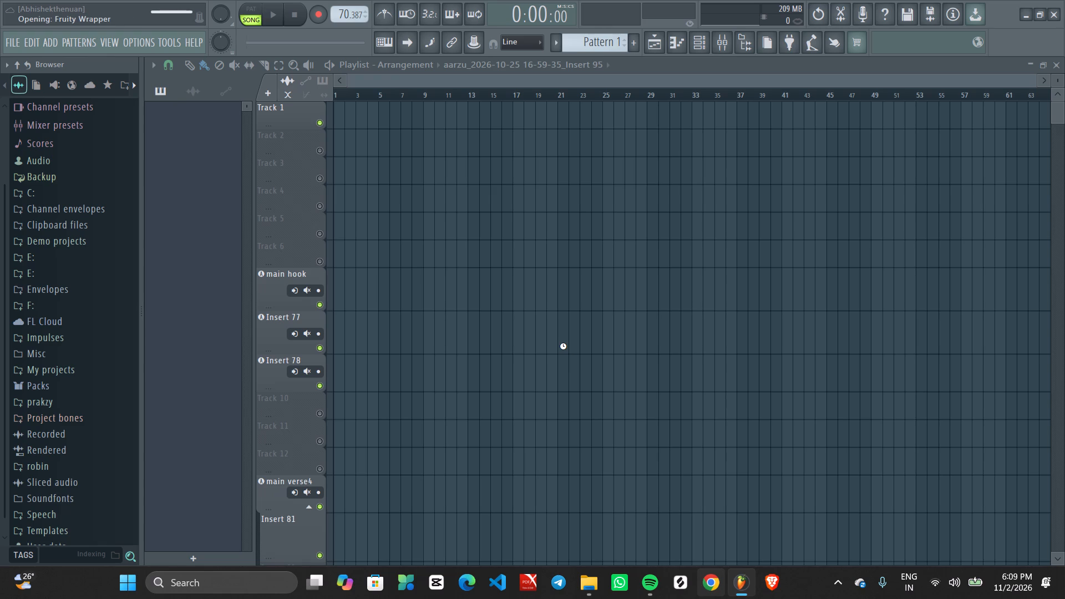
left_click(564, 363)
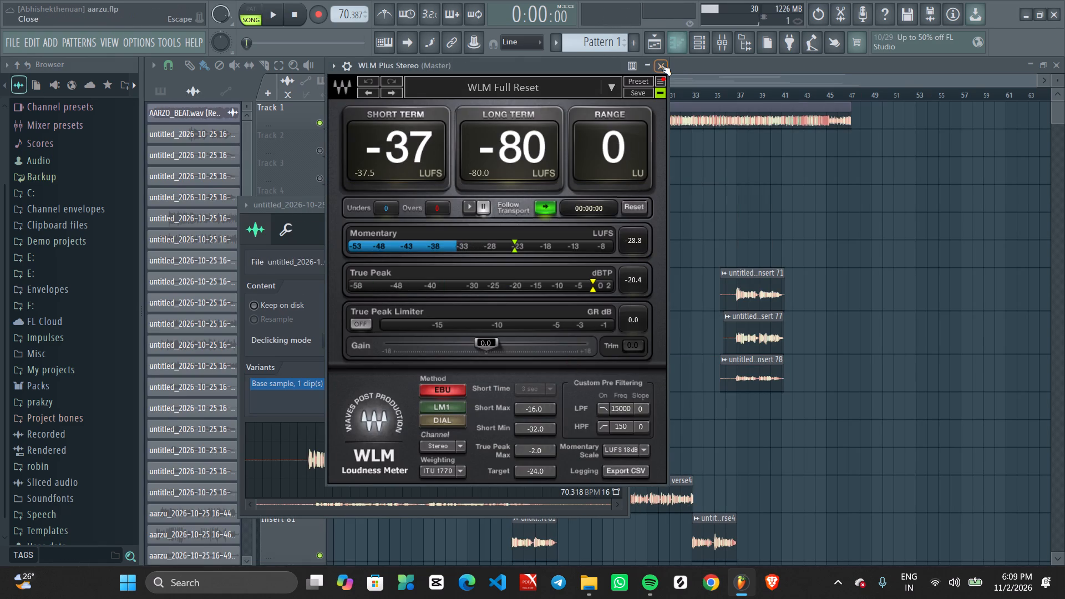
Play the song and inspect the vocal clips in the playlist, closing the WLM Plus and audio clip windows.
key("space")
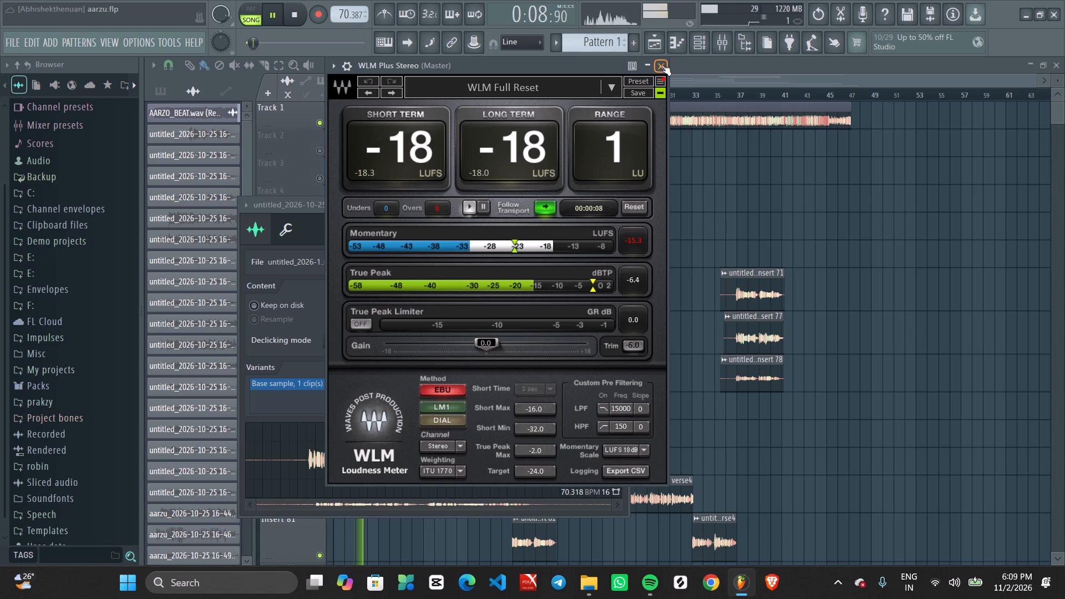
left_click(661, 65)
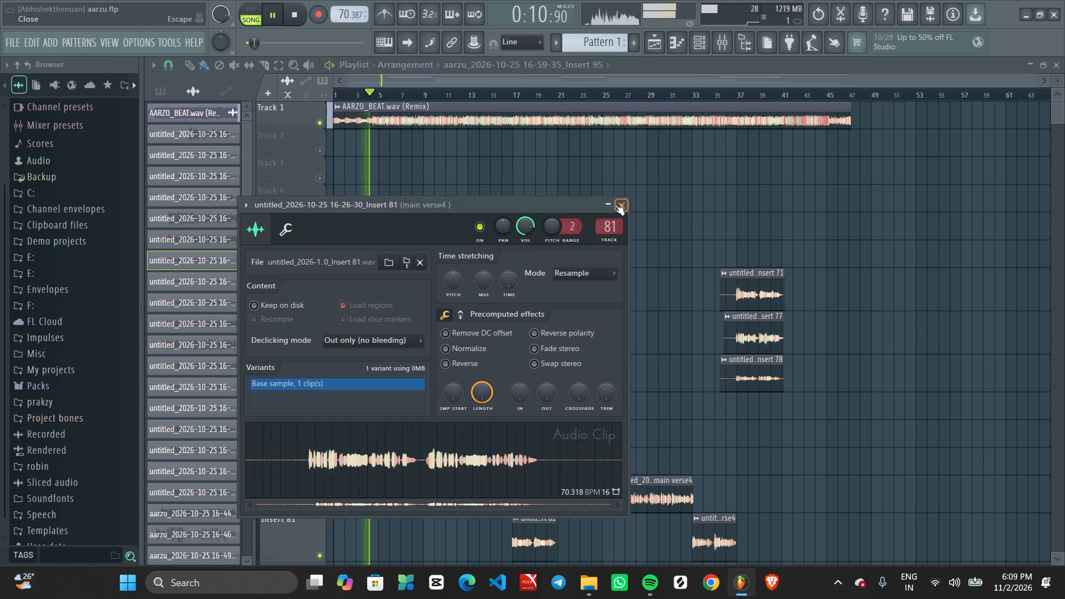
left_click(615, 205)
scroll(479, 334, "up", 4, "ctrl")
middle_click_drag(463, 356, 698, 327)
scroll(433, 385, "up", 4, "ctrl")
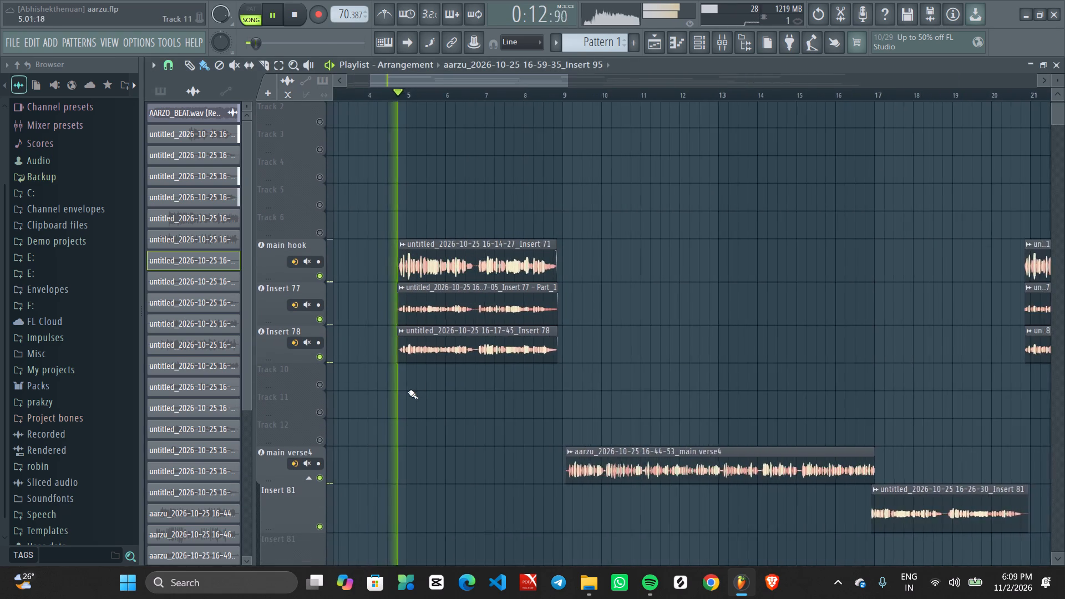
middle_click_drag(423, 394, 537, 427)
scroll(492, 354, "up", 7)
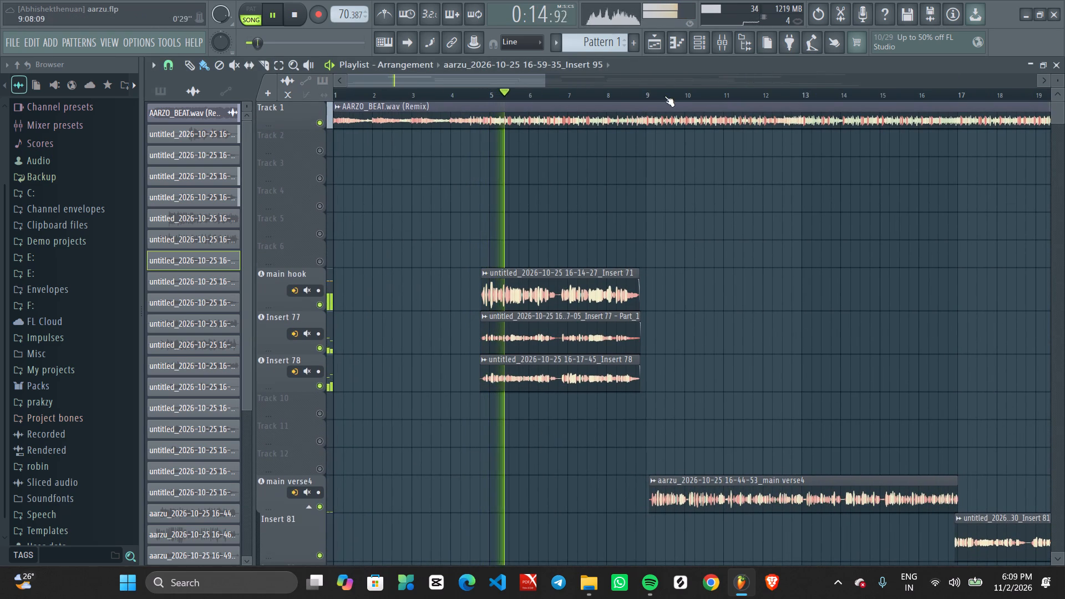
key("space")
On the main hook mixer track, move the effects from Fruity Wrapper through Maximus down one slot each, freeing slot 2, during playback.
left_click(727, 42)
key("space")
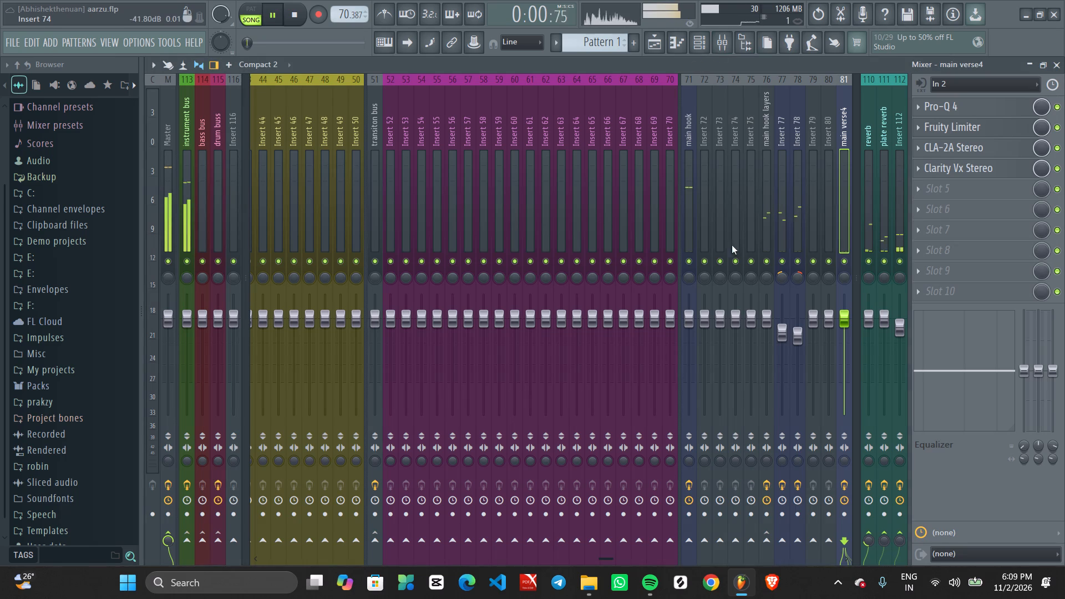
scroll(736, 156, "down", 1)
left_click(643, 167)
key("space")
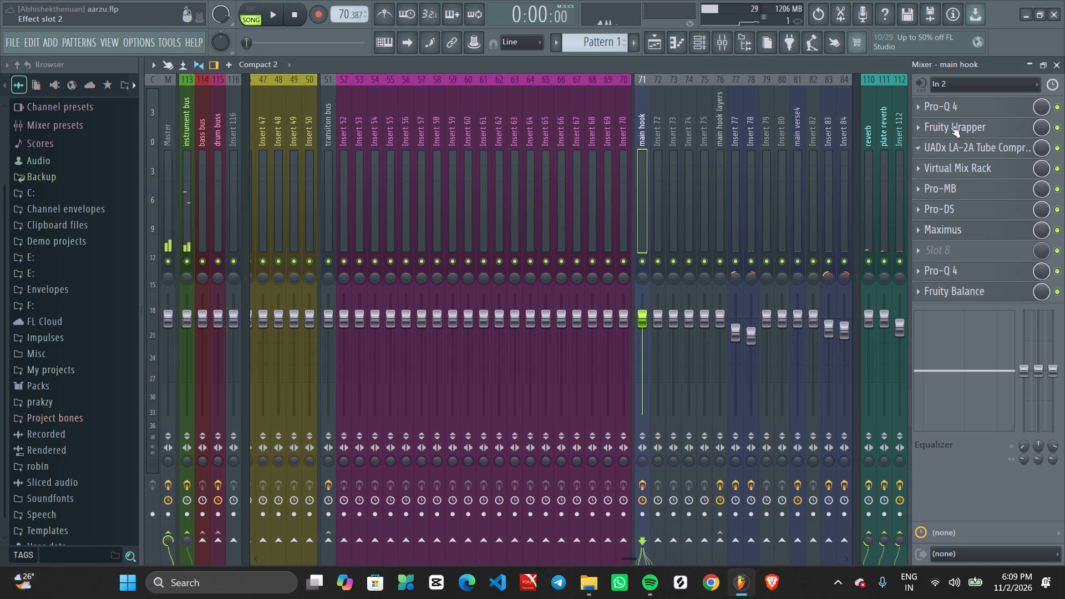
key("space")
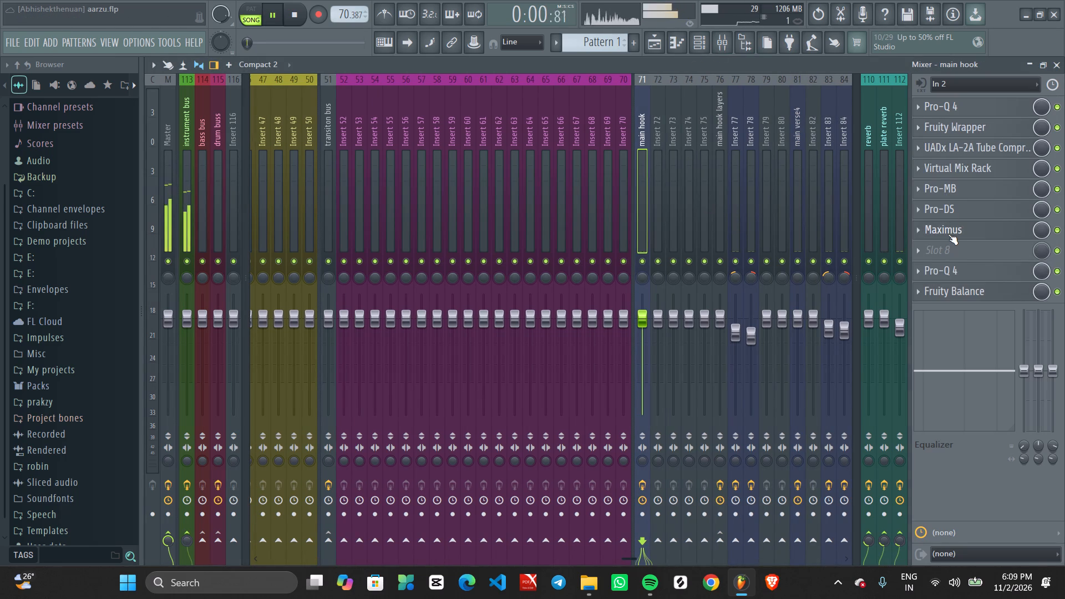
scroll(948, 233, "down", 1)
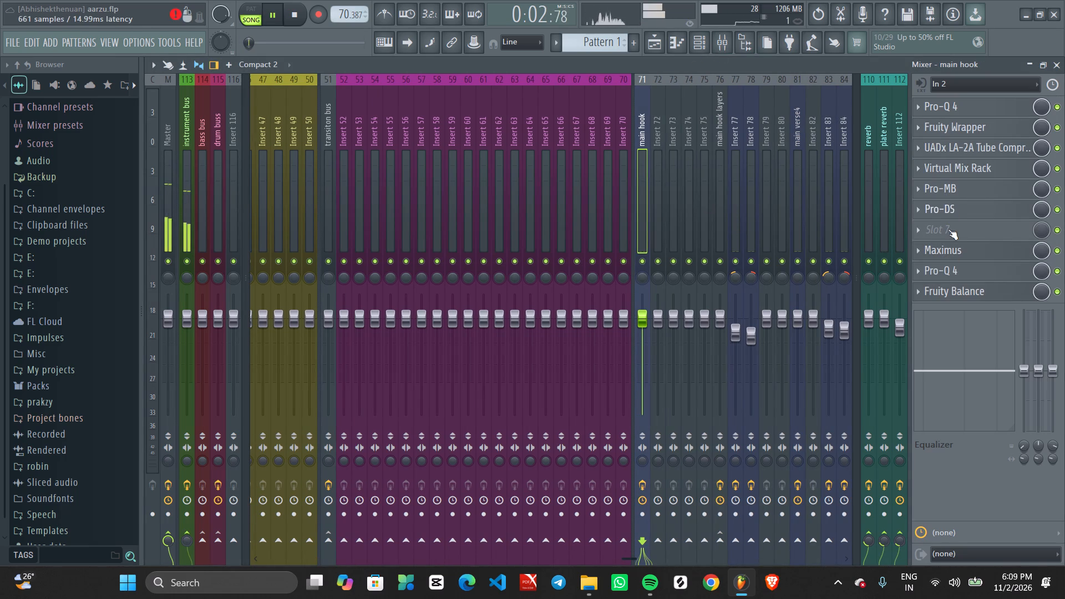
scroll(948, 208, "down", 3)
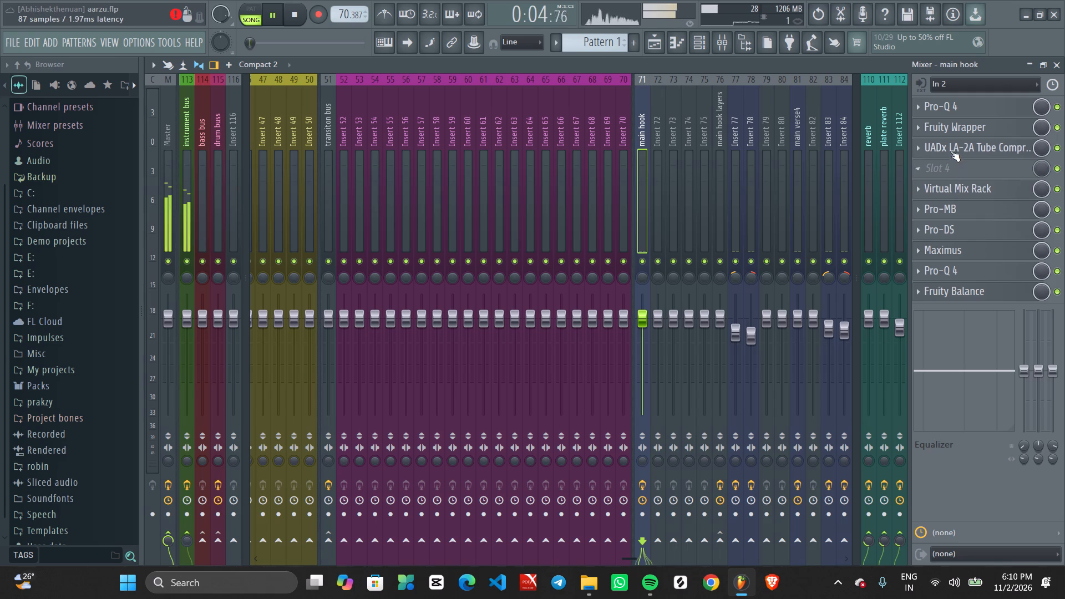
scroll(950, 149, "down", 2)
key("space")
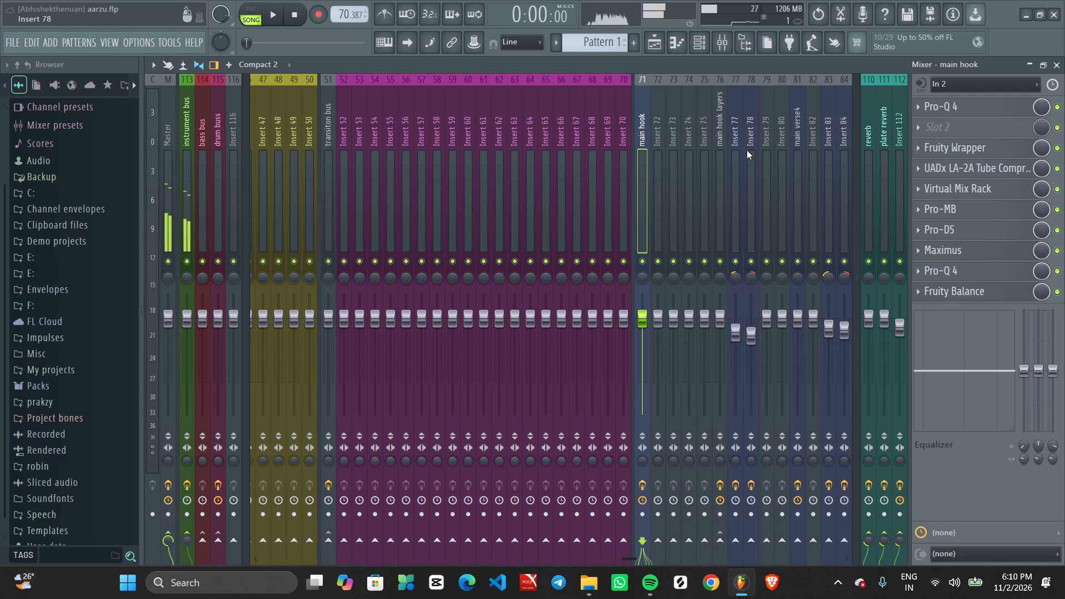
On the main hook layers mixer track, shift the Fruity Parametric EQ 2 and Fruity Wrapper effects down one slot each, and reselect main hook.
left_click(739, 151)
left_click(717, 158)
key("space")
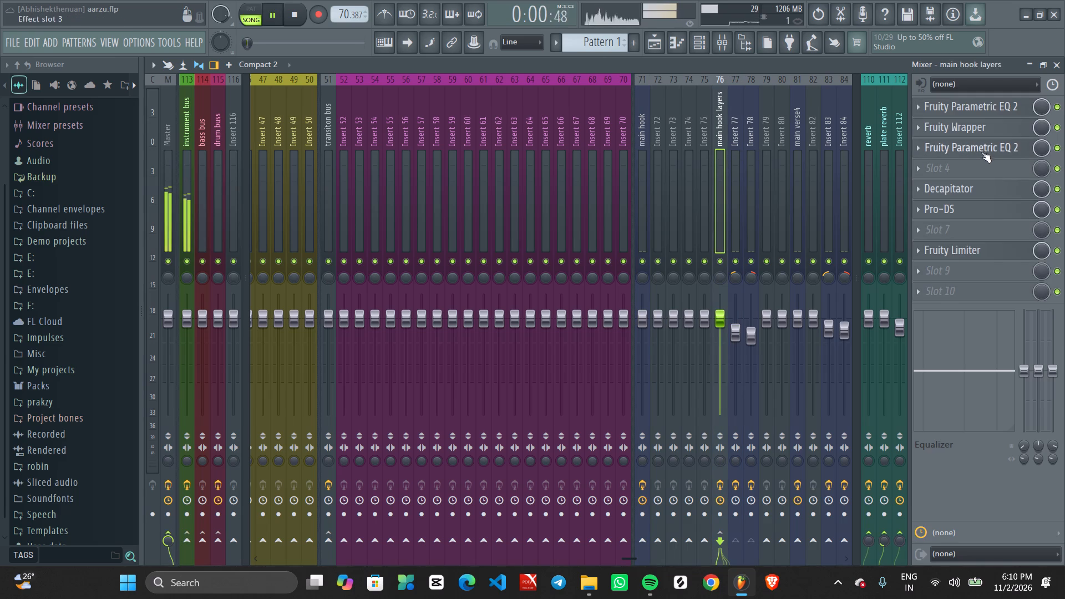
scroll(958, 155, "down", 2)
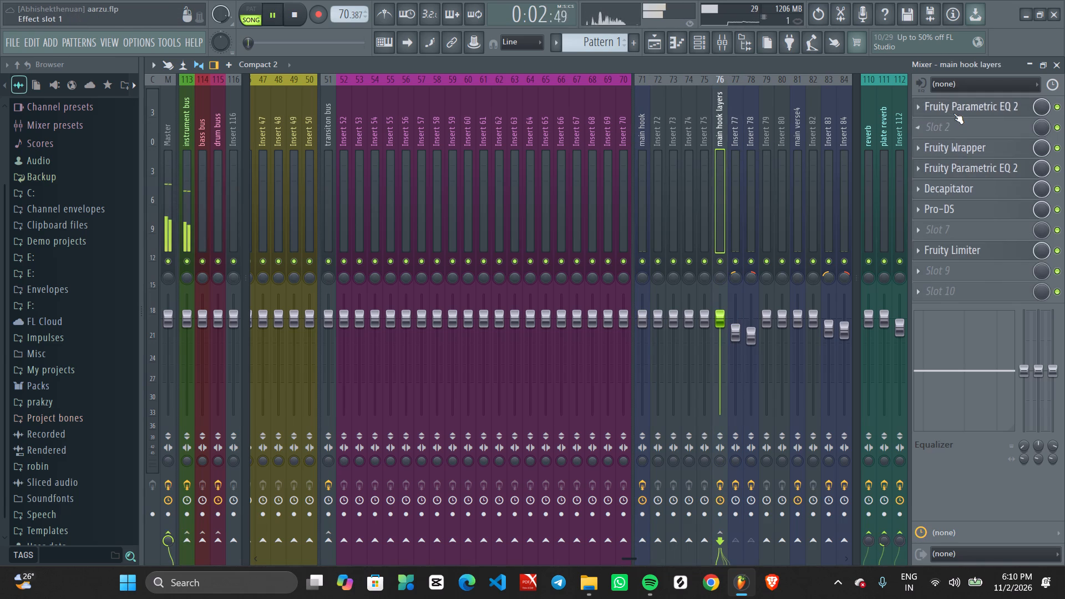
scroll(954, 113, "down", 1)
left_click(638, 150)
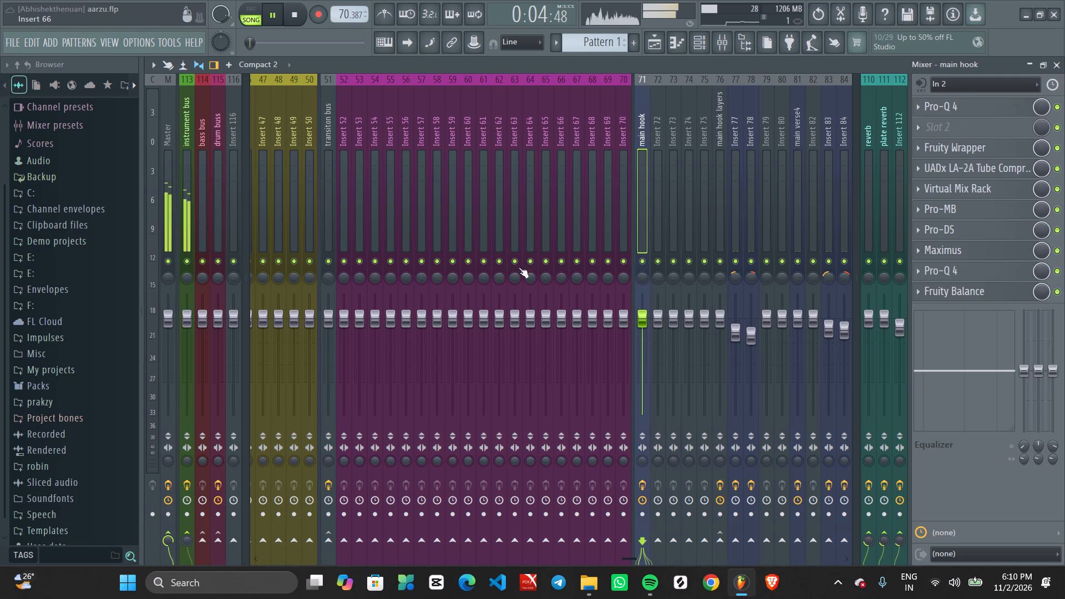
key("space")
Switch to Brave, close the playing YouTube Music tab and look over the Tunebat Song Key & BPM Finder page.
left_click(779, 583)
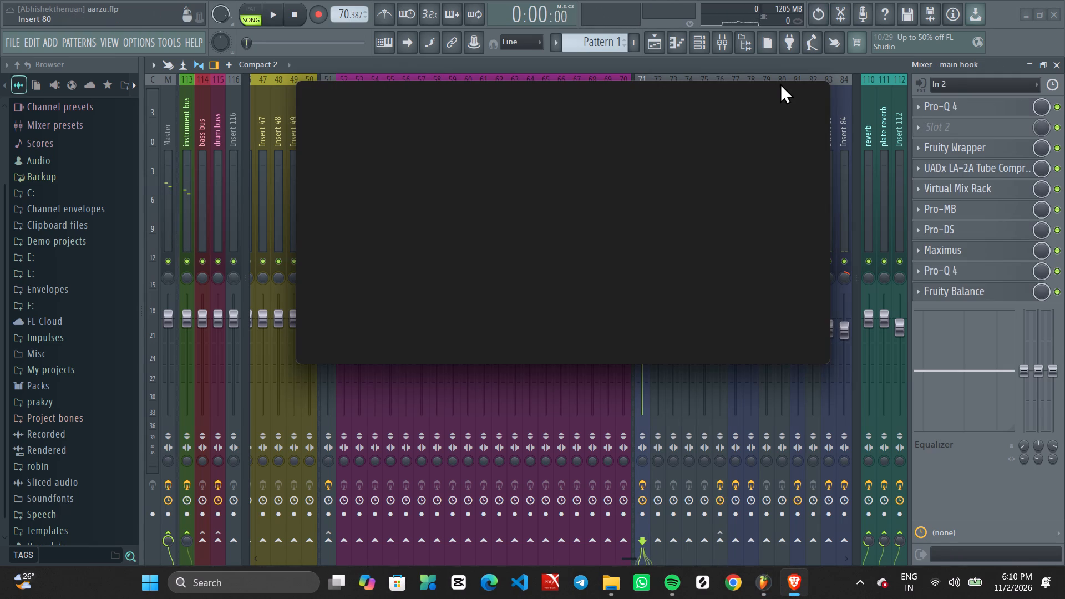
left_click(791, 94)
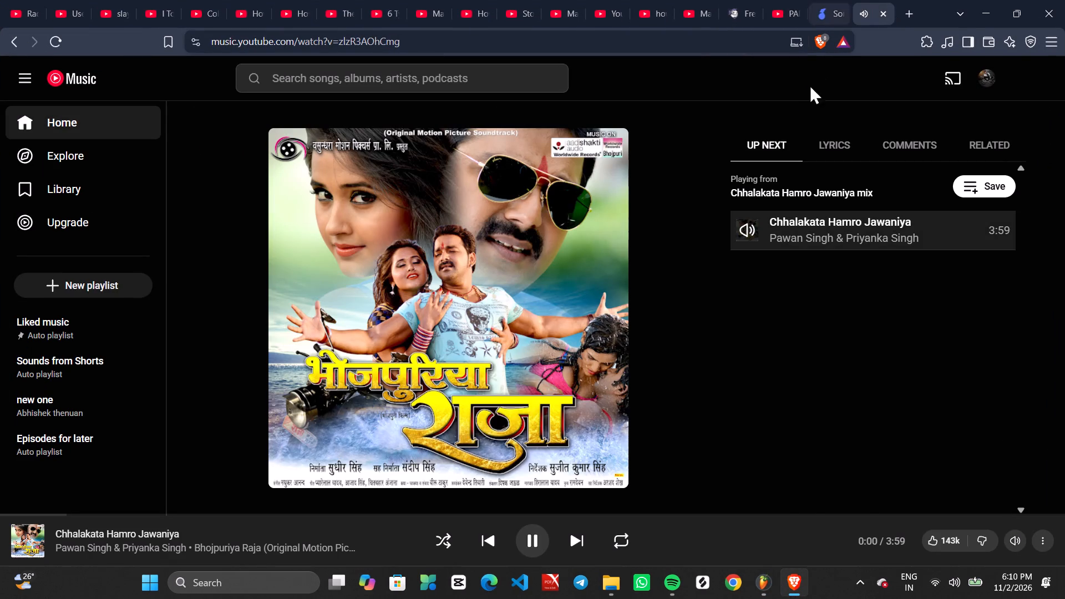
key("space")
left_click(883, 9)
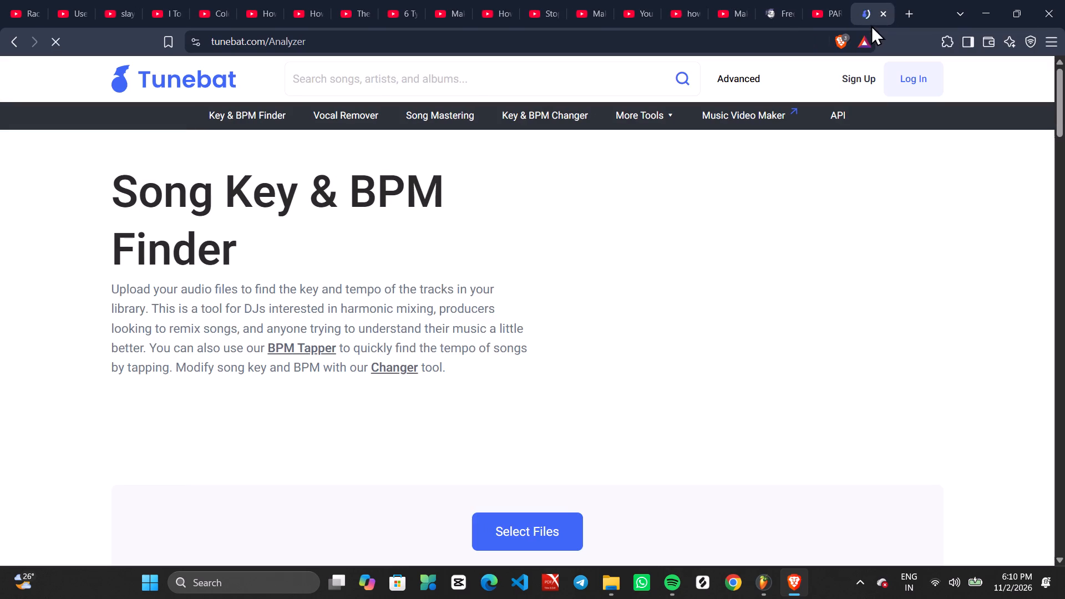
scroll(551, 396, "down", 8)
scroll(514, 404, "up", 2)
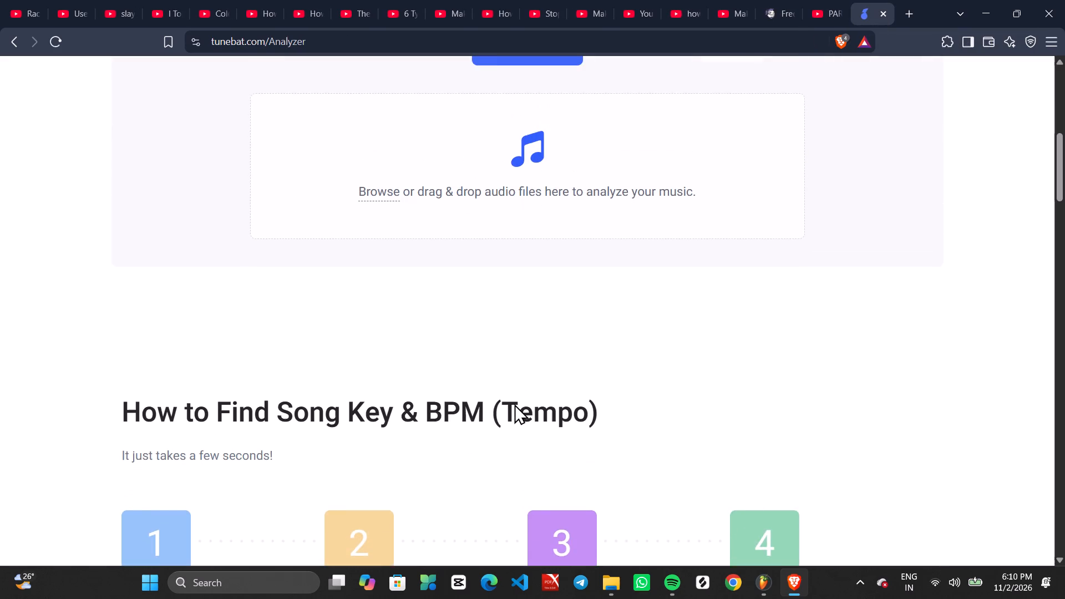
Switch to FL Studio, open the AARZO_BEAT.wav (Remix) clip from Track 1 of the playlist, and locate its source file in the browser.
left_click(754, 580)
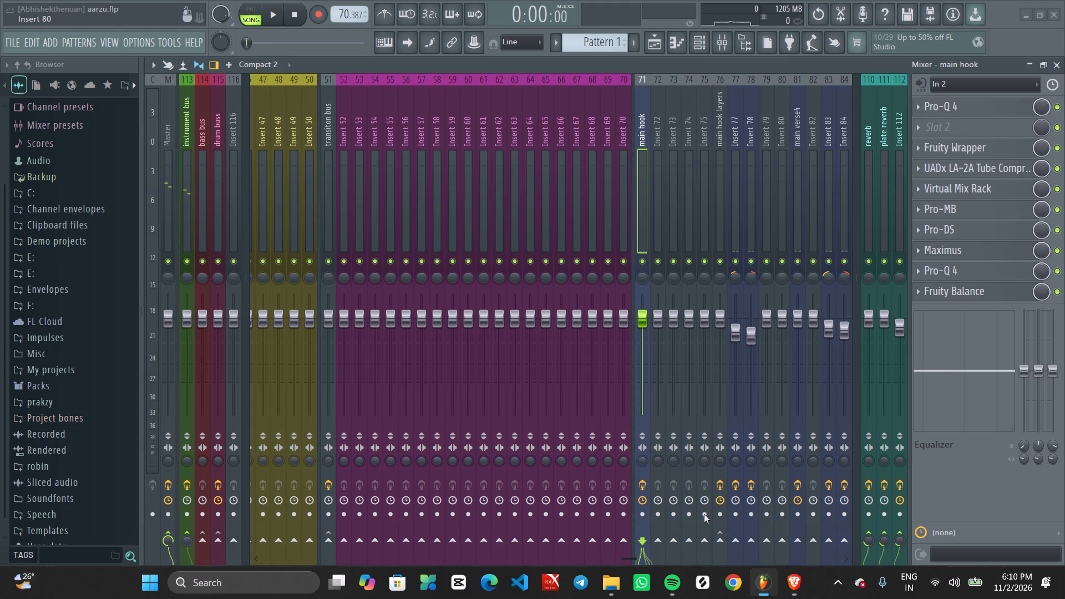
left_click(660, 37)
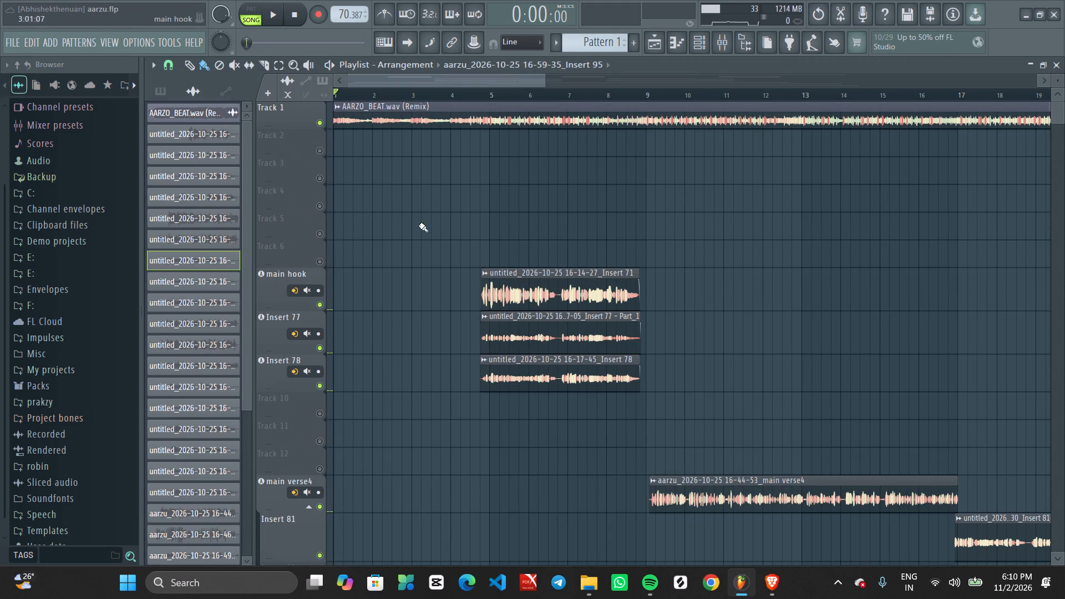
scroll(459, 163, "down", 1)
scroll(459, 163, "up", 2)
double_click(481, 118)
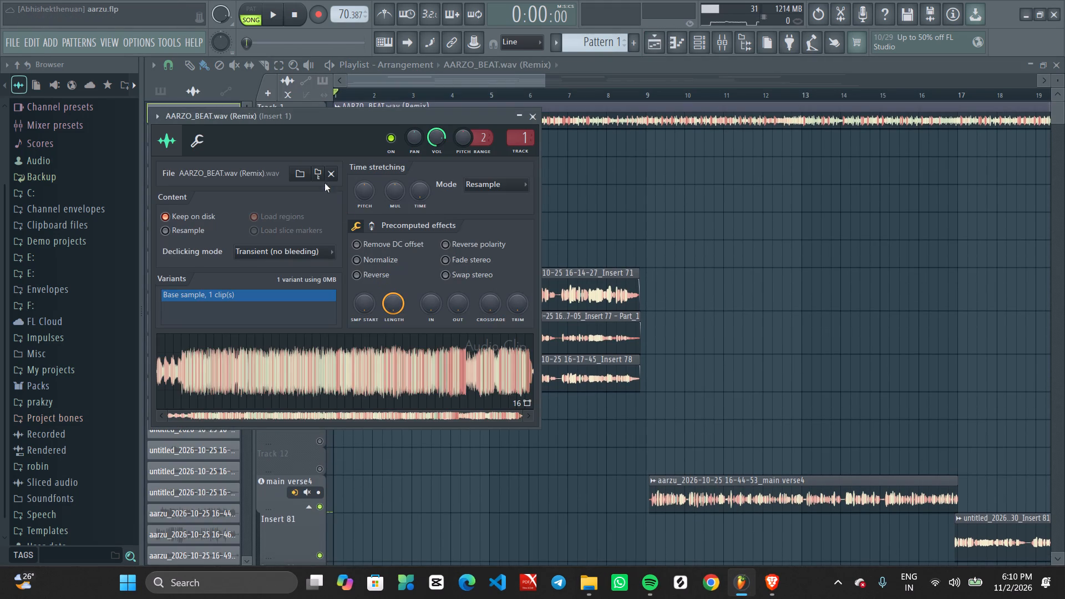
left_click(316, 167)
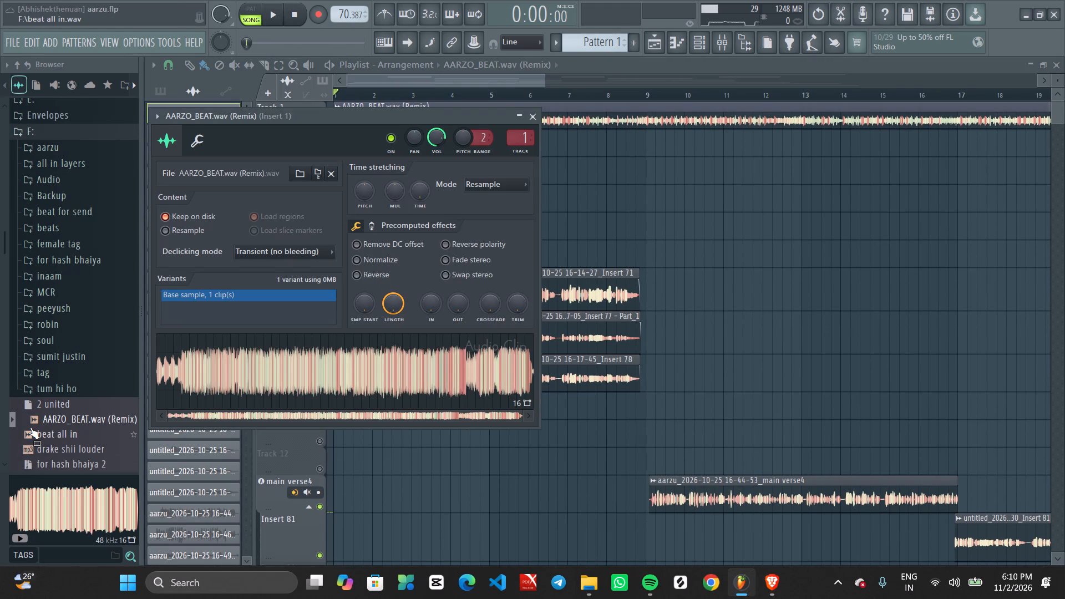
scroll(35, 420, "down", 1)
In File Explorer, find AARZO_BEAT.wav (Remix) on the projects (F:) drive and drop it onto Tunebat's analyzer in Brave.
left_click(586, 576)
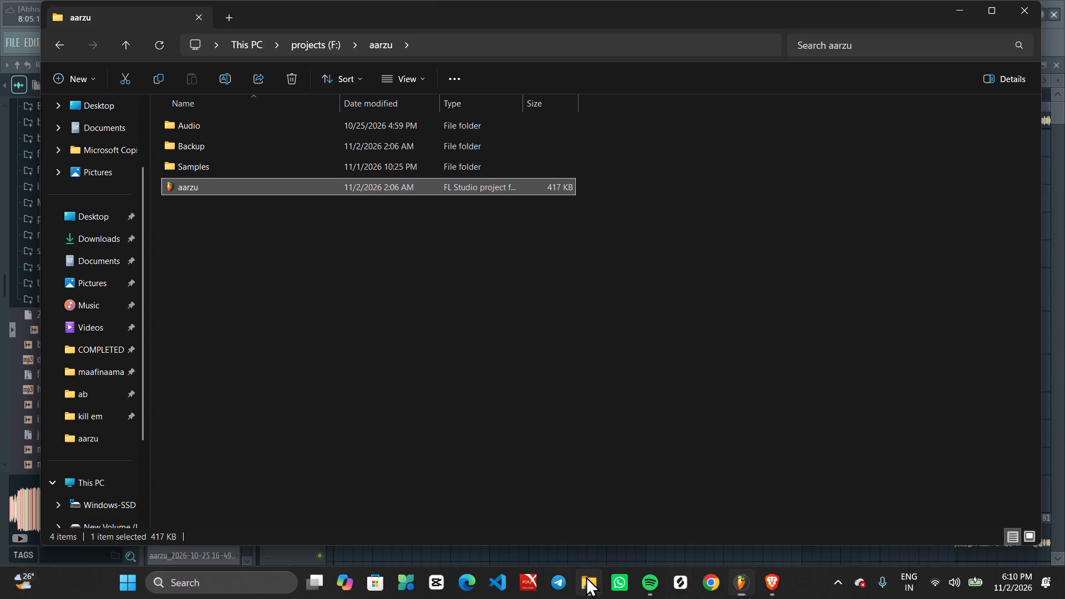
scroll(90, 429, "down", 3)
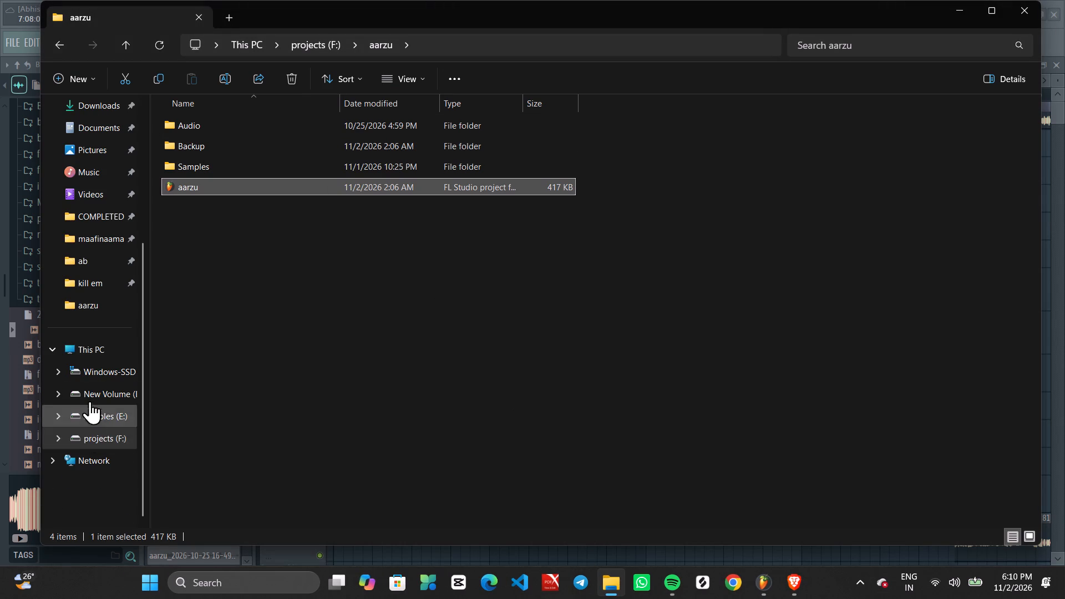
scroll(90, 388, "up", 2)
scroll(90, 387, "down", 4)
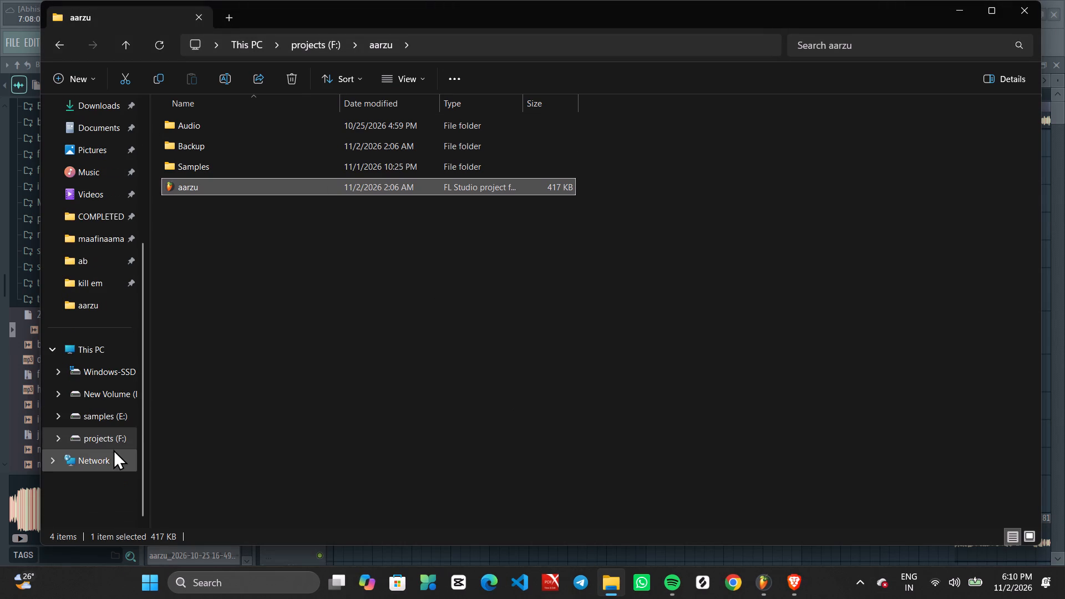
left_click(115, 443)
scroll(260, 389, "down", 6)
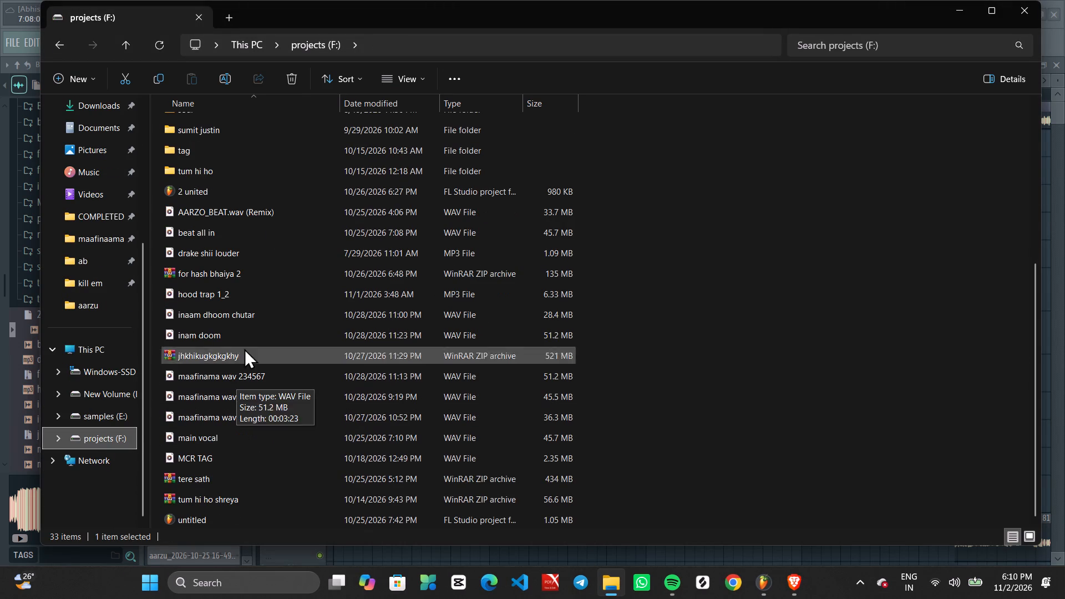
left_click_drag(268, 209, 714, 592)
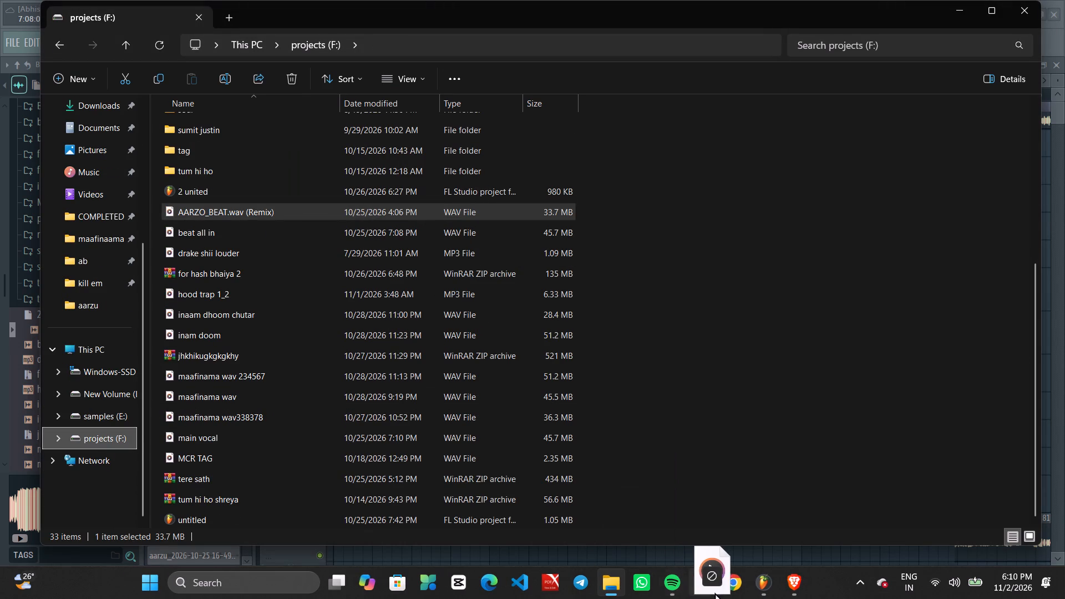
left_click_drag(714, 592, 487, 250)
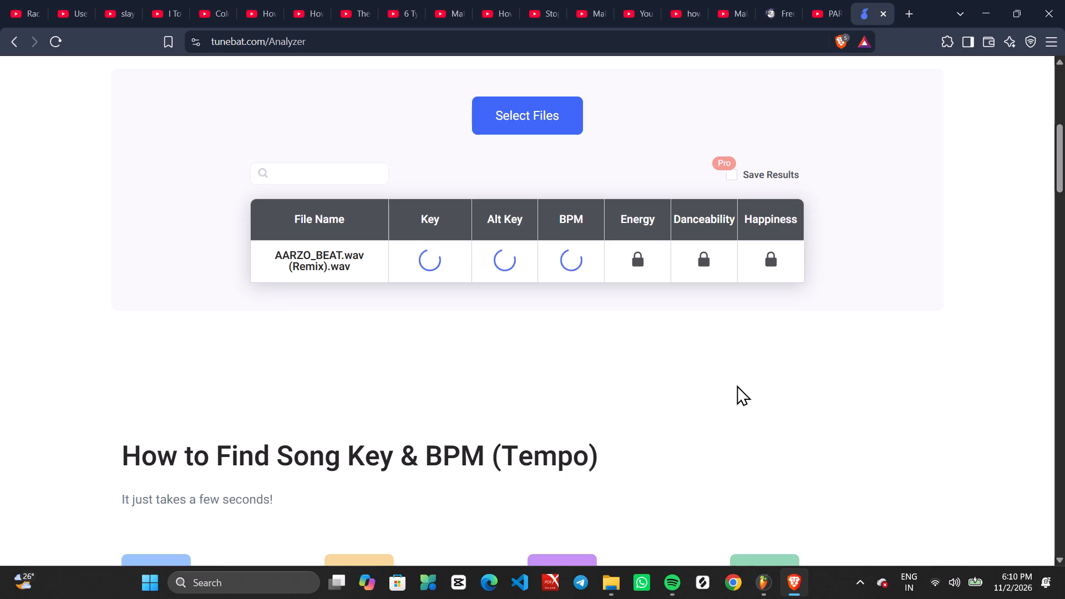
Switch to Spotify, play Ashke briefly while lowering the volume slightly, pause it and return to Brave.
left_click(669, 590)
key("space")
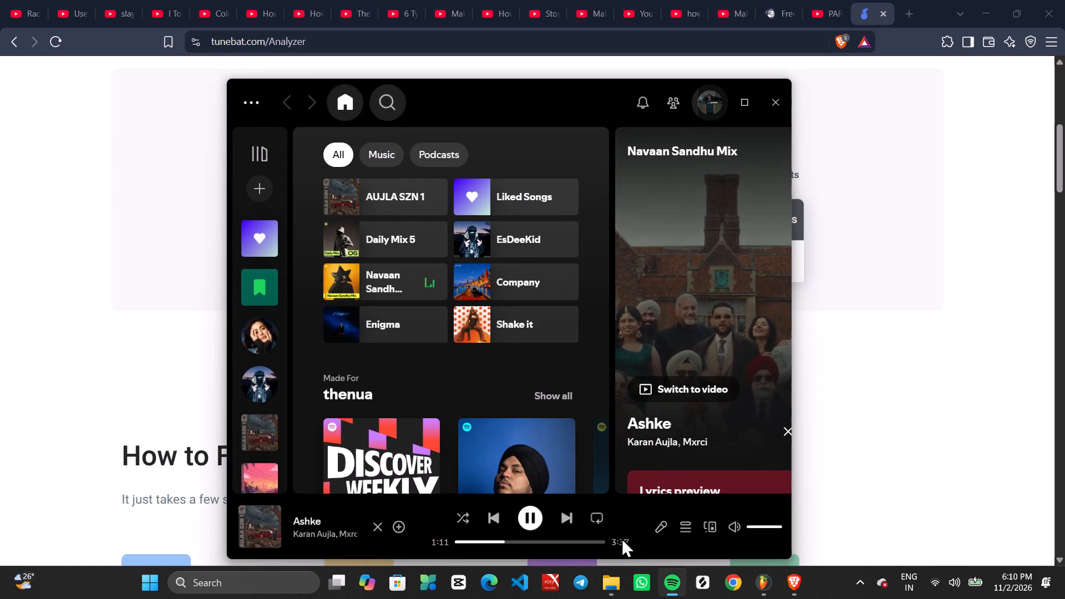
left_click_drag(781, 526, 770, 527)
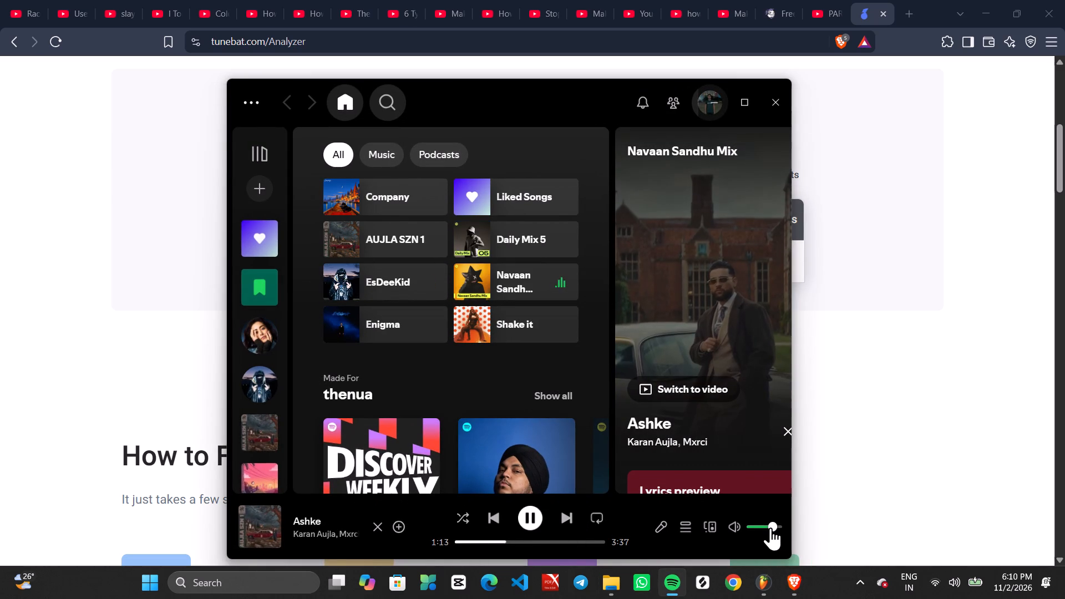
left_click_drag(770, 527, 774, 527)
key("space")
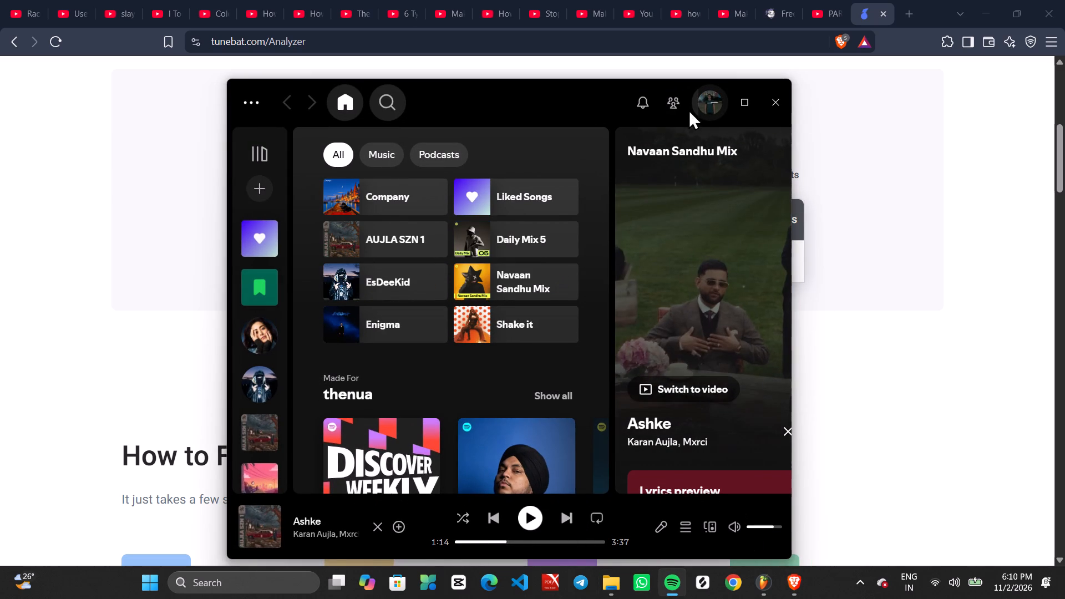
left_click(718, 109)
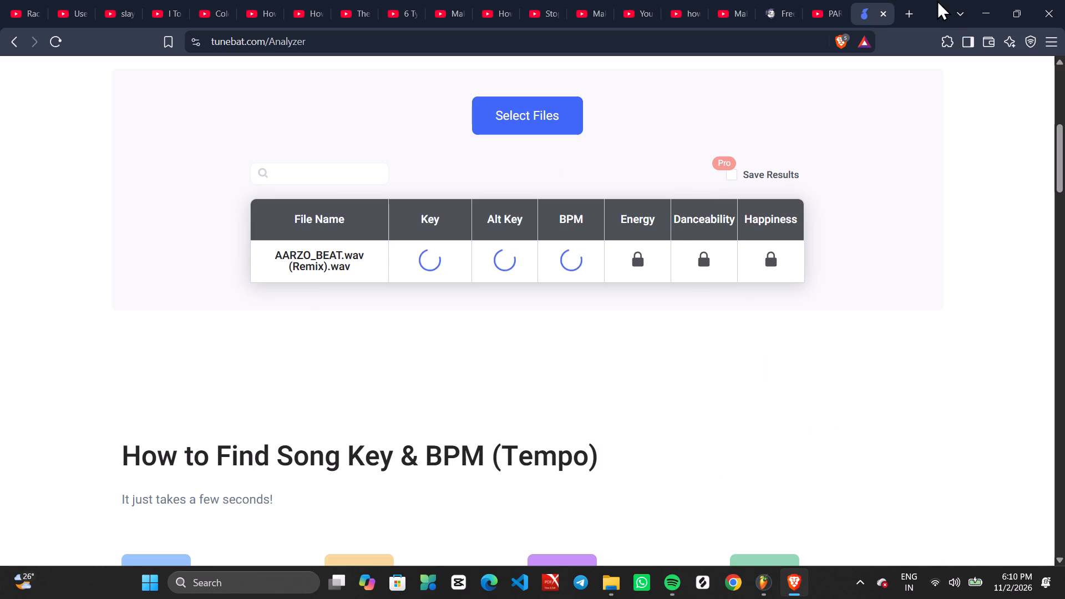
Switch to the PARINDEY YouTube tab, browse the home feed and open Kanye West - Flashing Lights (Instrumental).
left_click(842, 2)
key("space")
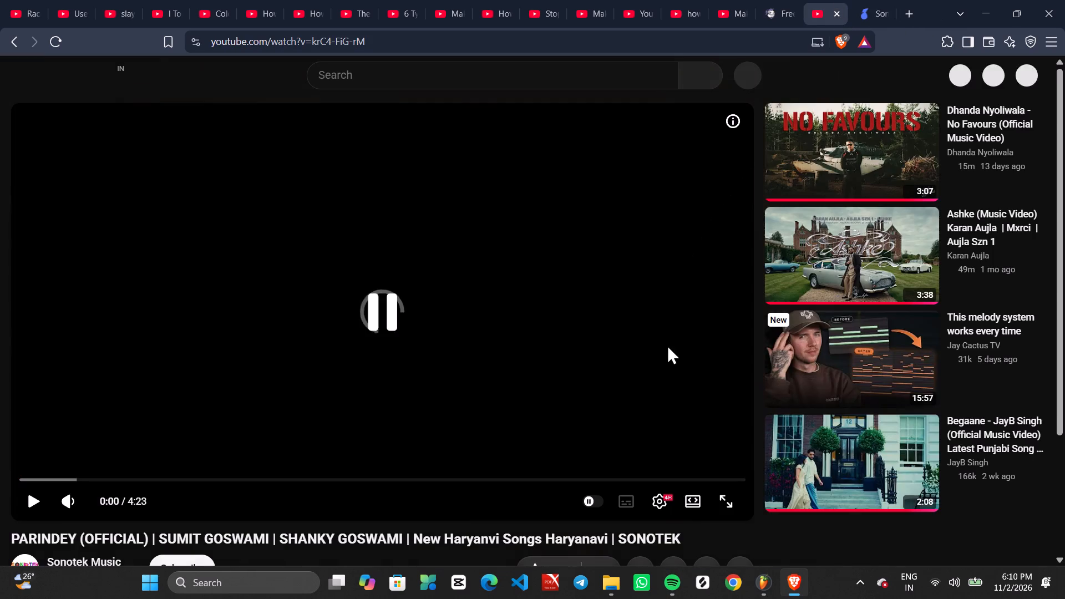
key("space")
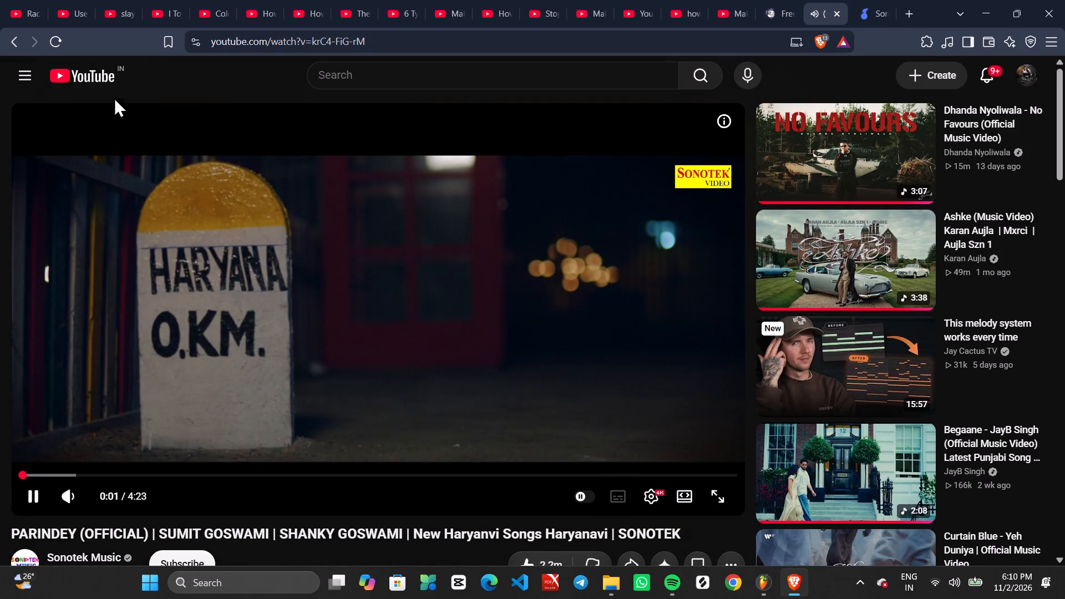
left_click(101, 78)
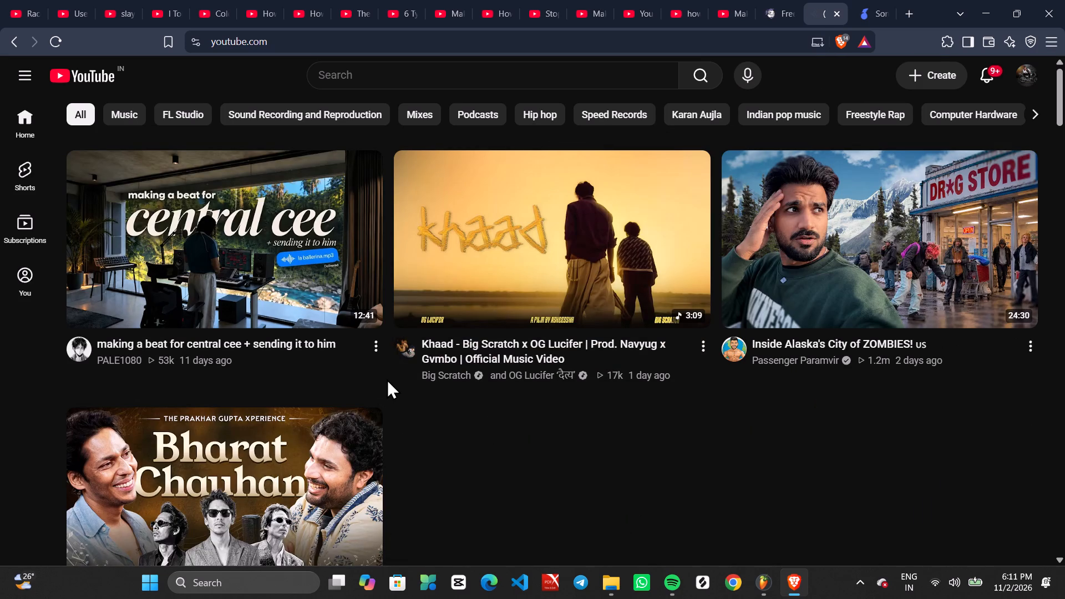
scroll(387, 379, "down", 5)
scroll(387, 379, "up", 2)
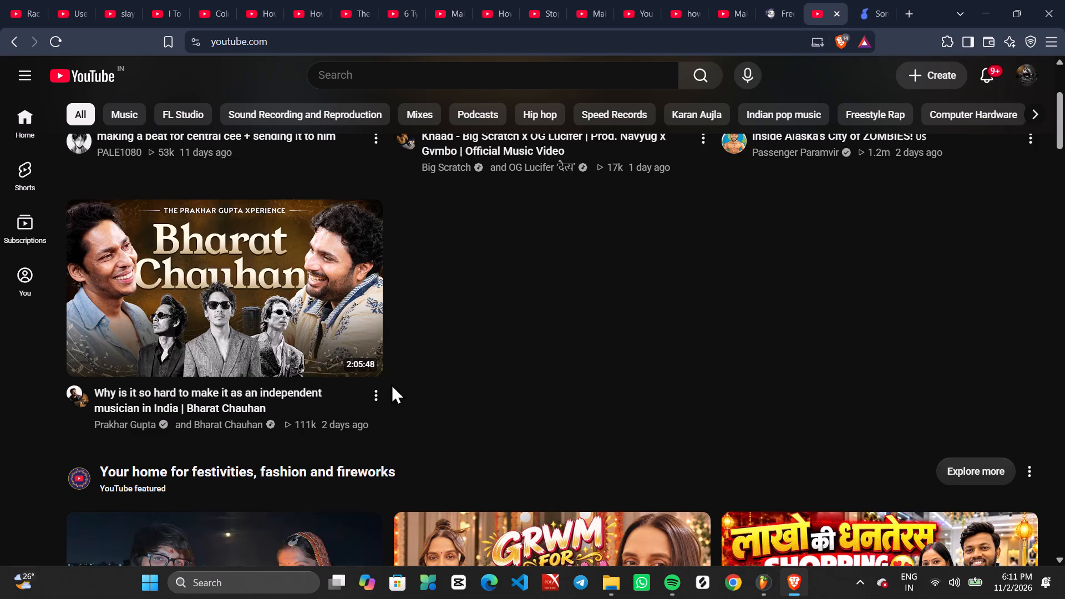
scroll(391, 384, "down", 5)
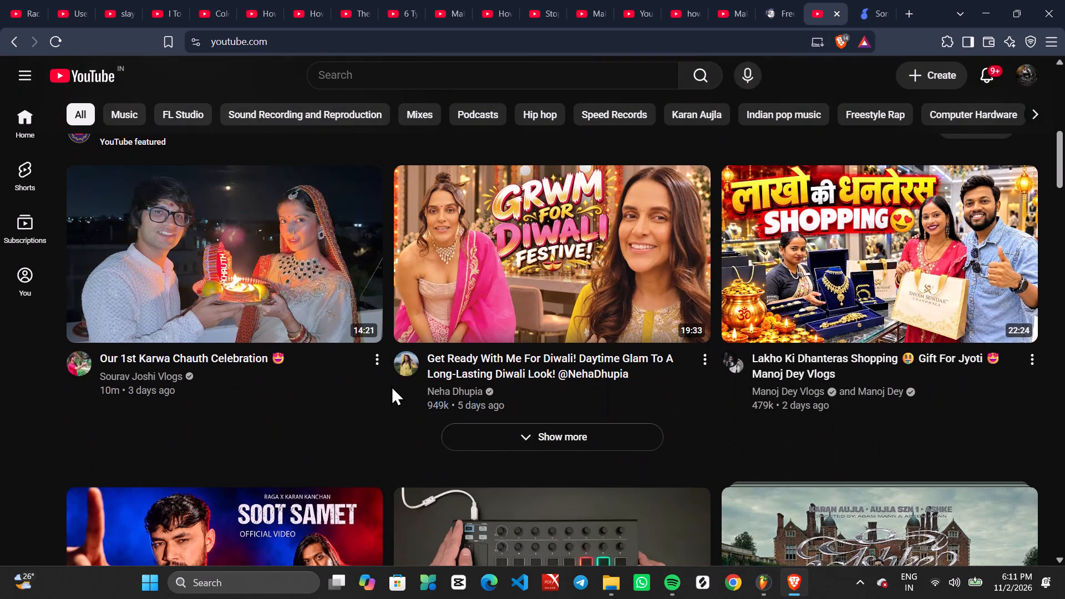
scroll(391, 385, "down", 3)
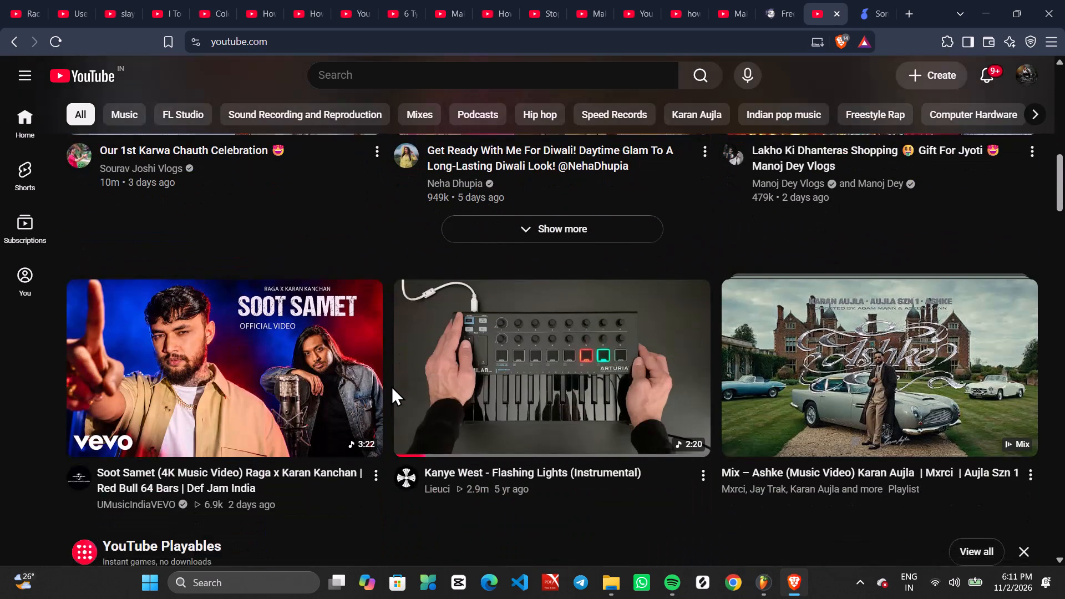
scroll(391, 385, "down", 1)
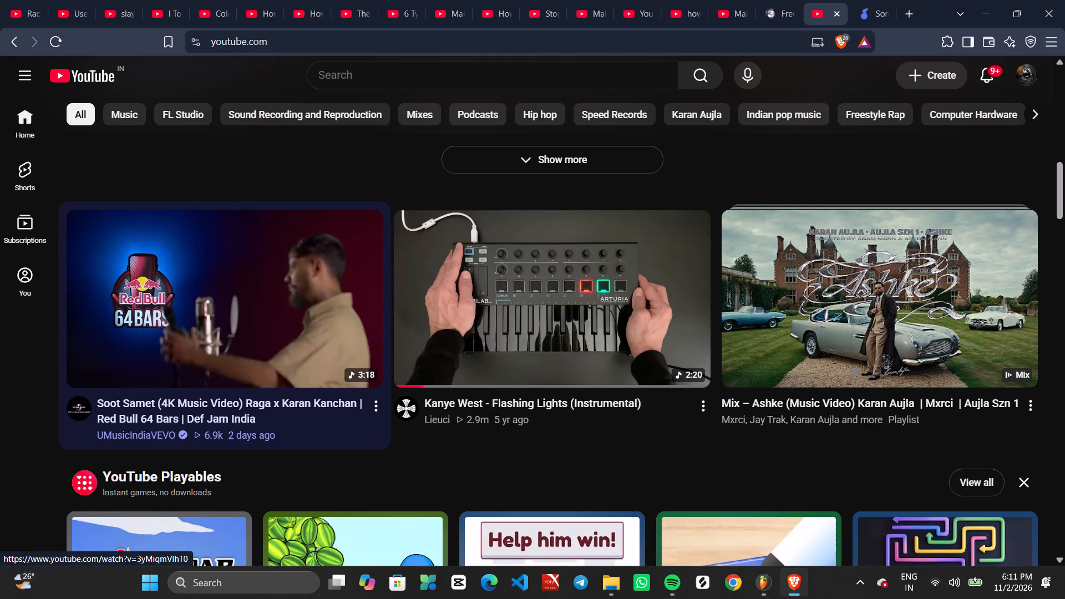
left_click(504, 302)
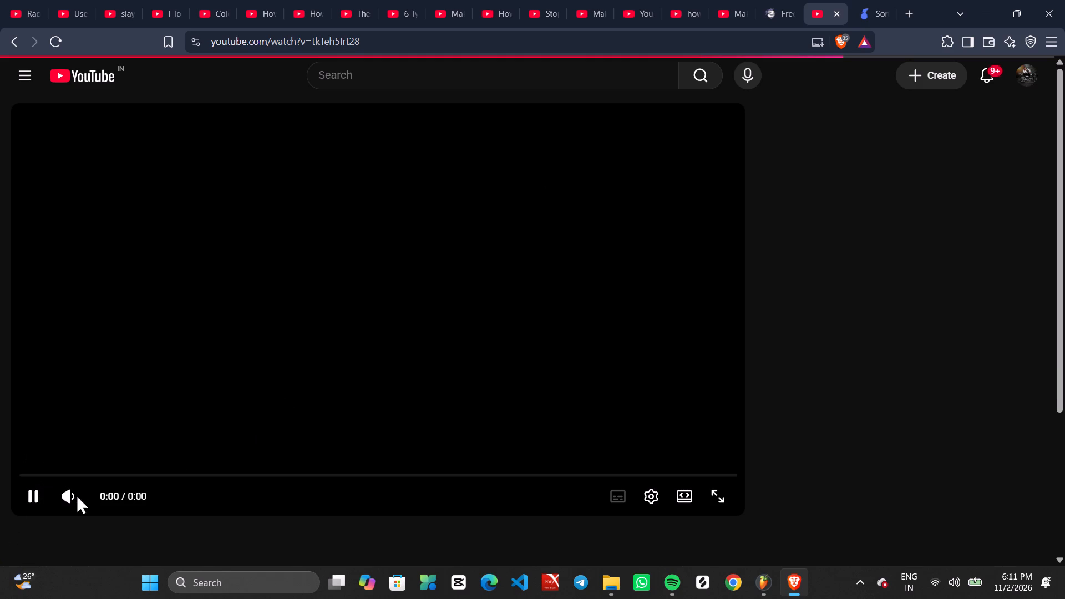
Play the Flashing Lights instrumental, adjusting its playback volume and looking over its expanded description.
scroll(99, 497, "down", 2)
scroll(99, 497, "up", 3)
scroll(403, 359, "down", 2)
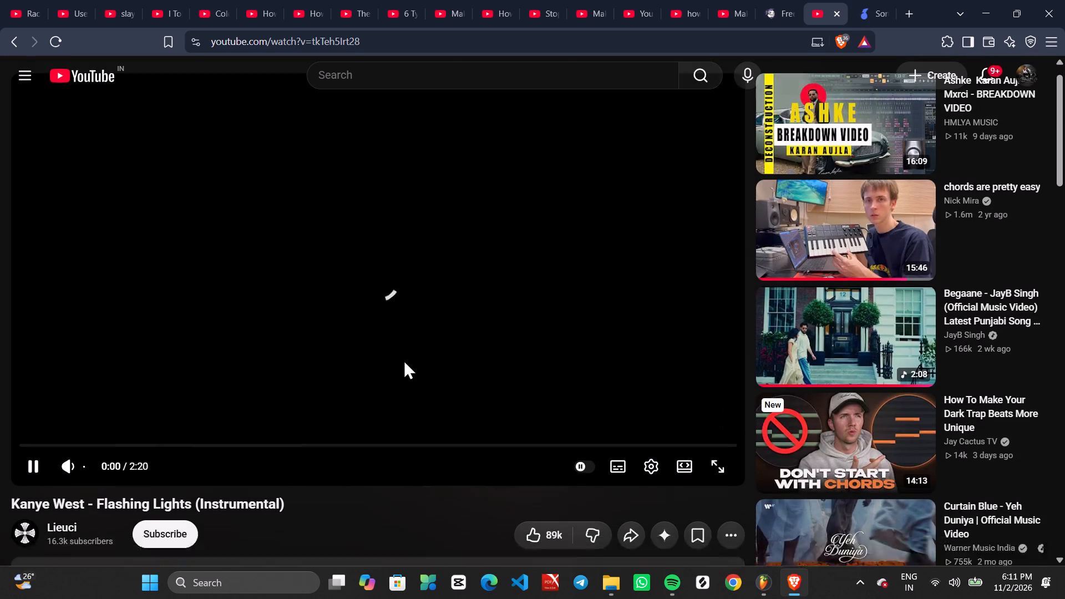
scroll(403, 359, "down", 1)
left_click(380, 416)
scroll(182, 512, "up", 8)
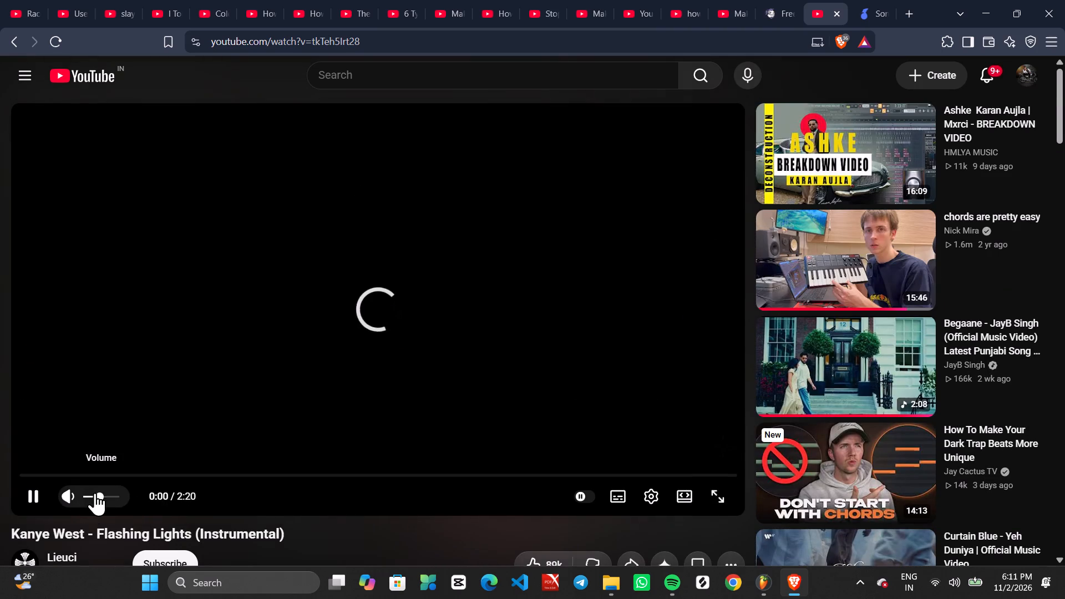
scroll(96, 493, "down", 3)
scroll(100, 498, "up", 2)
scroll(100, 498, "down", 1)
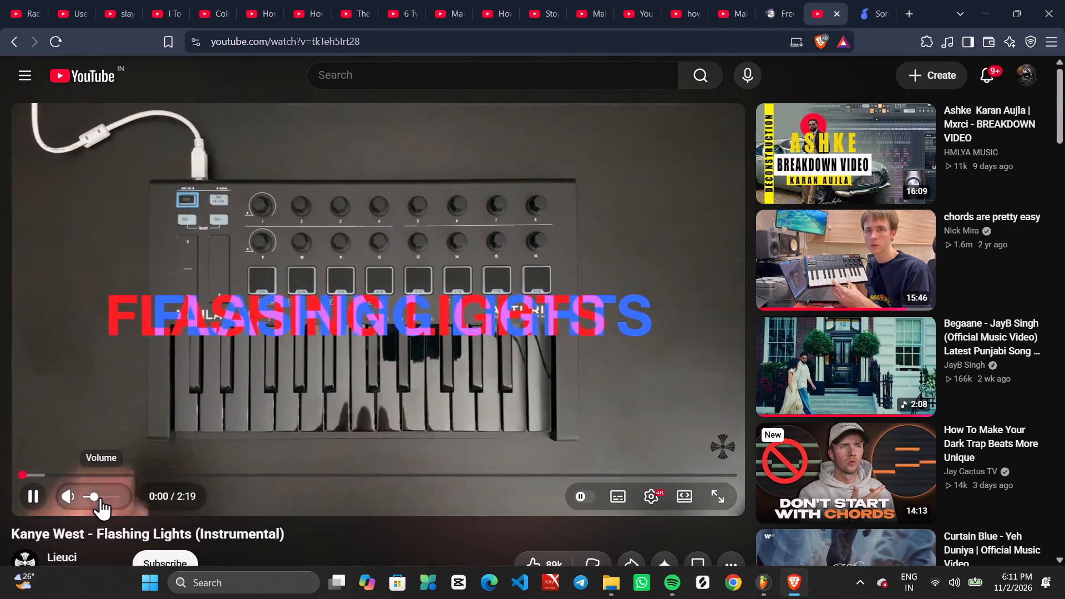
scroll(100, 498, "up", 6)
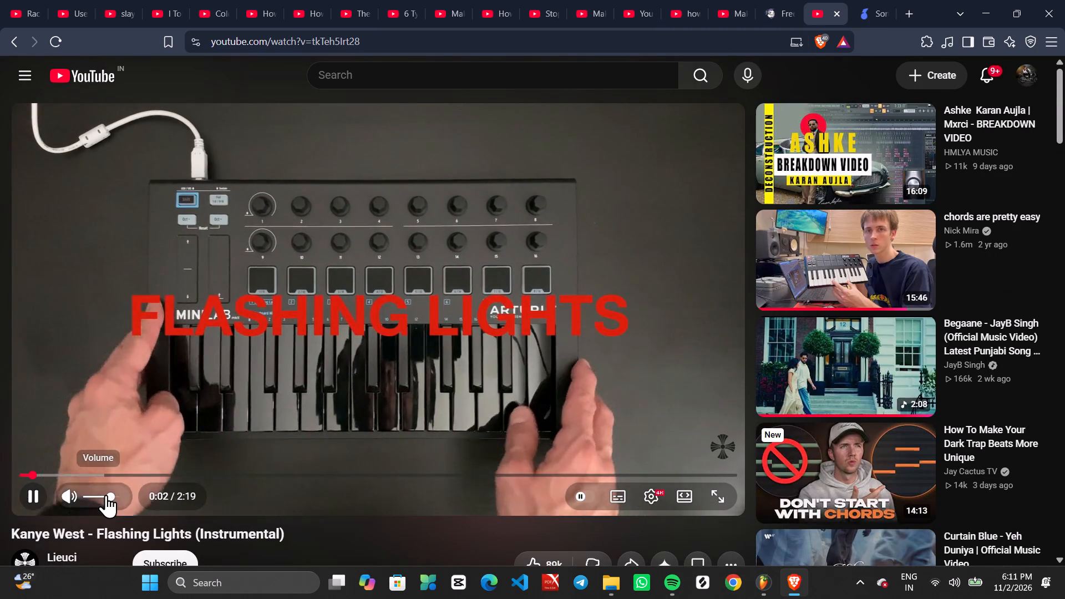
scroll(106, 495, "down", 2)
scroll(106, 495, "up", 2)
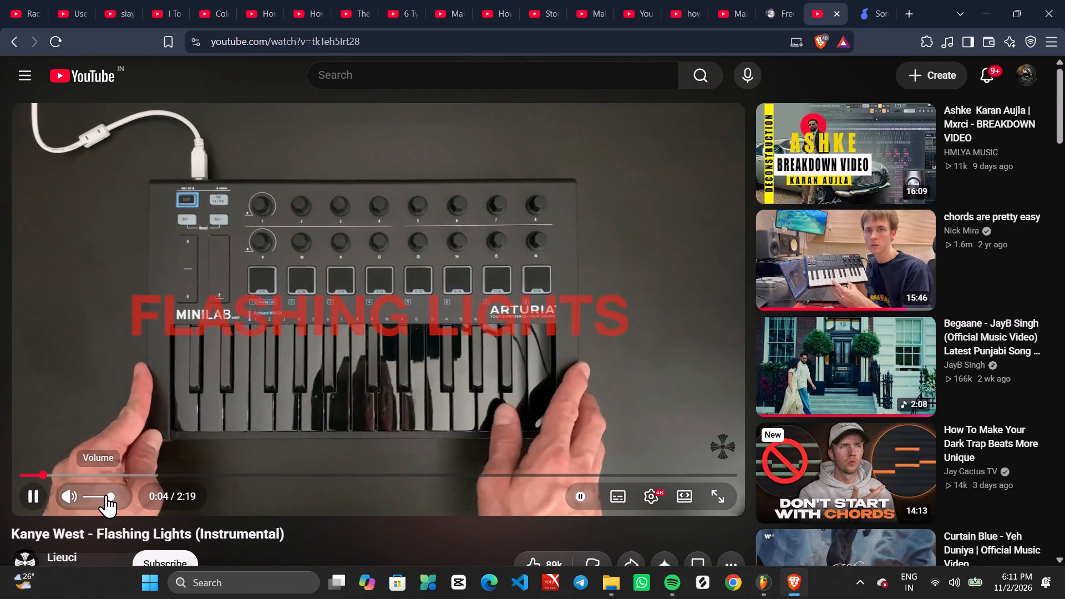
scroll(106, 495, "down", 4)
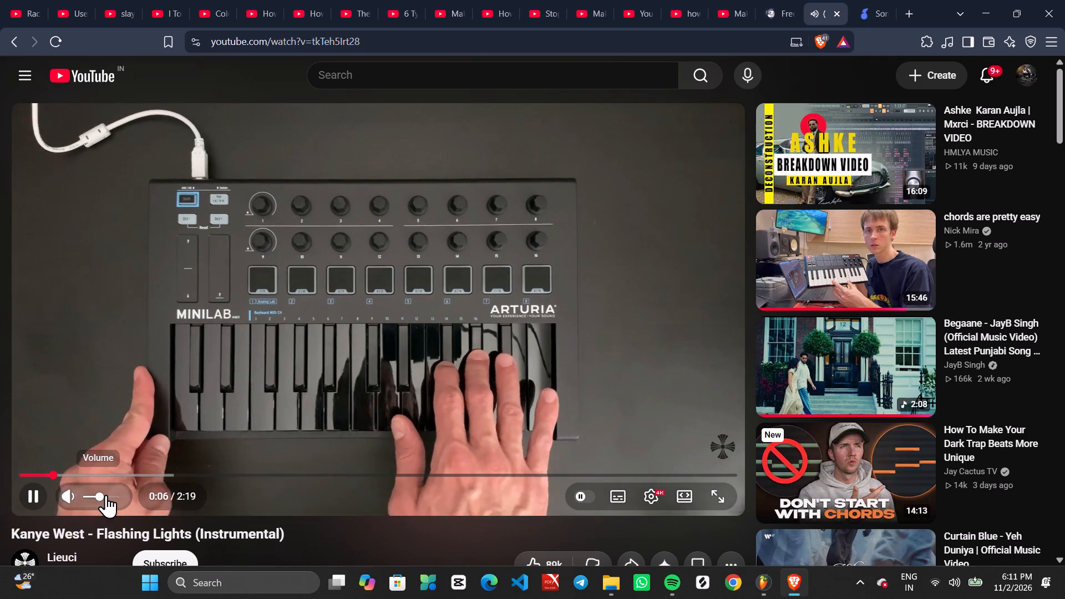
scroll(106, 495, "down", 1)
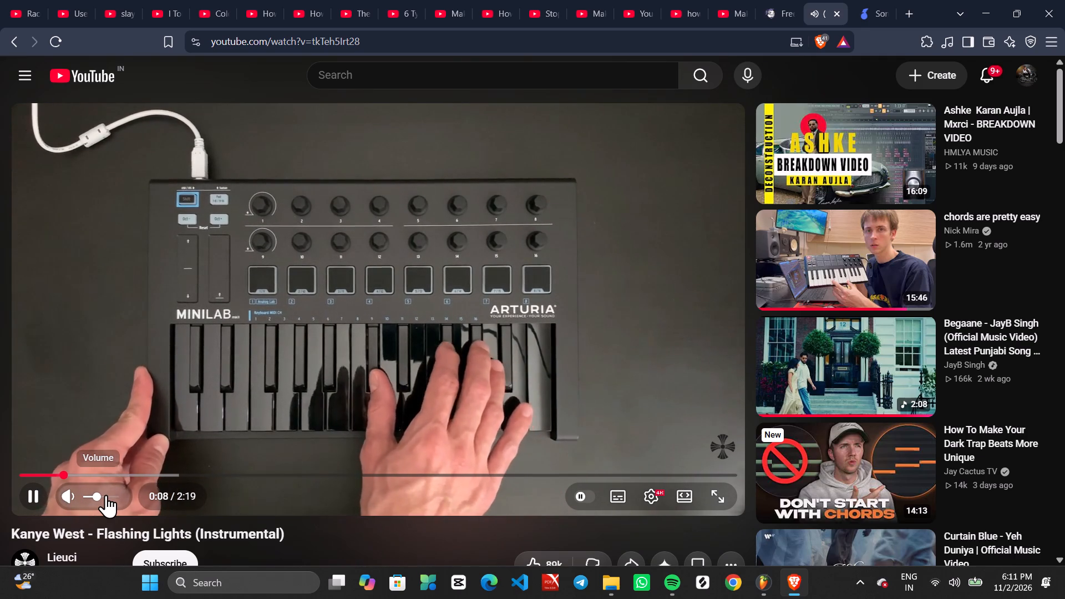
scroll(432, 293, "down", 4)
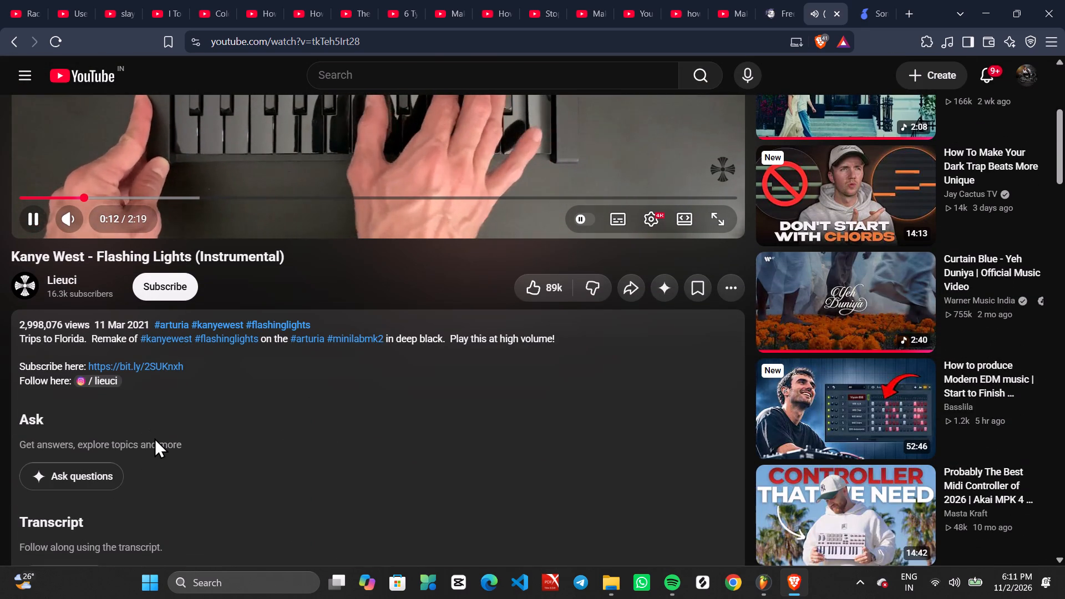
Skip ahead in the Flashing Lights video to about 1:21 and on to about 1:33.
scroll(145, 460, "up", 9)
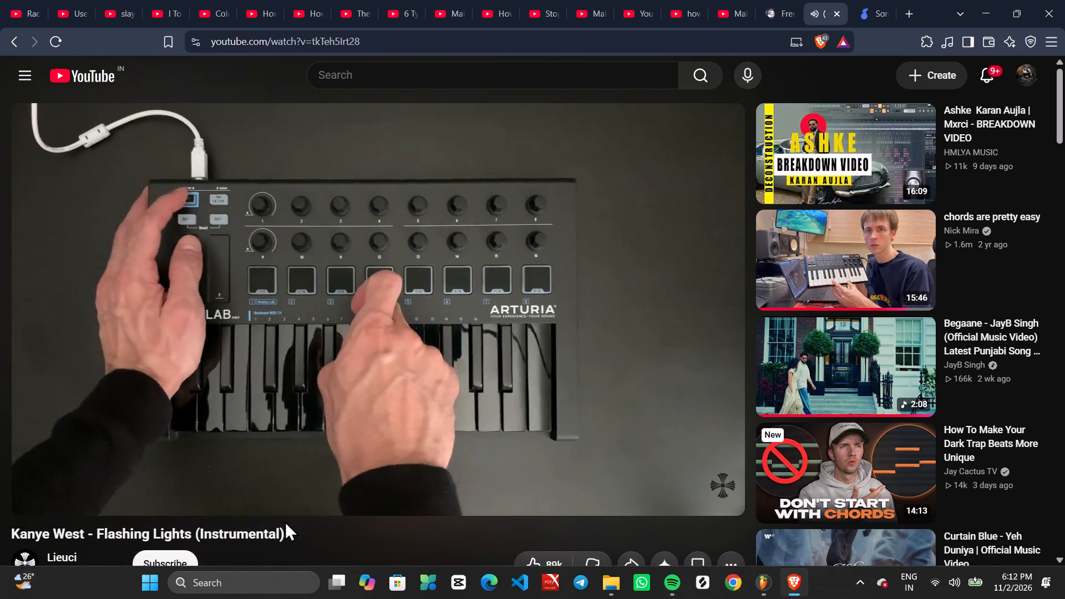
left_click(437, 475)
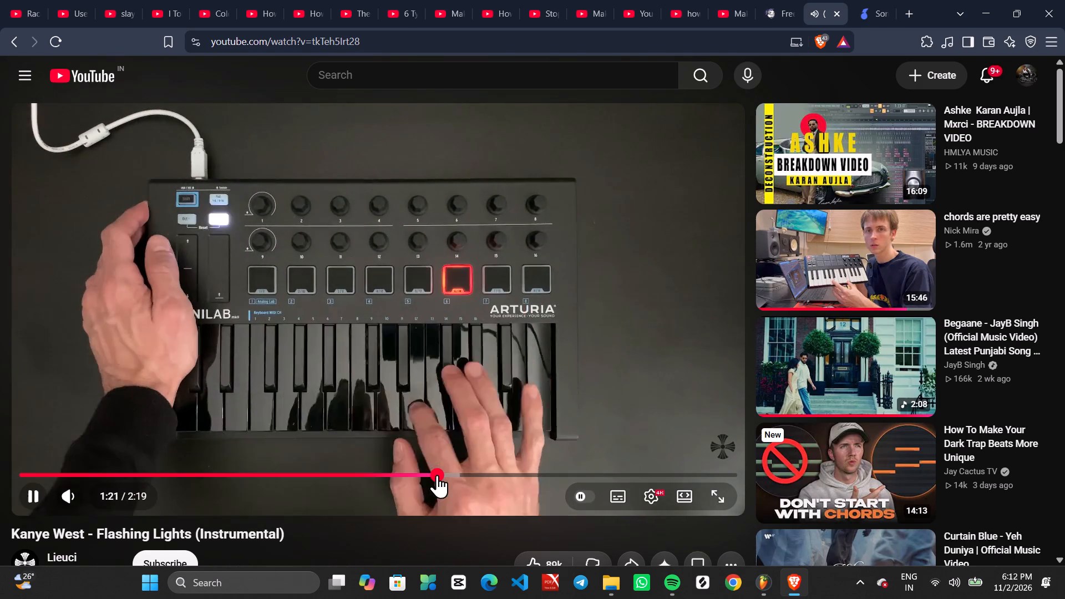
left_click(500, 471)
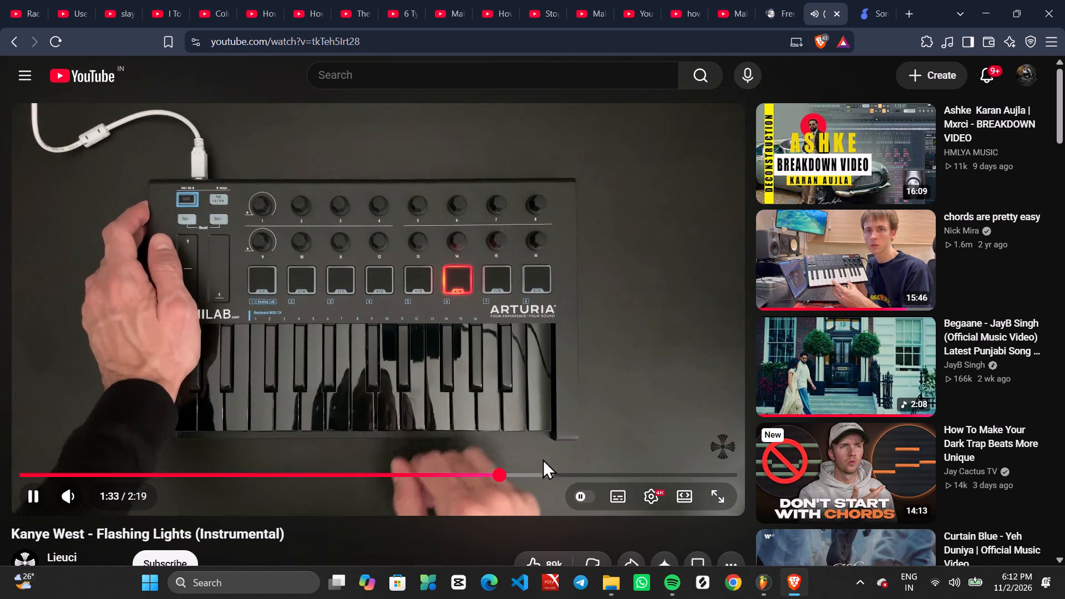
Open the suggested video "chords are pretty easy" and jump to about 7:37, in its "Inverting and brightening" chapter.
left_click(794, 387)
left_click(845, 271)
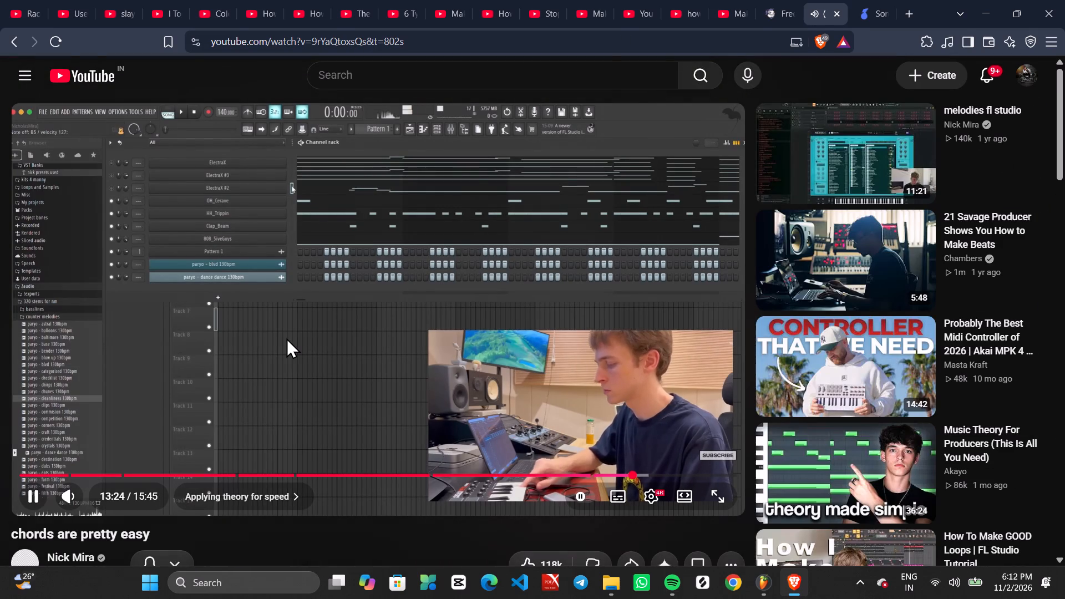
left_click(371, 468)
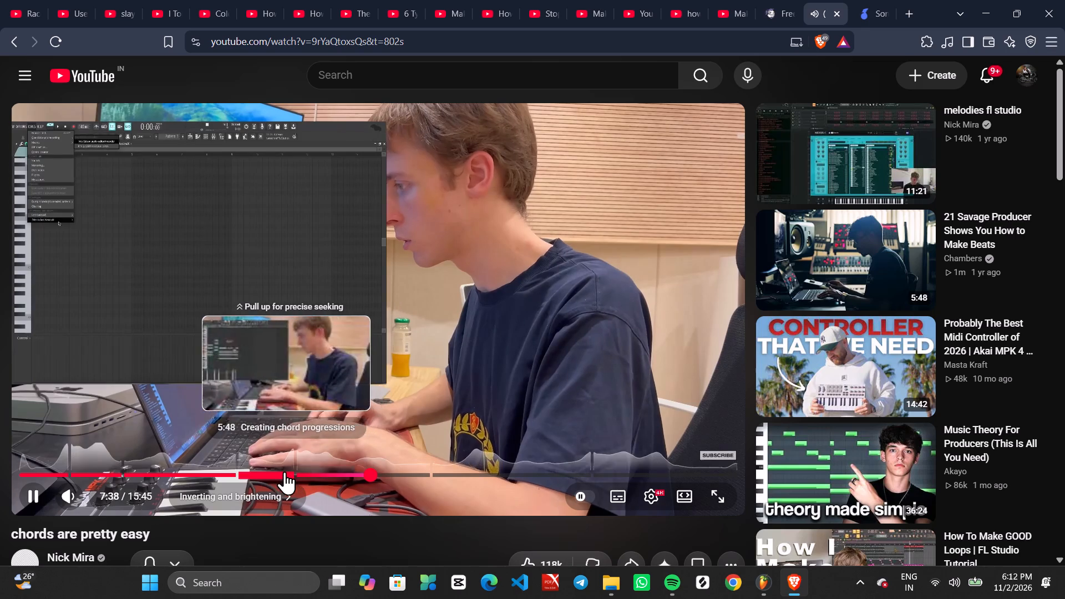
Rewind the "chords are pretty easy" video in stages back to its very beginning.
left_click_drag(255, 473, 246, 475)
left_click(177, 472)
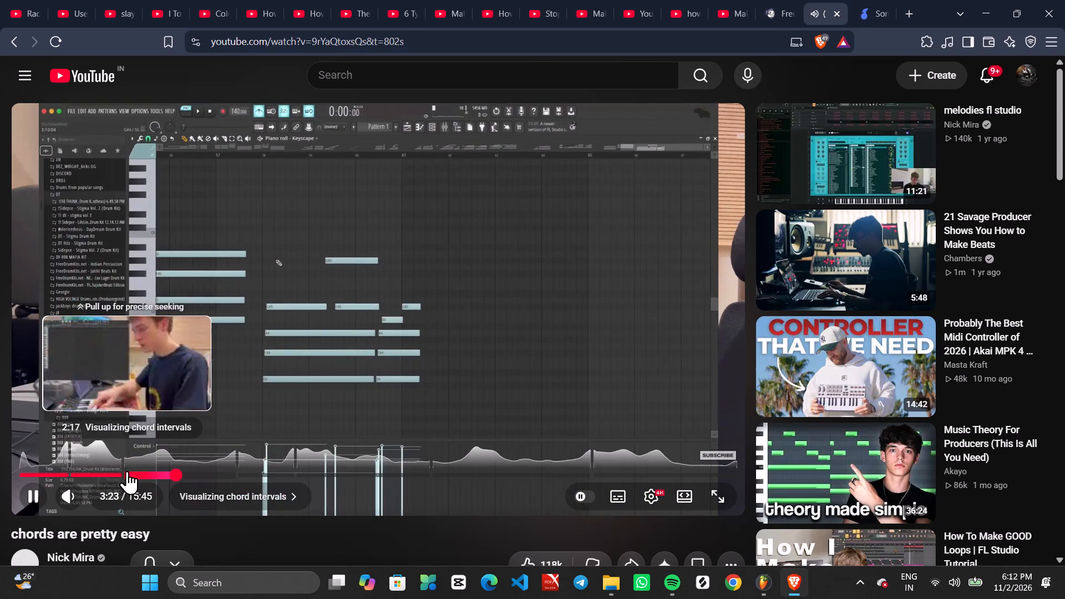
left_click_drag(127, 471, 122, 471)
left_click(37, 471)
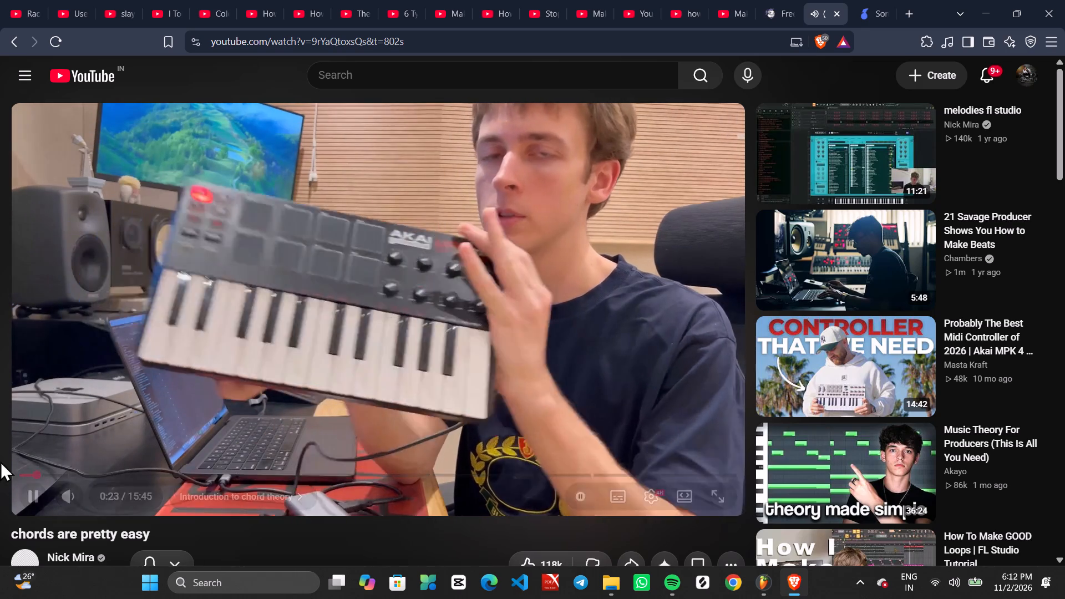
left_click_drag(40, 472, 17, 474)
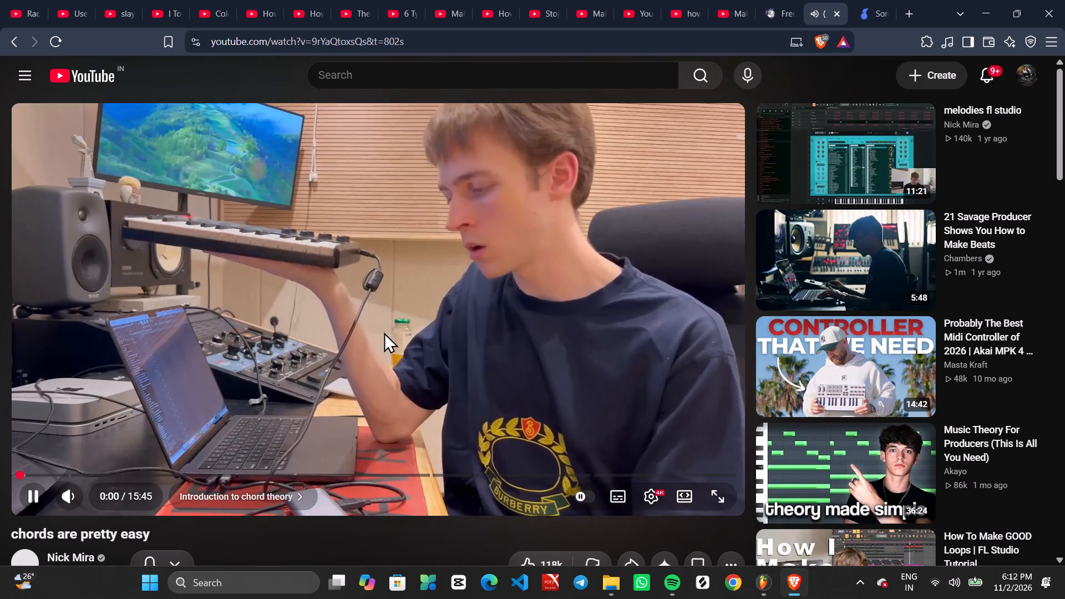
left_click(384, 332)
left_click(376, 298)
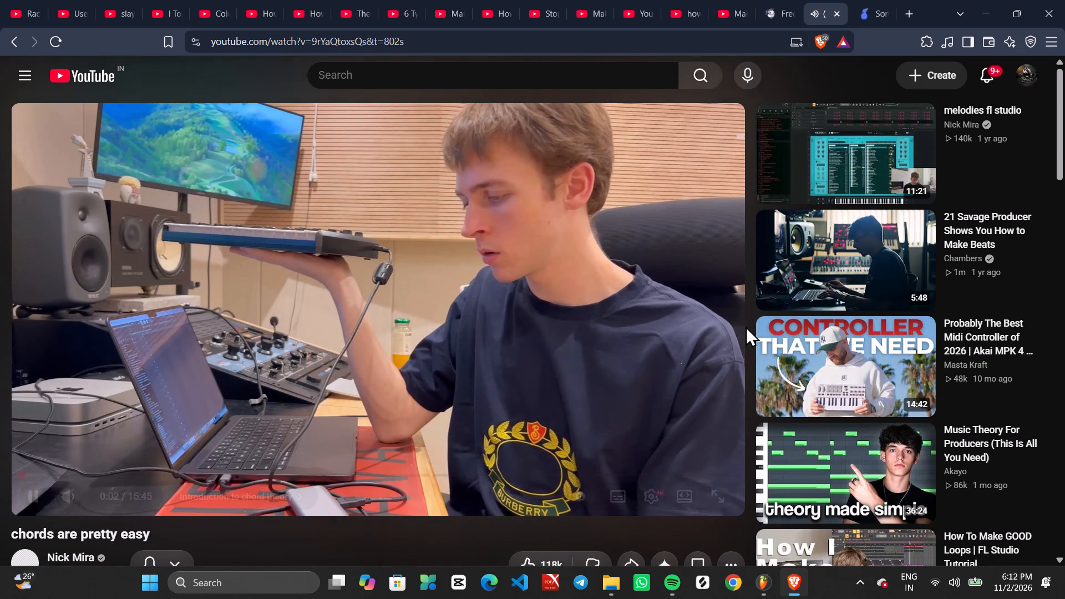
Skip forward through the chord chapters of the video to about 7:03, in "Inverting and brightening", and pause it.
key("Right")
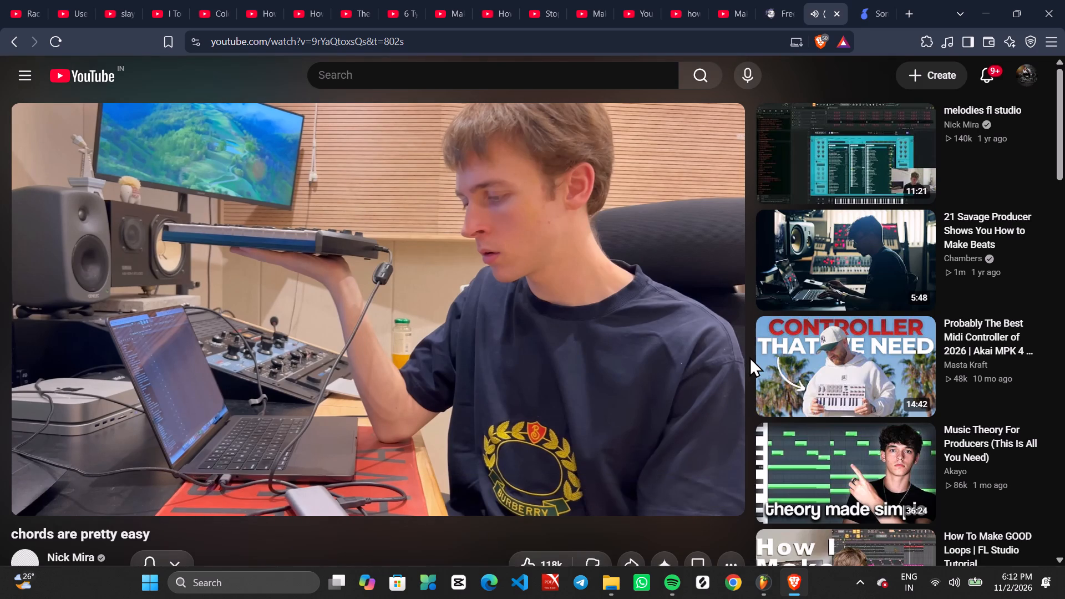
key("Right")
key("Right")
key("Right")
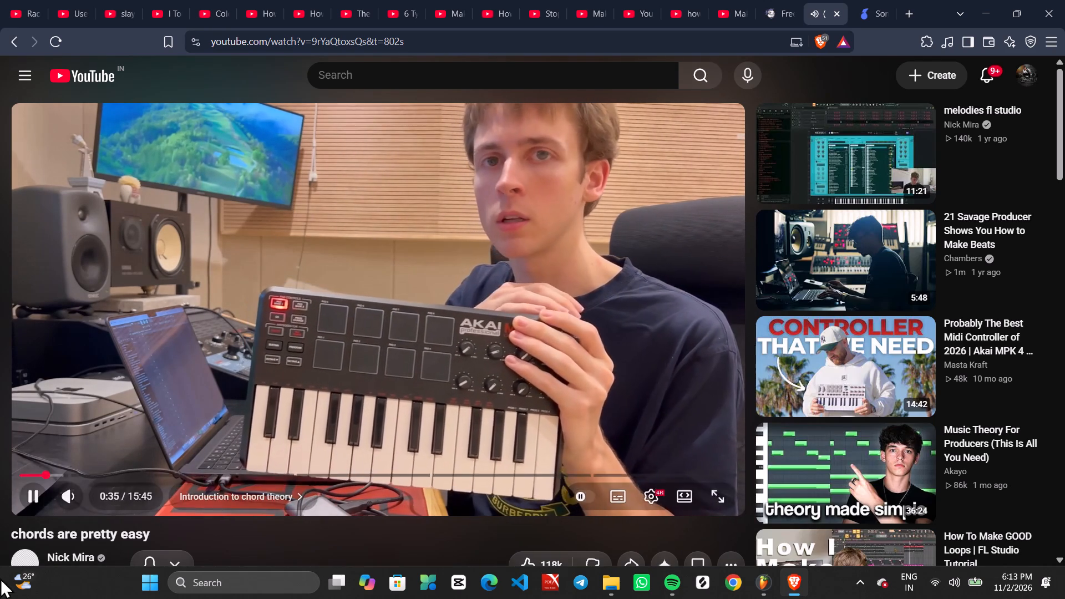
left_click(55, 475)
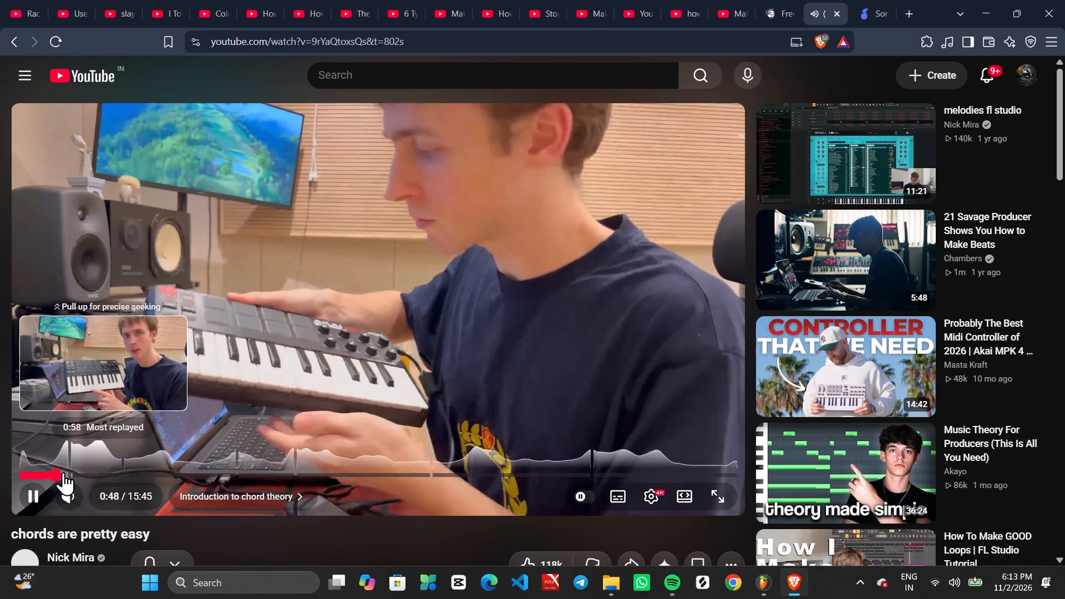
left_click(63, 472)
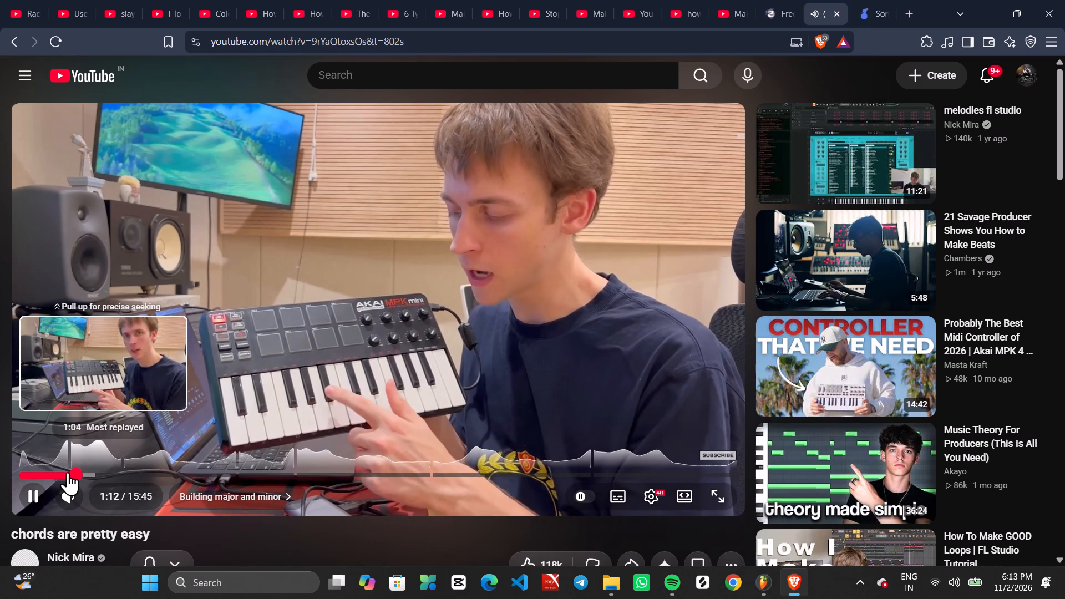
left_click(95, 475)
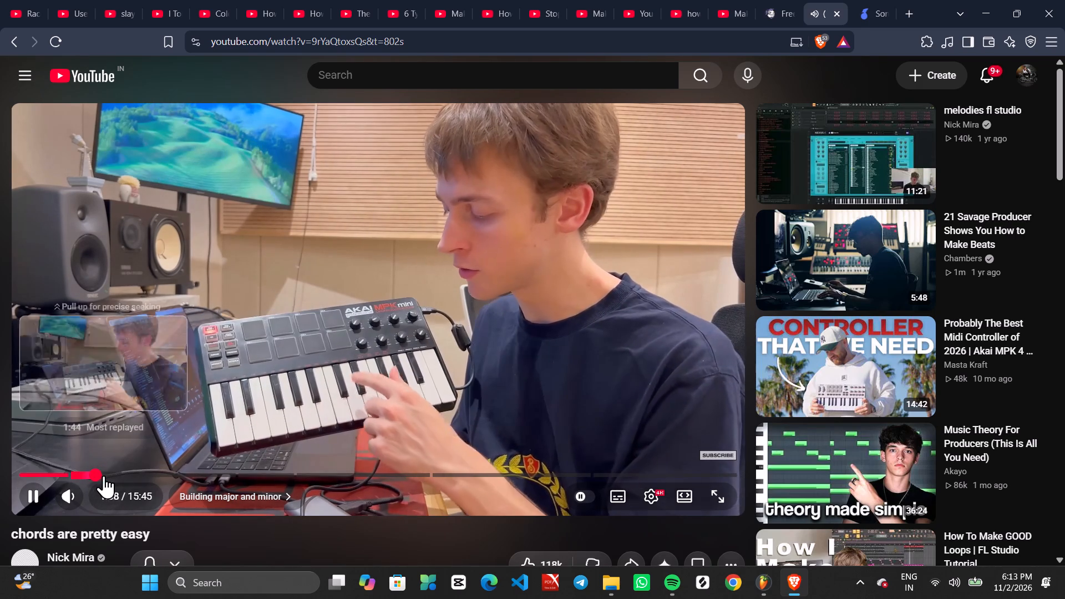
left_click(136, 465)
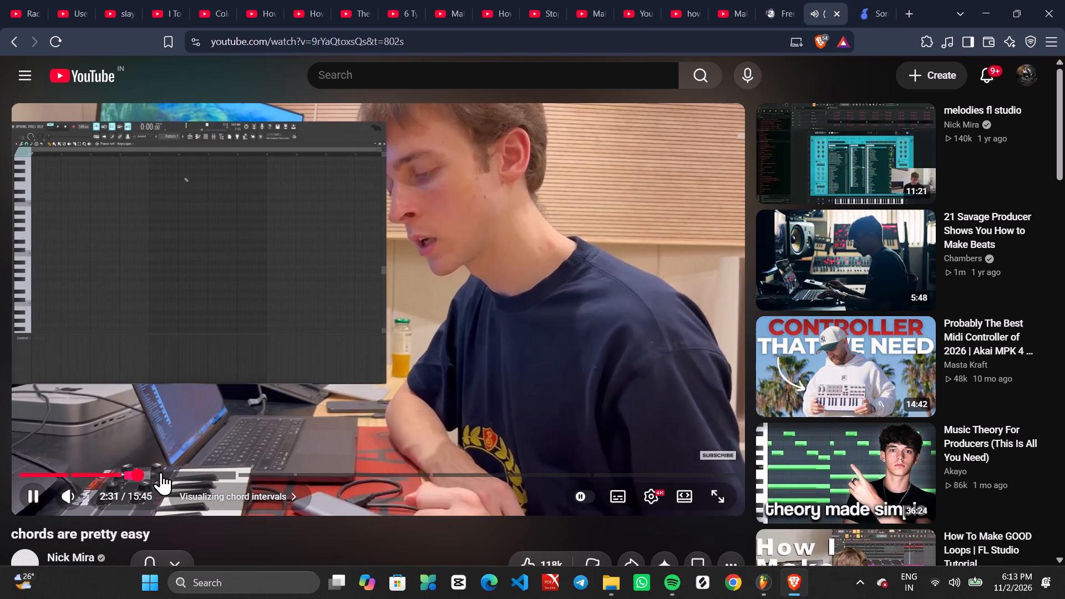
left_click(230, 465)
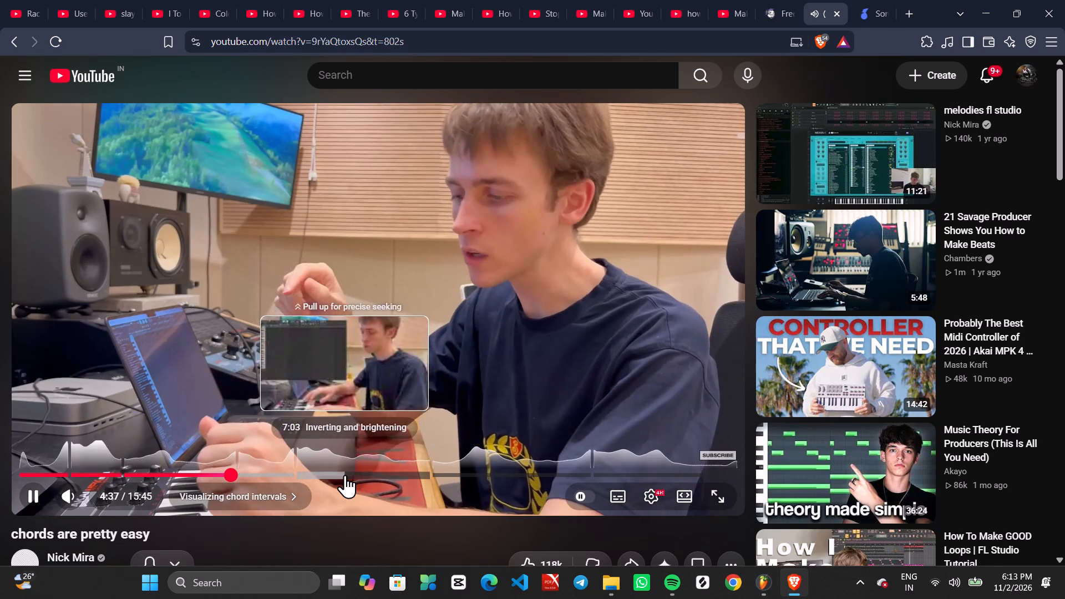
left_click(345, 475)
key("space")
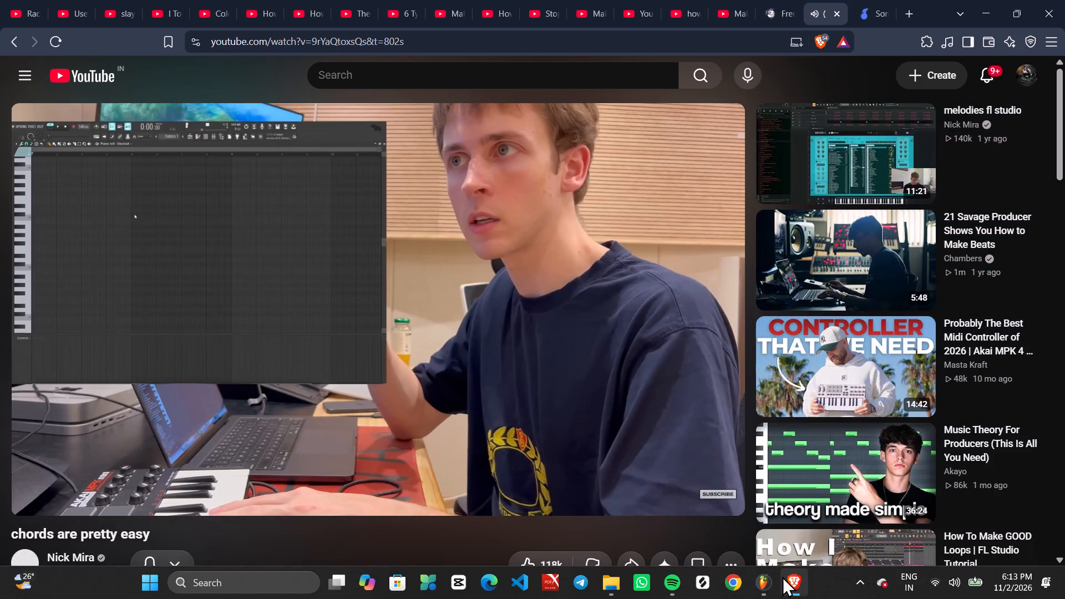
Switch to FL Studio, start song playback and close the AARZO_BEAT.wav (Remix) sample settings window.
left_click(761, 581)
key("space")
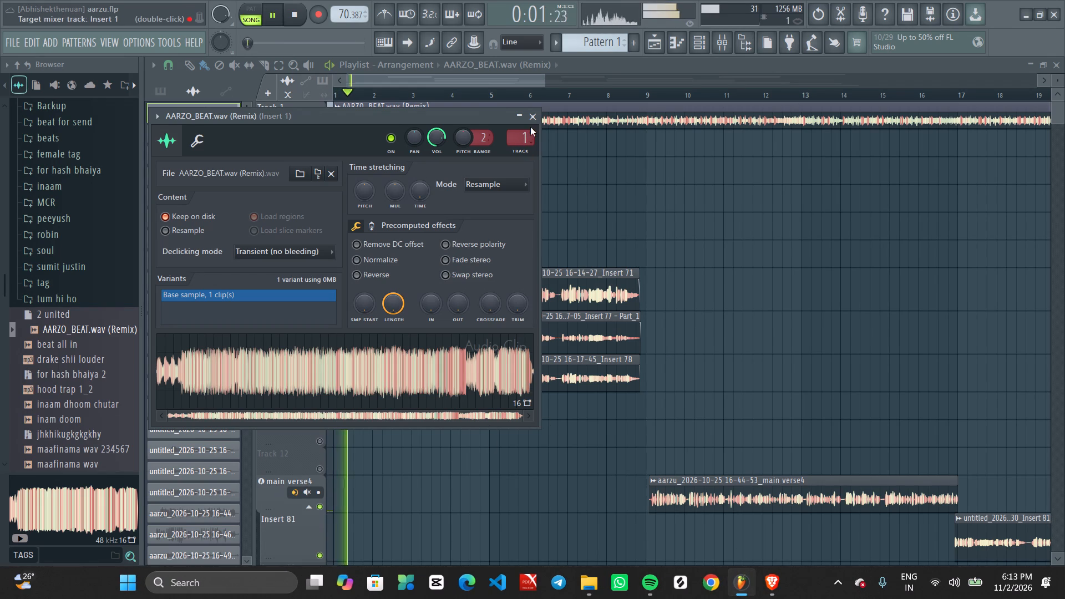
left_click(530, 118)
Back in the browser, close the stalled Tunebat tab and reopen Tunebat's Analyzer from a "key and bpm finder" search in a new tab.
left_click(764, 590)
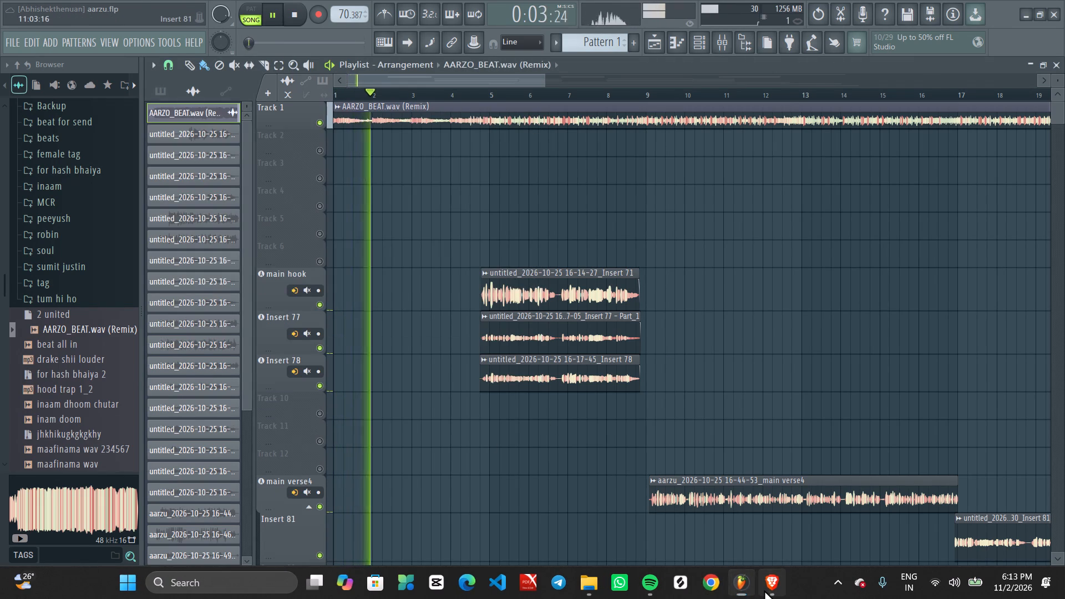
left_click(871, 0)
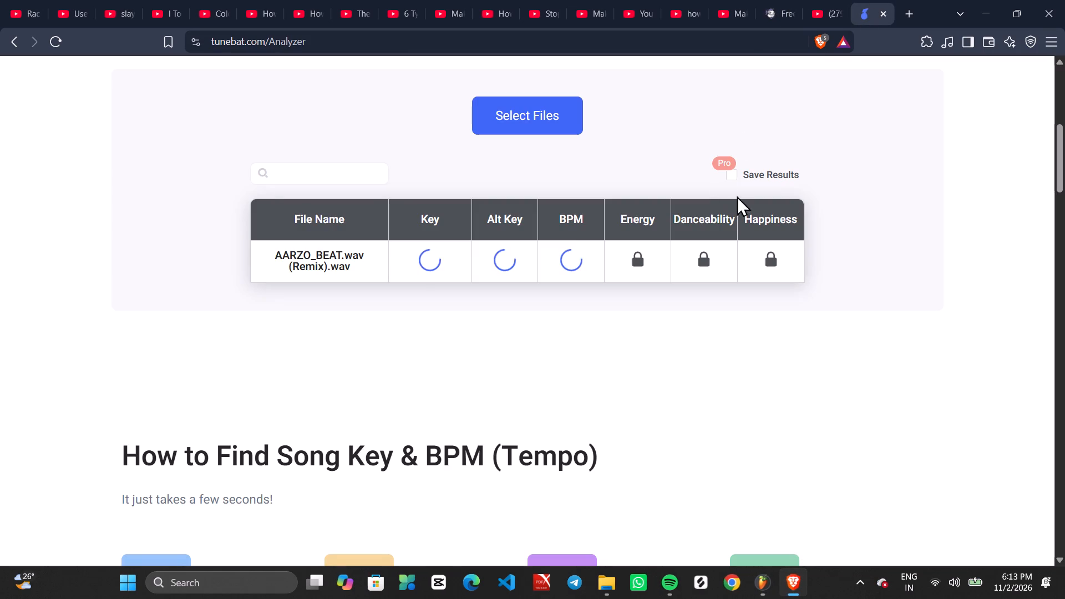
left_click(885, 13)
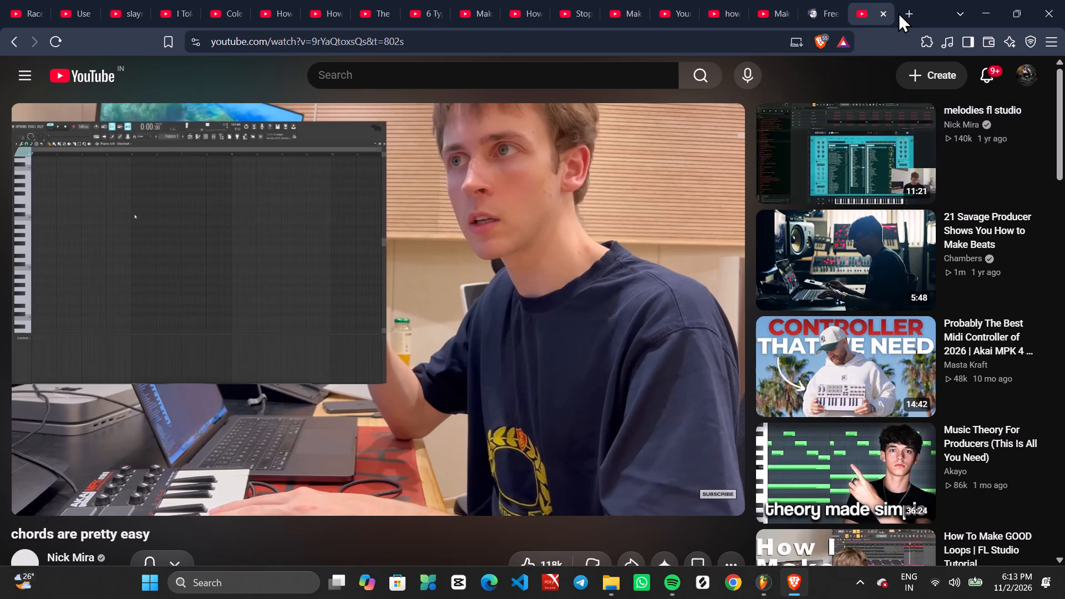
left_click(901, 12)
key("k")
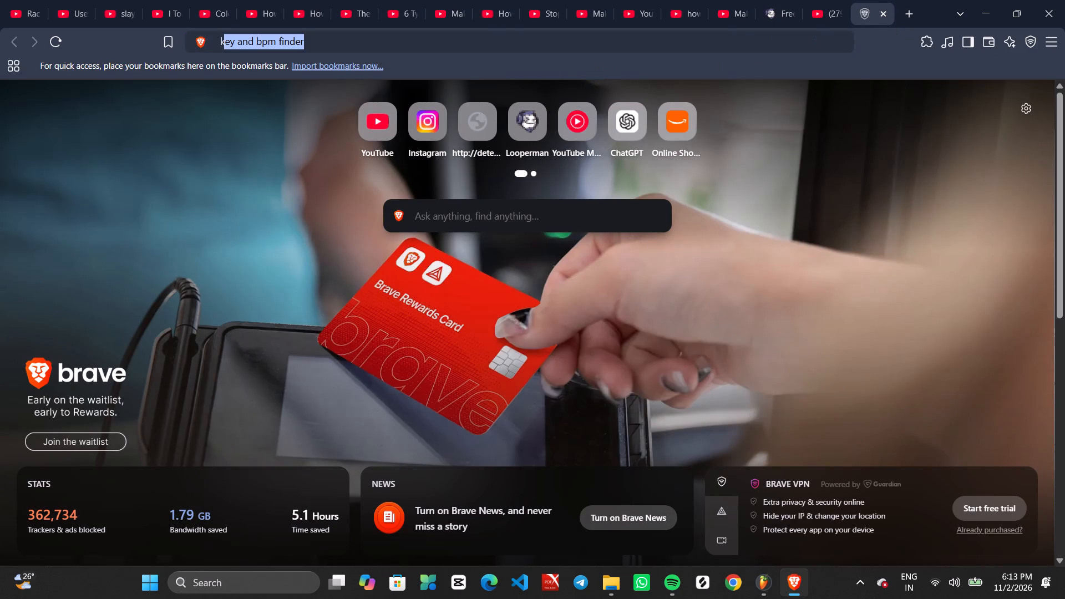
type("ey")
left_click(464, 78)
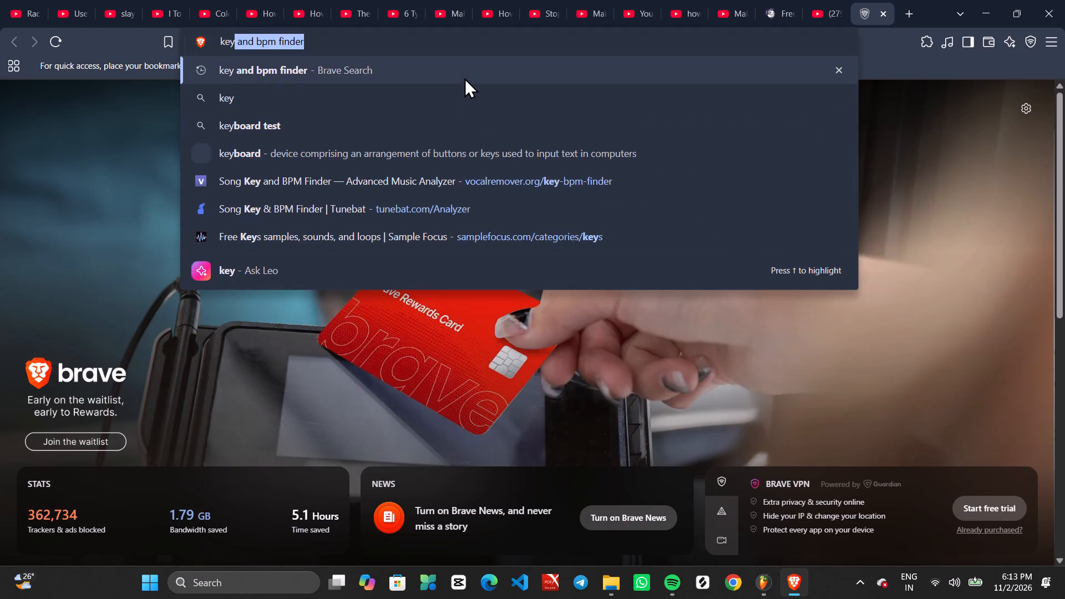
left_click(294, 206)
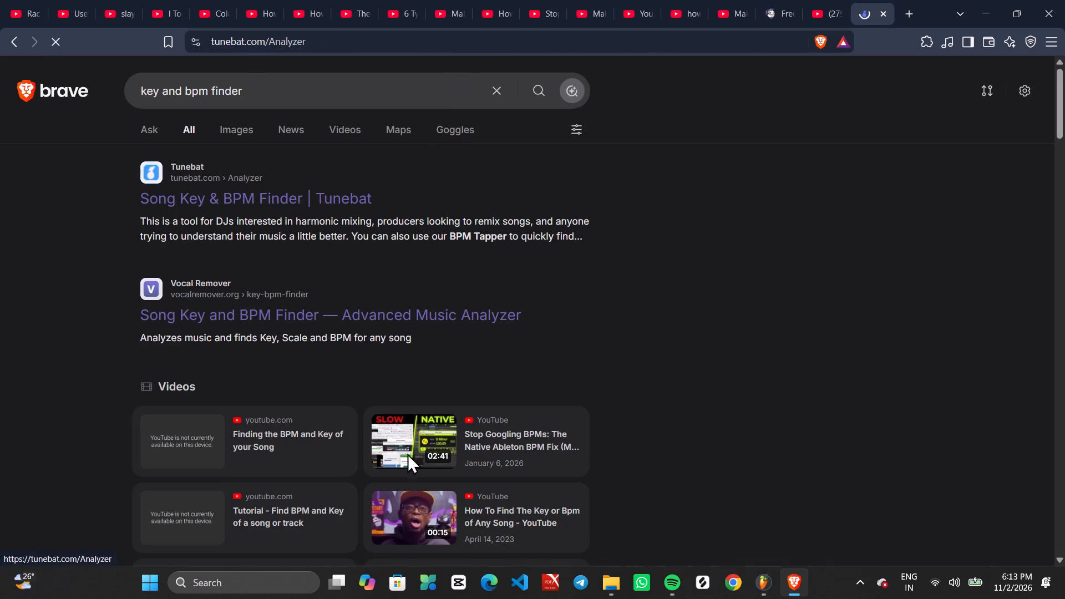
Upload AARZO_BEAT.wav (Remix) from the projects (F:) drive to the Tunebat analyzer to detect its key and BPM.
left_click(611, 585)
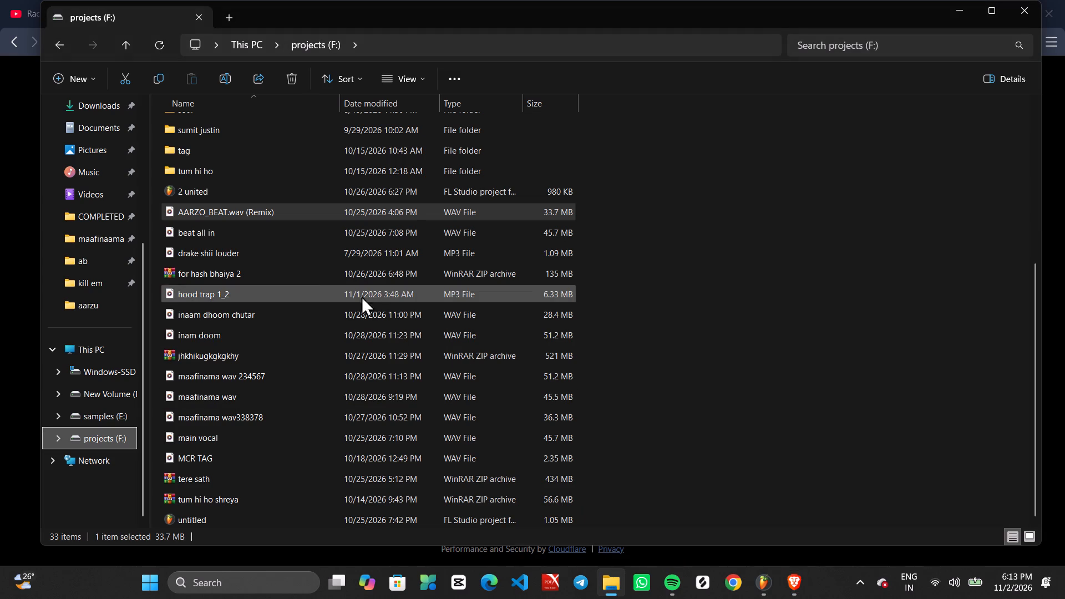
left_click(795, 590)
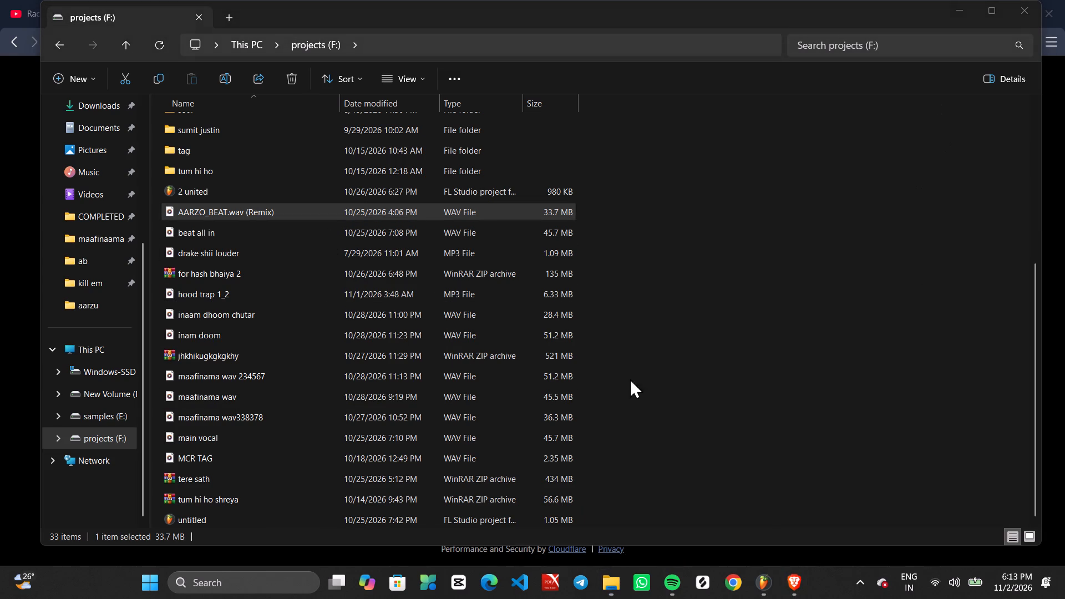
left_click(793, 587)
scroll(603, 359, "down", 3)
scroll(603, 359, "up", 1)
scroll(602, 360, "down", 7)
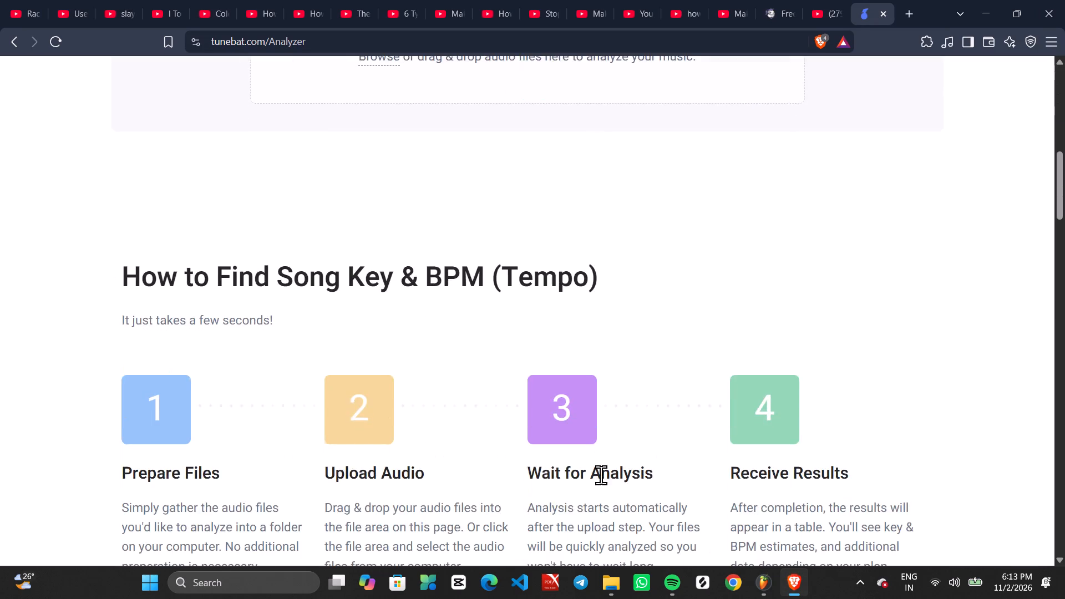
scroll(625, 550, "up", 4)
left_click(617, 583)
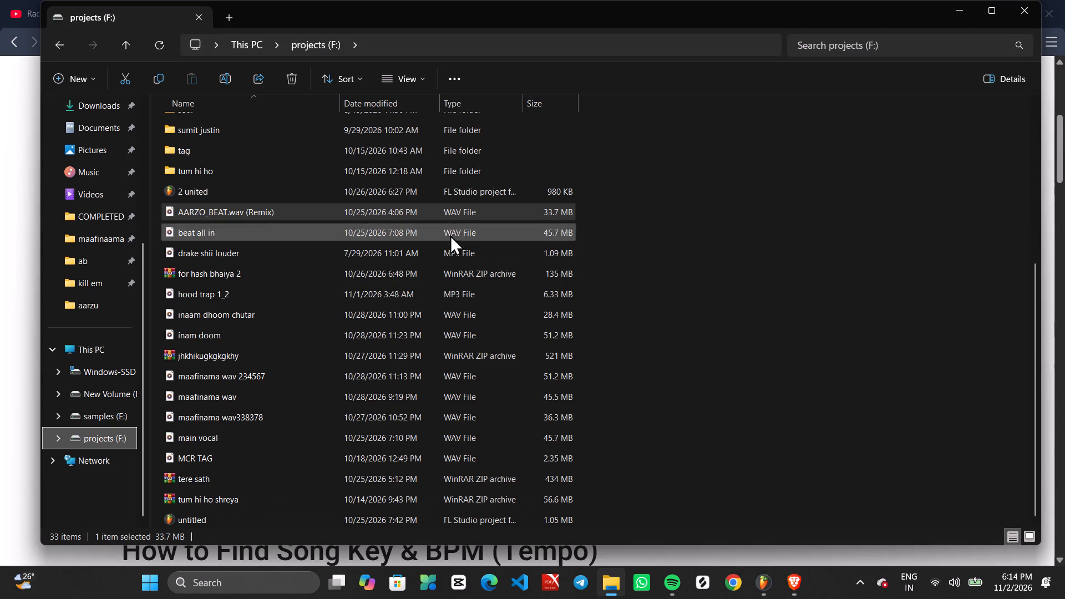
left_click_drag(447, 211, 774, 595)
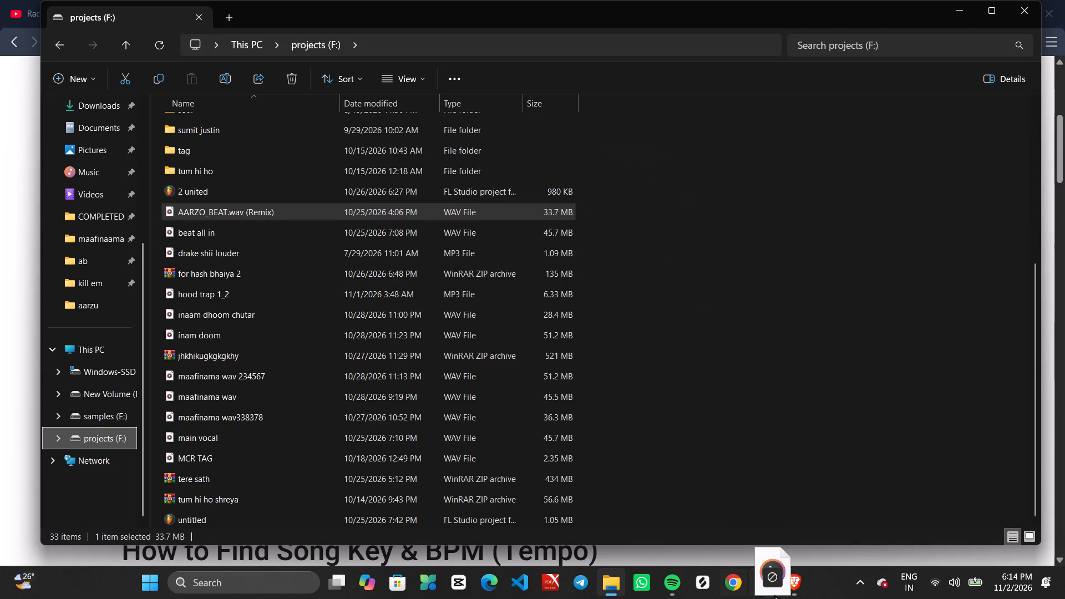
left_click_drag(774, 595, 605, 334)
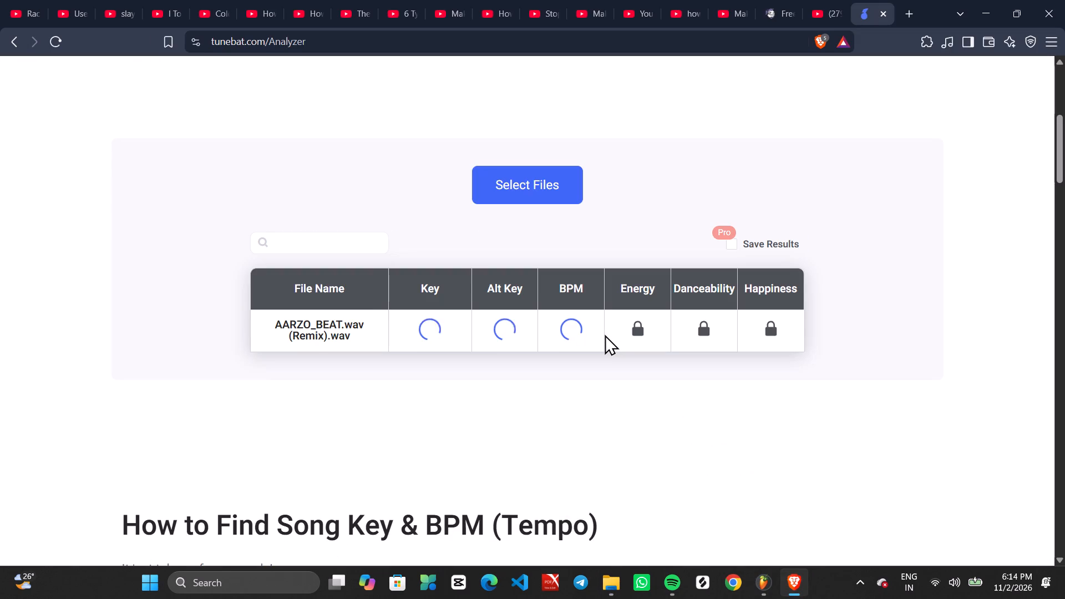
Return to FL Studio, play the arrangement from just before the hook vocals, stop it and place the playhead slightly ahead of them.
left_click(760, 595)
key("space")
key("space")
left_click(486, 92)
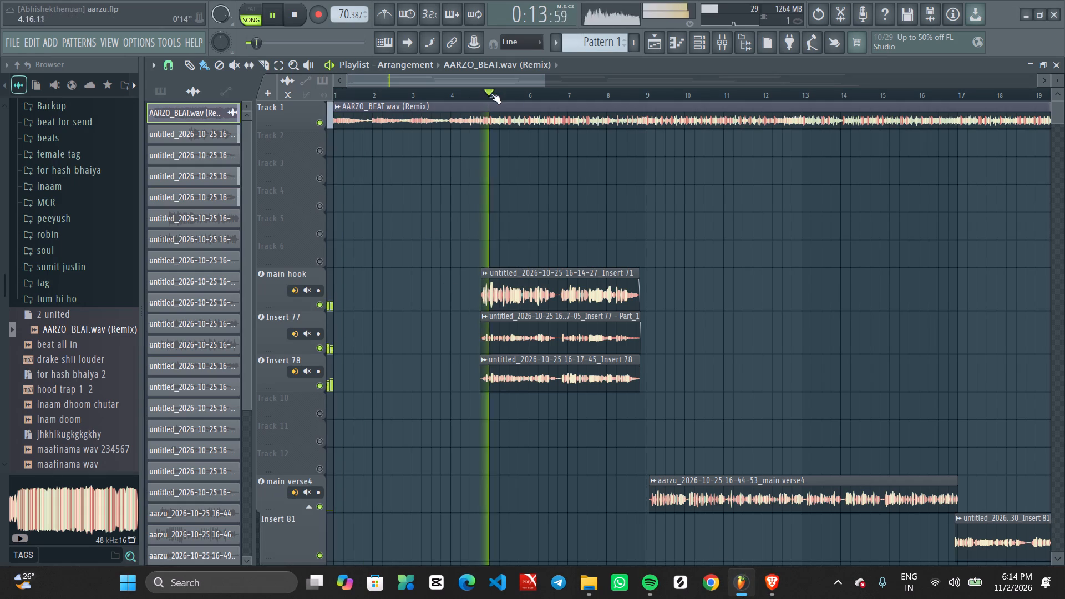
key("space")
left_click(471, 94)
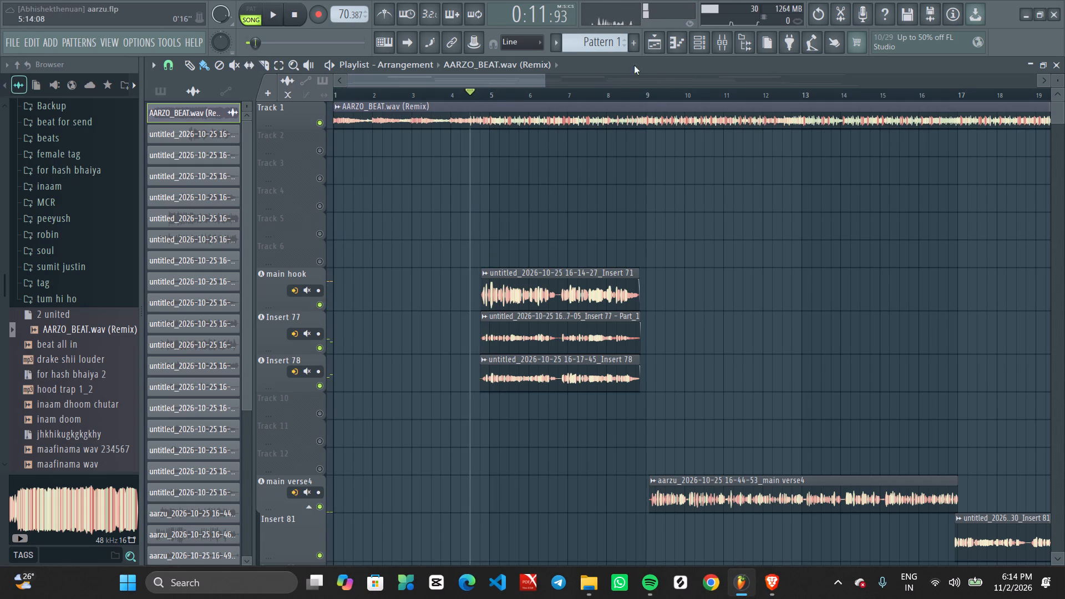
Load Waves Tune Real-Time Stereo into the second effect slot of the main hook mixer track.
left_click(713, 48)
scroll(566, 148, "down", 5)
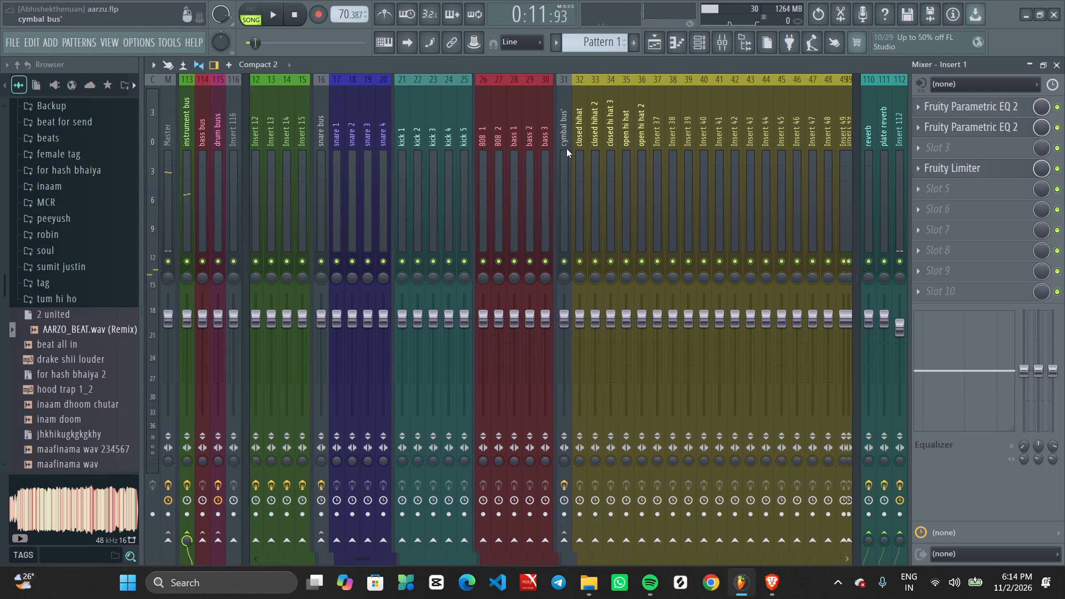
scroll(566, 149, "down", 11)
scroll(600, 161, "up", 1)
scroll(600, 161, "down", 3)
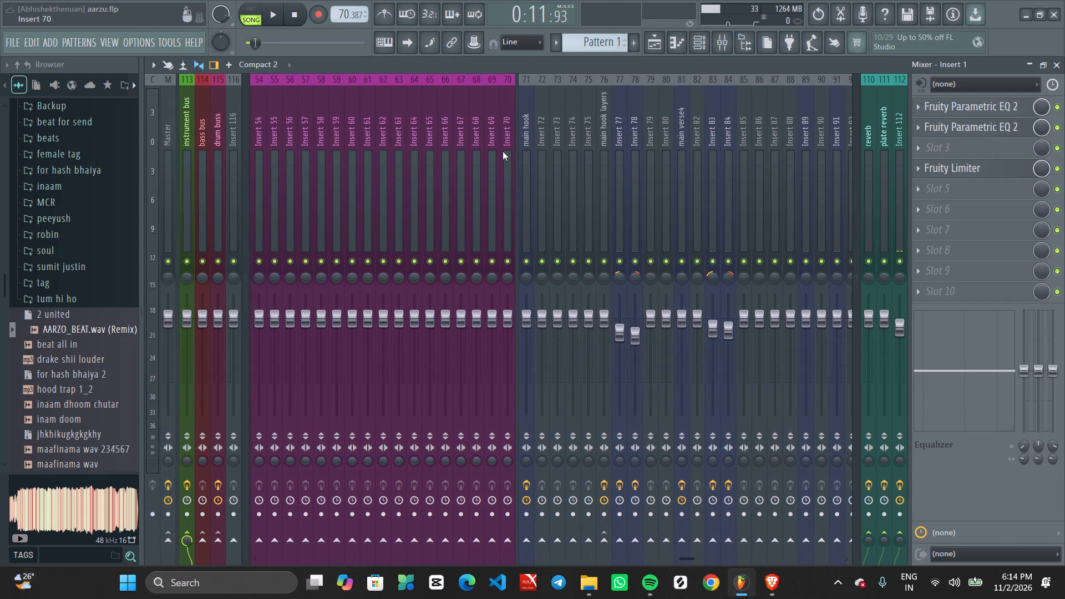
left_click(523, 151)
left_click(947, 125)
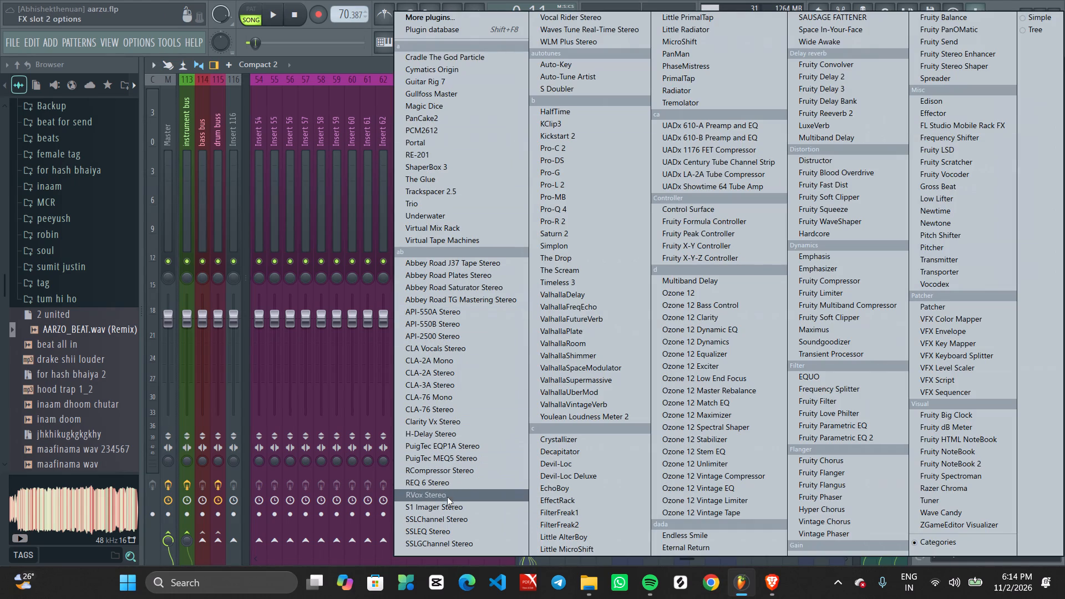
left_click(613, 28)
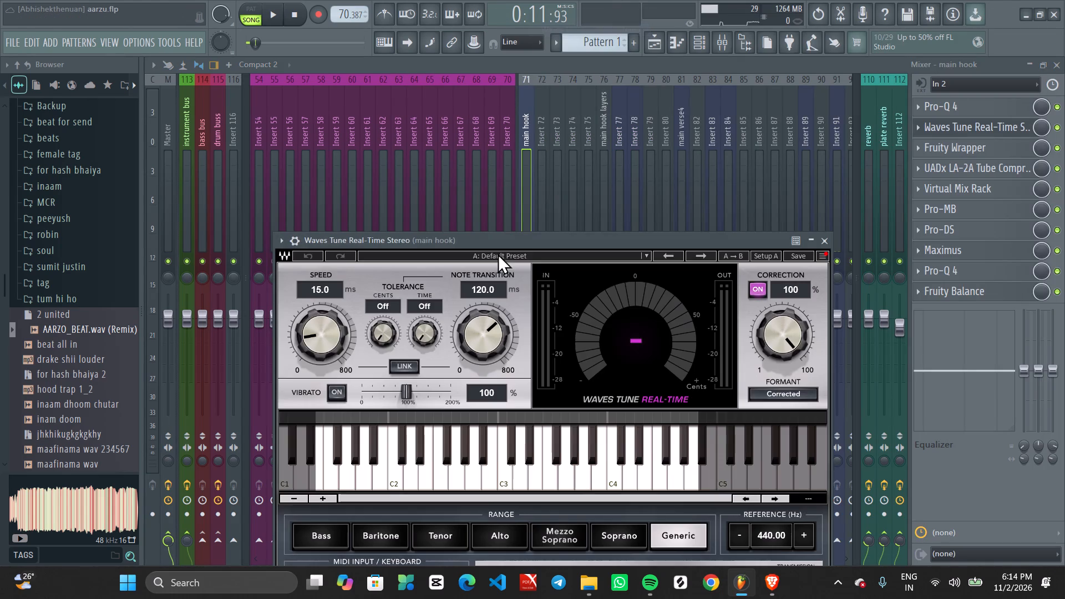
Move the Waves Tune Real-Time window up into full view and set its scale type to Natural Minor.
left_click_drag(509, 241, 519, 124)
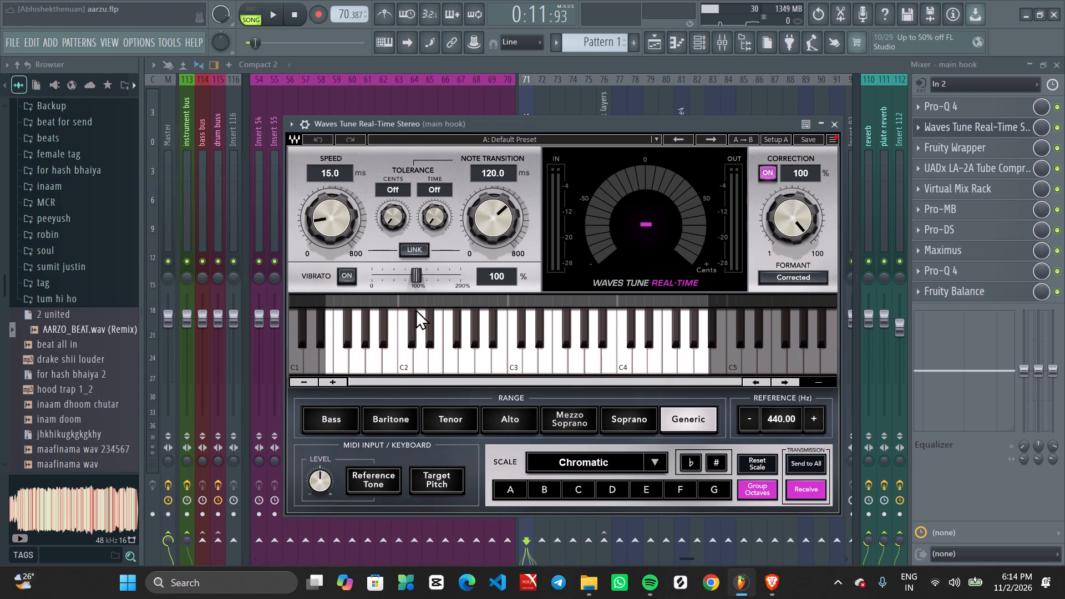
left_click(614, 465)
left_click(594, 464)
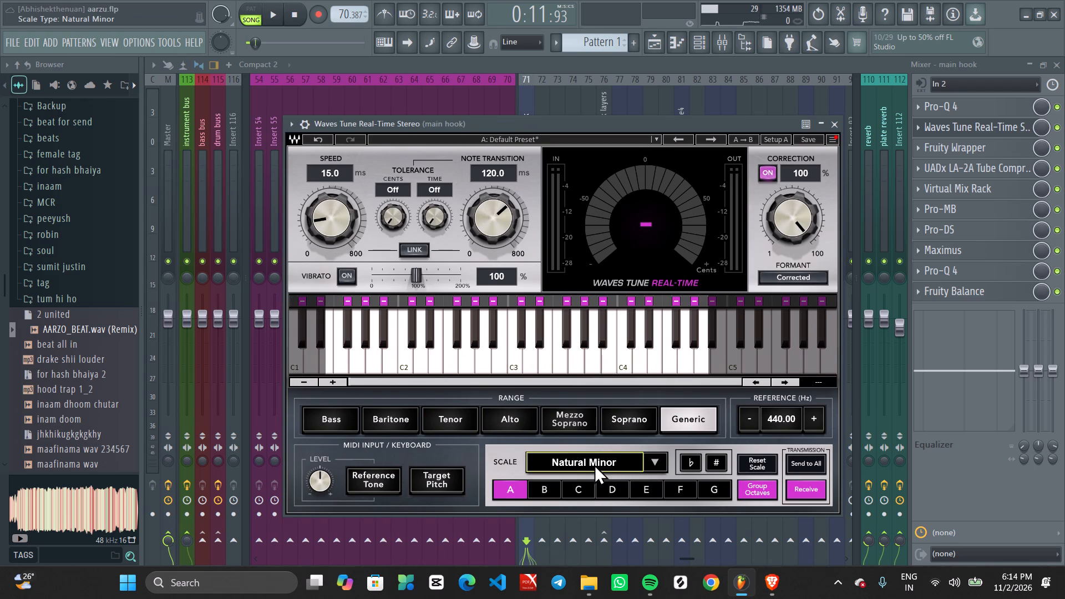
left_click(656, 461)
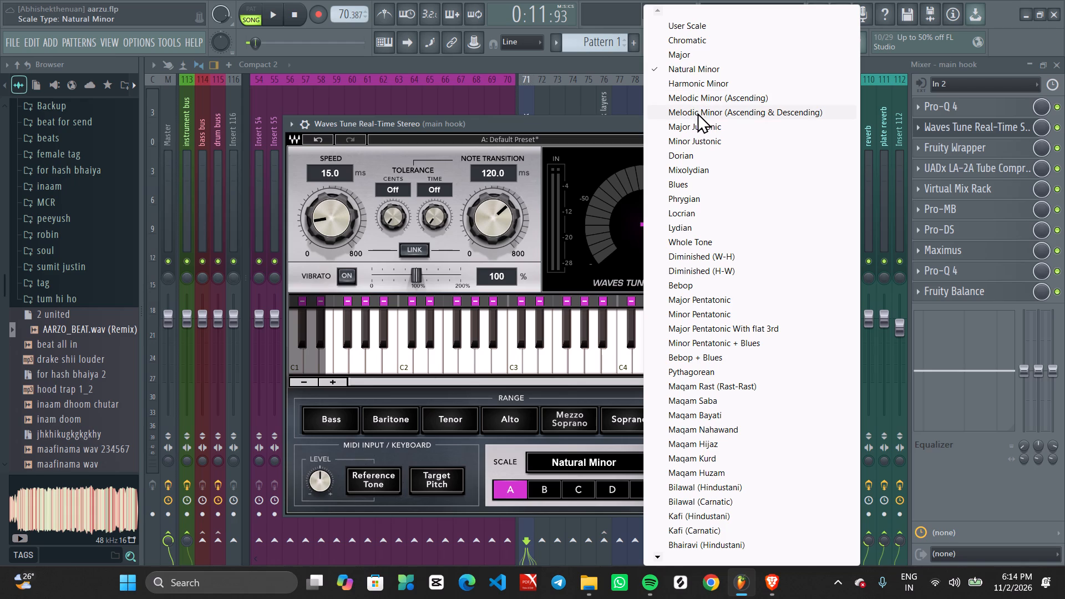
left_click(703, 70)
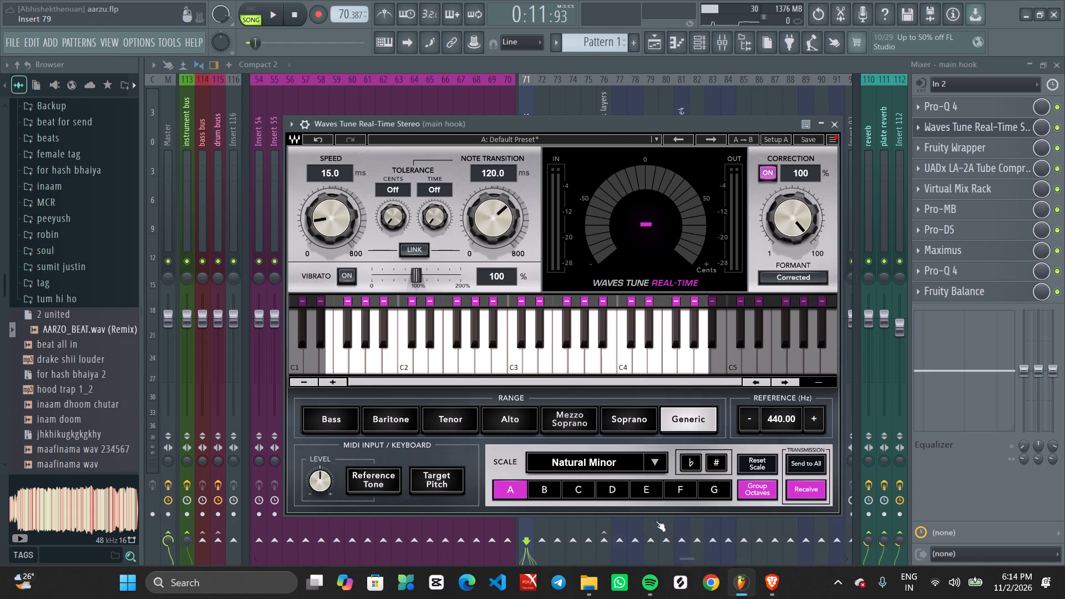
Set the Waves Tune Real-Time scale root to F, trying F# before returning to the natural note.
left_click(676, 488)
left_click(712, 465)
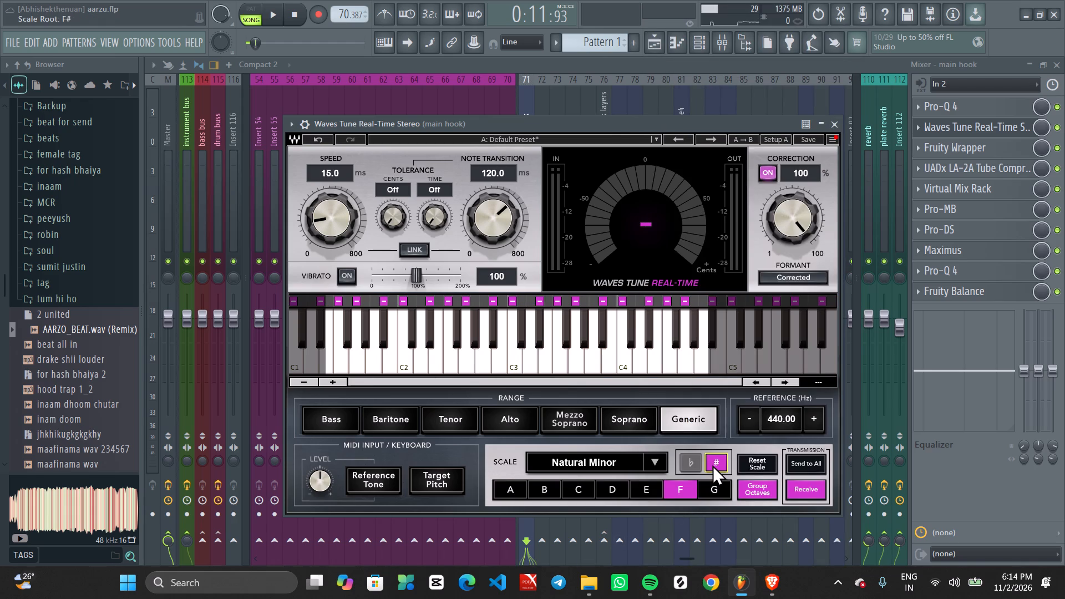
left_click(712, 465)
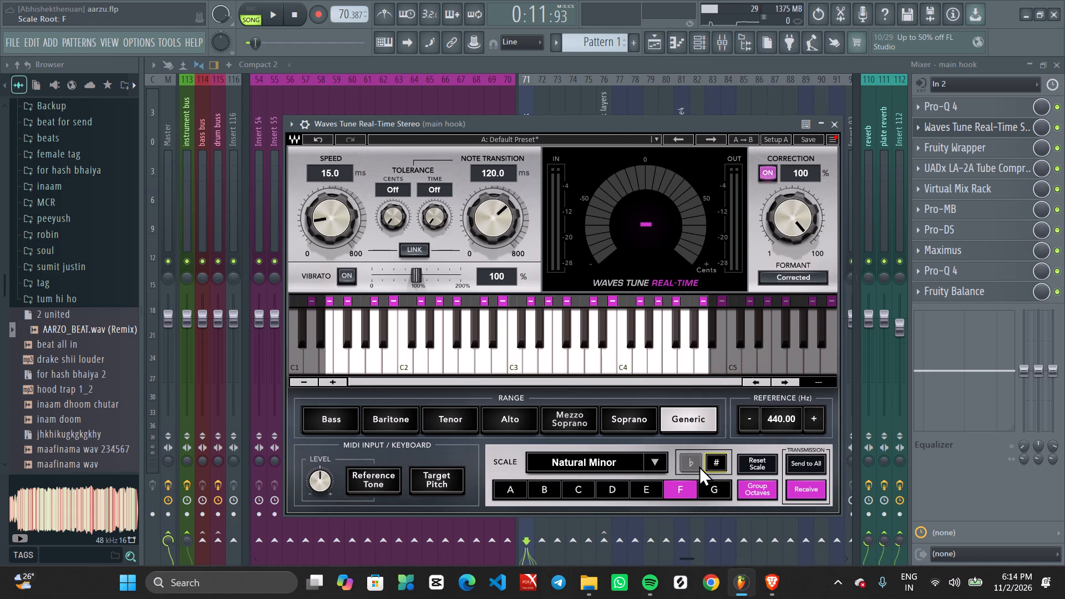
left_click(699, 463)
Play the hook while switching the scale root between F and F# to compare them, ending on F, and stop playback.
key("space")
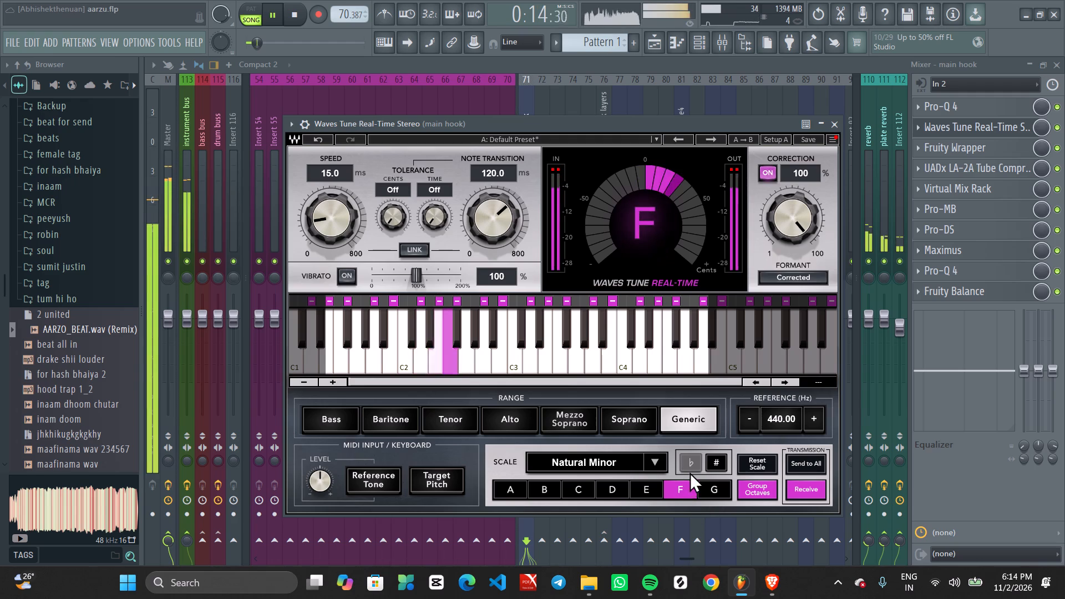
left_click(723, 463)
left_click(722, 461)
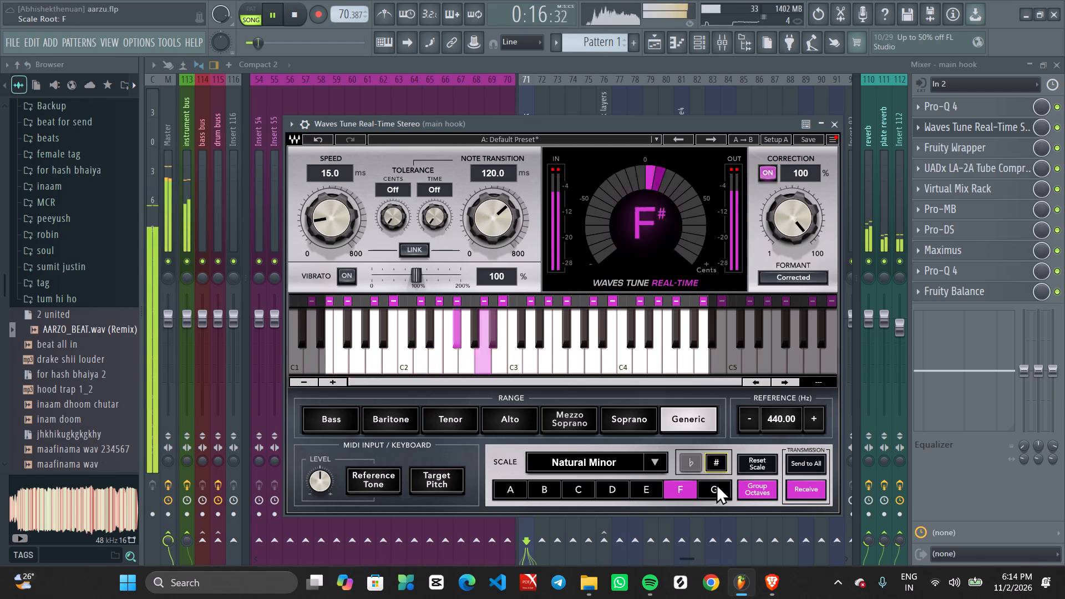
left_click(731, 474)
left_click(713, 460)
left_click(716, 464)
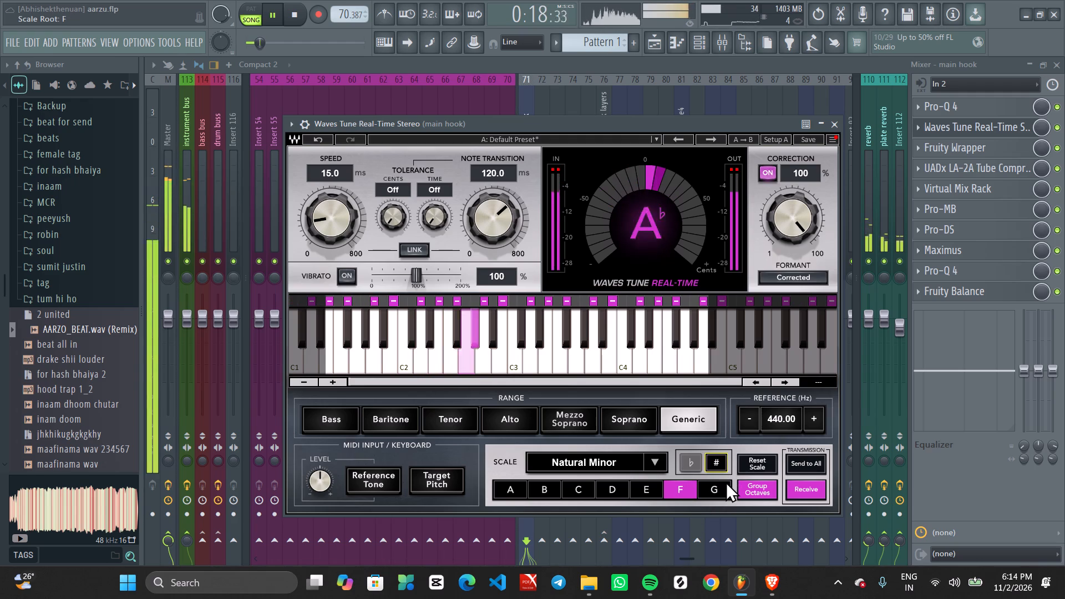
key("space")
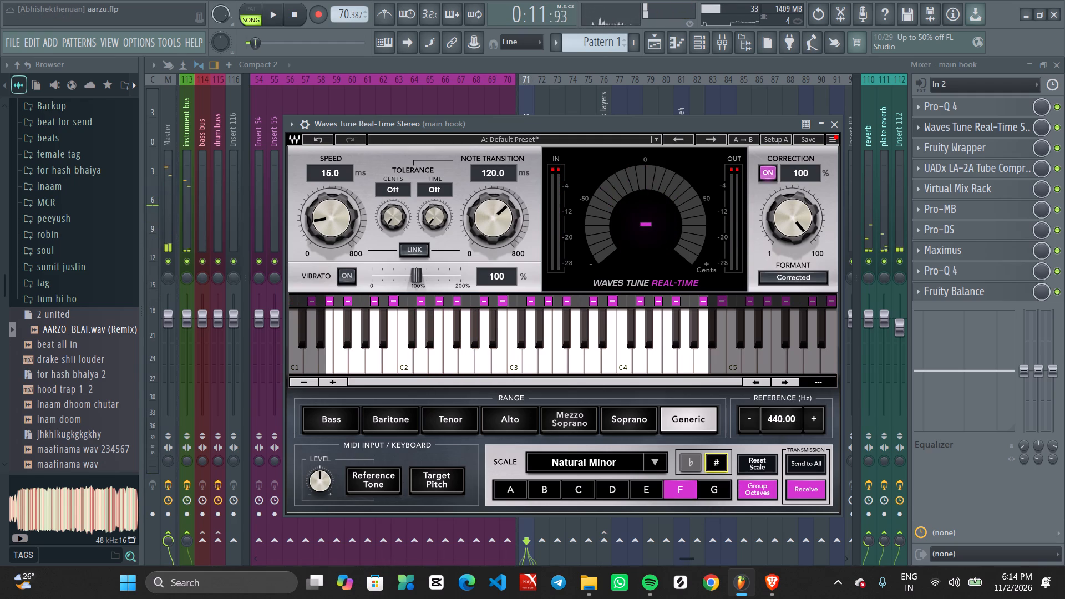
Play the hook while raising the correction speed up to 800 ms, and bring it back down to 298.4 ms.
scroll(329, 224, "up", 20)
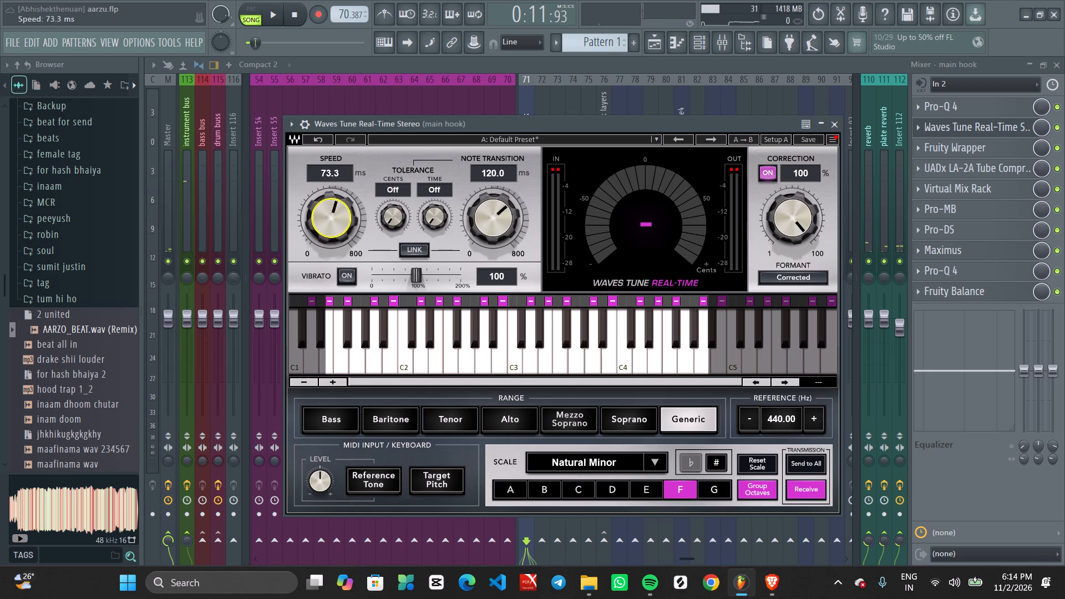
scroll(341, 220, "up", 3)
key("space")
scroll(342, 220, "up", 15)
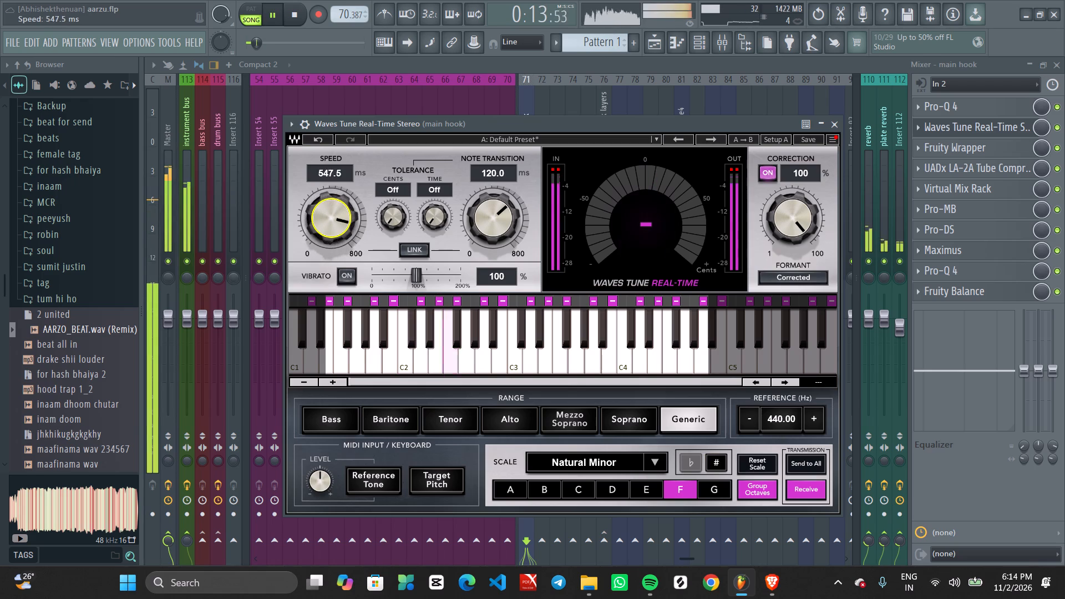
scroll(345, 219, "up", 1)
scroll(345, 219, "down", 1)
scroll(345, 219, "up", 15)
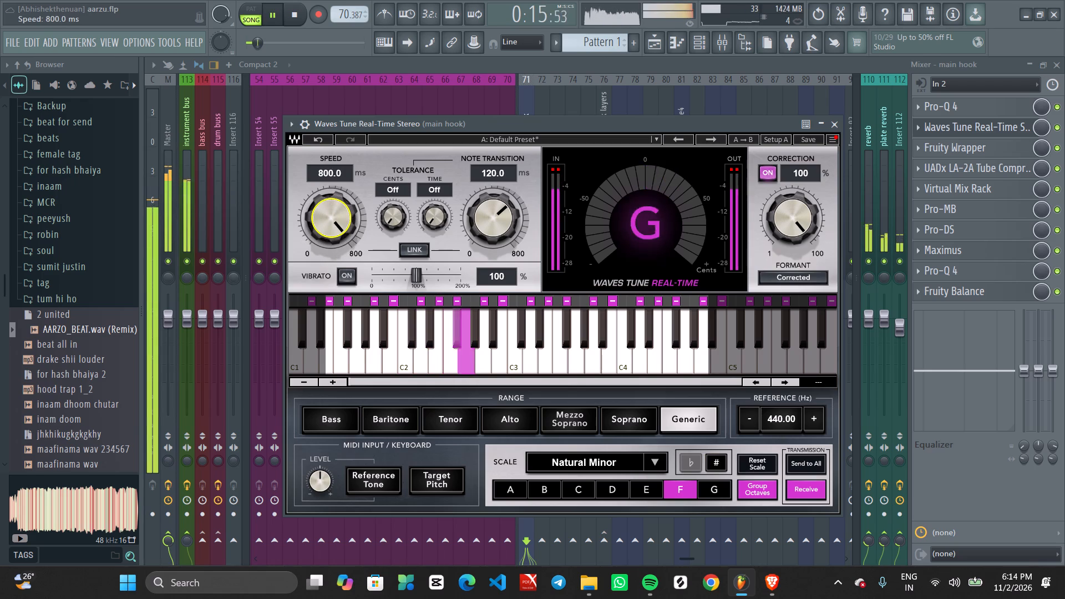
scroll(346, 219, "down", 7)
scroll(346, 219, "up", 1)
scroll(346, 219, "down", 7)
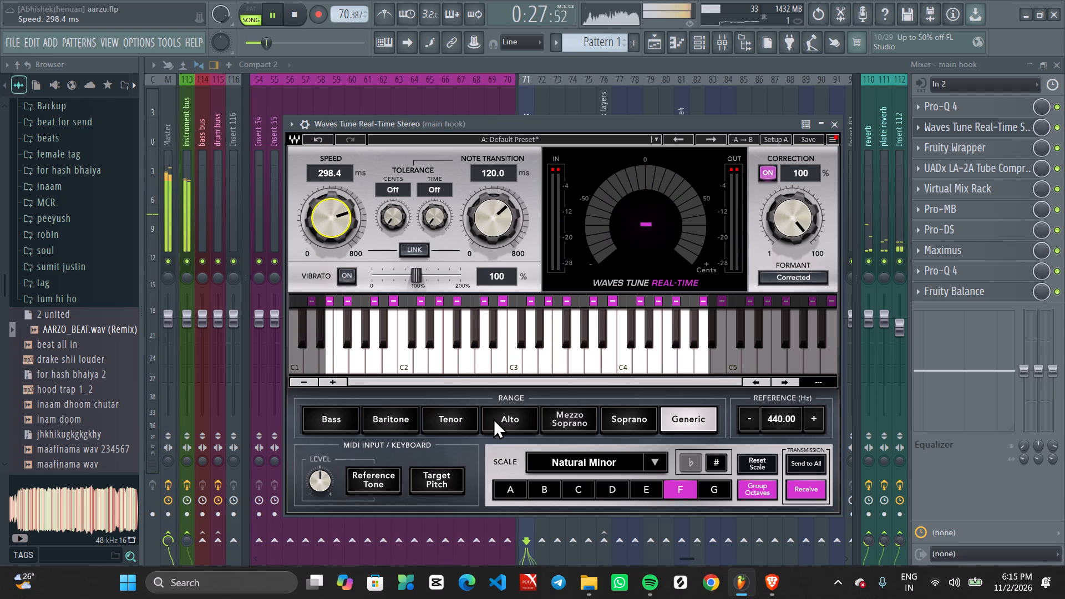
Restart hook playback, shift the Waves Tune window slightly aside, and raise the correction speed to 800 ms.
key("space")
key("space")
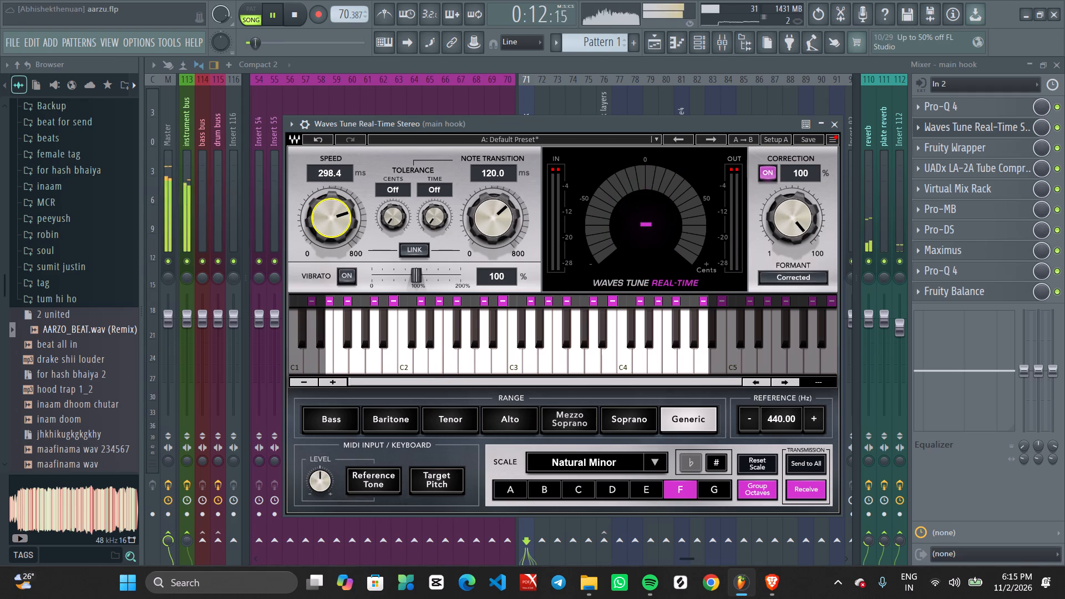
left_click_drag(435, 125, 448, 125)
scroll(351, 216, "up", 2)
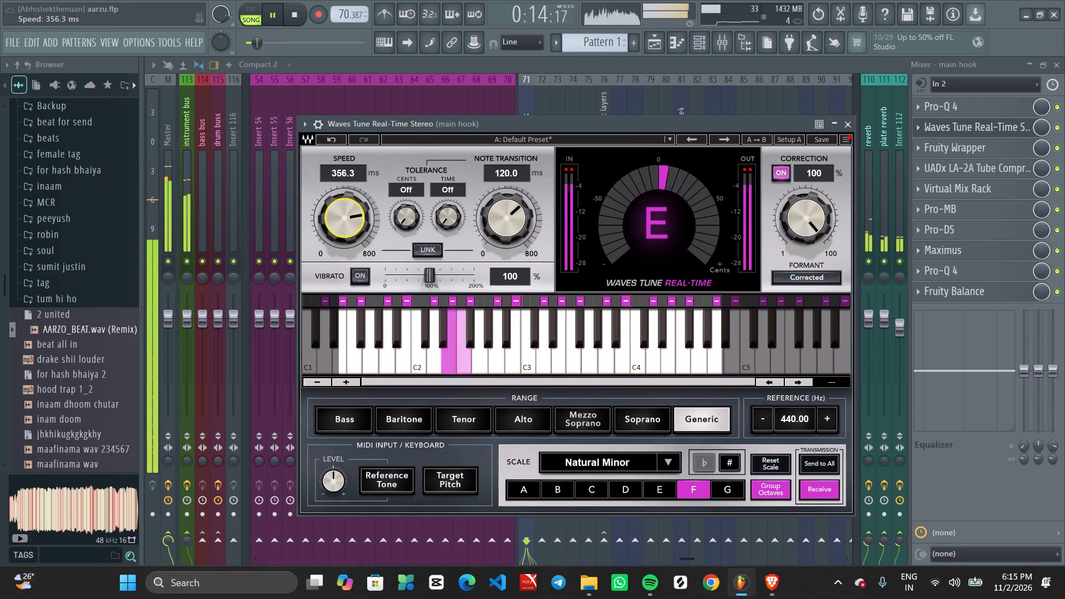
scroll(351, 216, "down", 2)
scroll(351, 216, "up", 1)
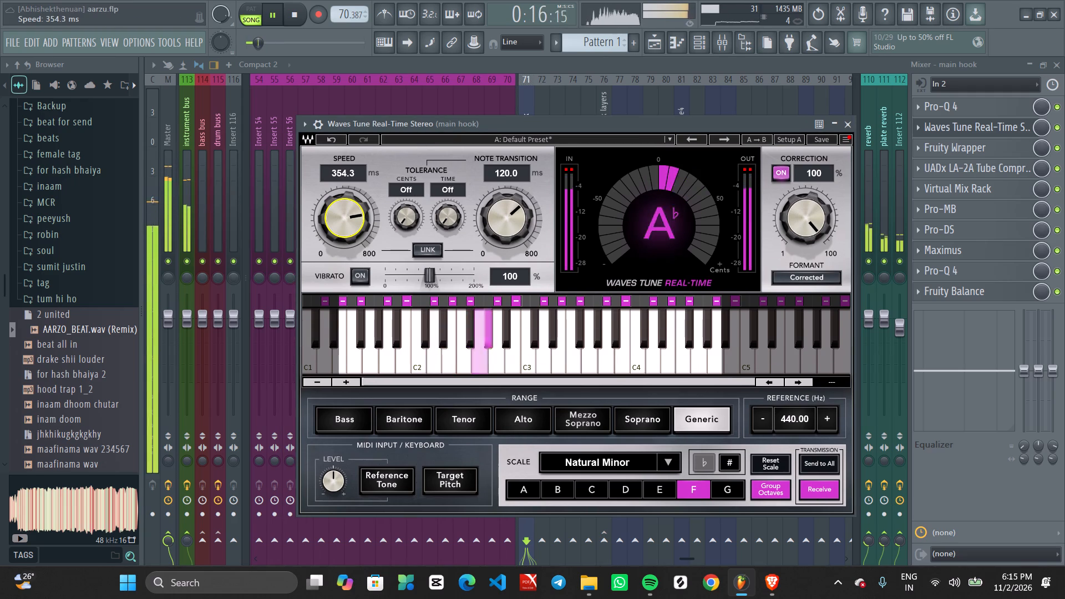
scroll(353, 215, "up", 2)
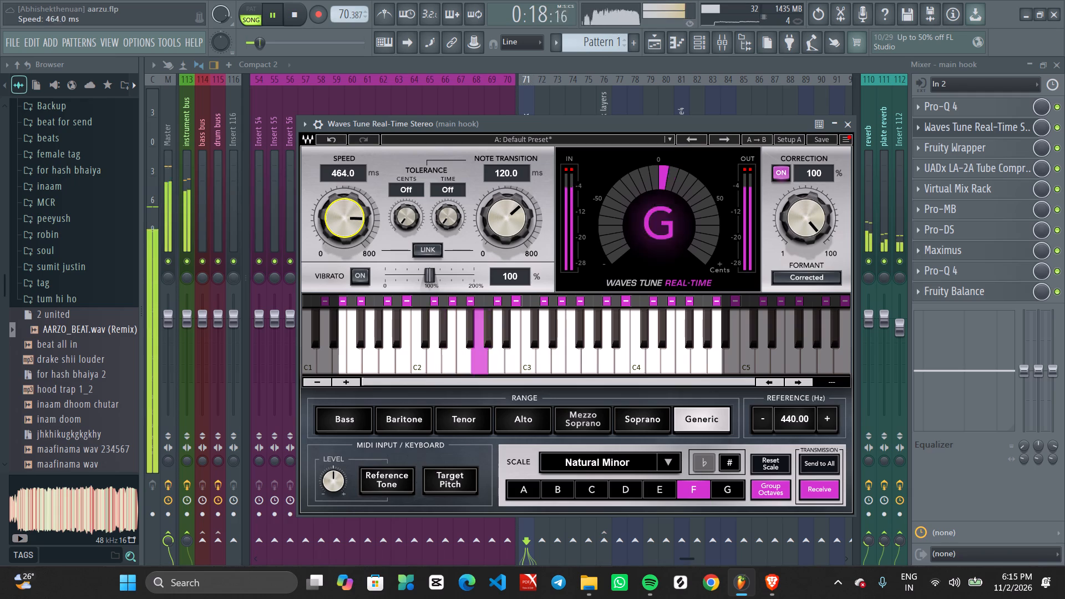
scroll(353, 215, "up", 18)
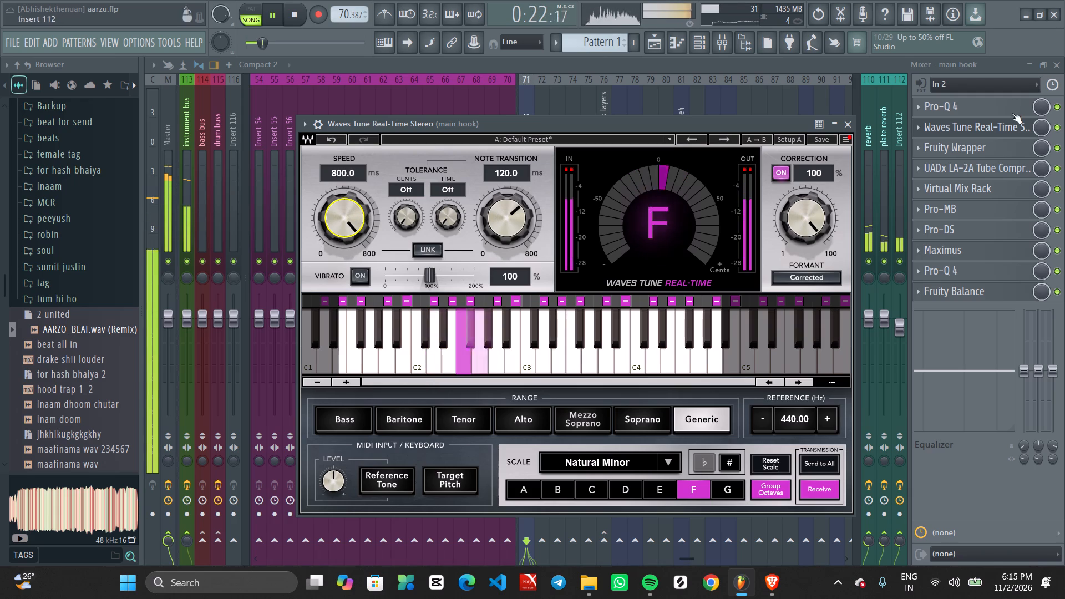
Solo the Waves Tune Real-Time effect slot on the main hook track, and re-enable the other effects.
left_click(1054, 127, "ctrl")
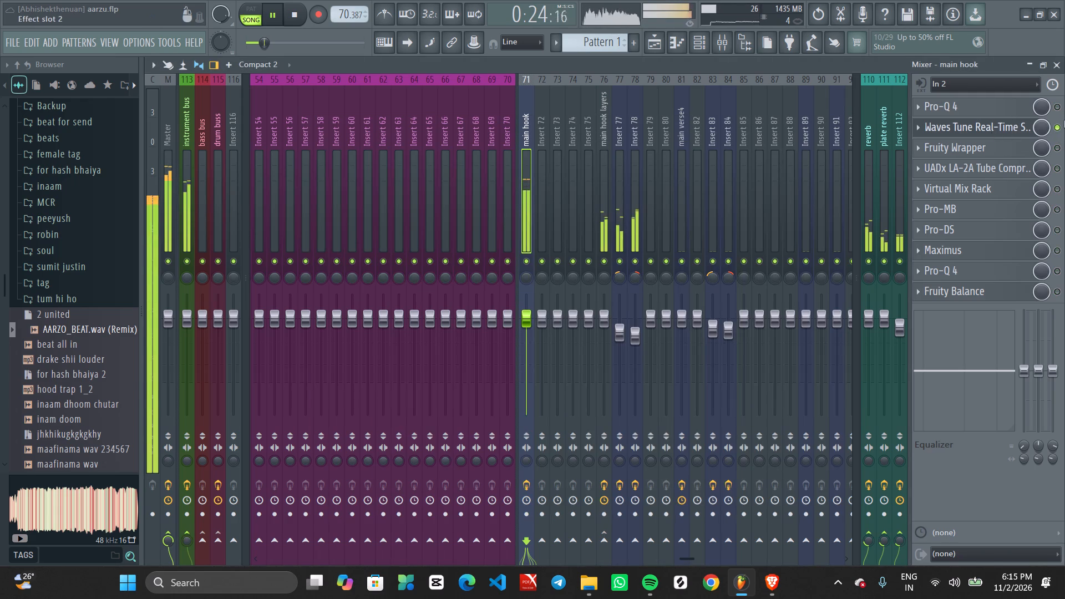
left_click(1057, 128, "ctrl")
Restart playback from before the hook and solo the main hook mixer track.
key("space")
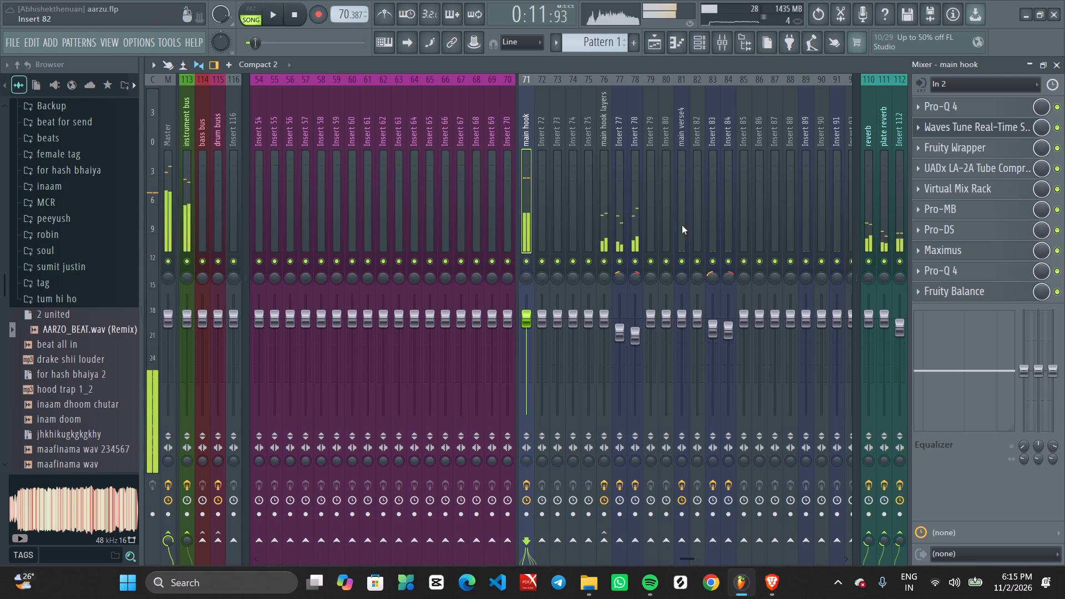
key("space")
left_click(525, 260, "ctrl")
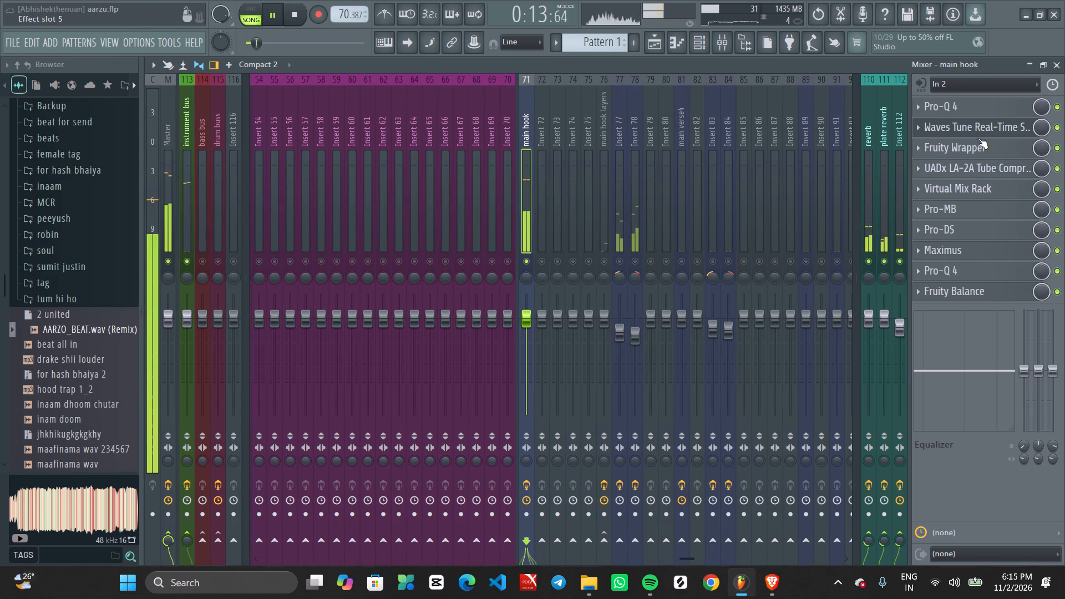
Check Waves Tune Real-Time during playback, then bypass and re-enable its slot to compare the hook with and without tuning.
left_click(978, 135)
left_click(978, 133)
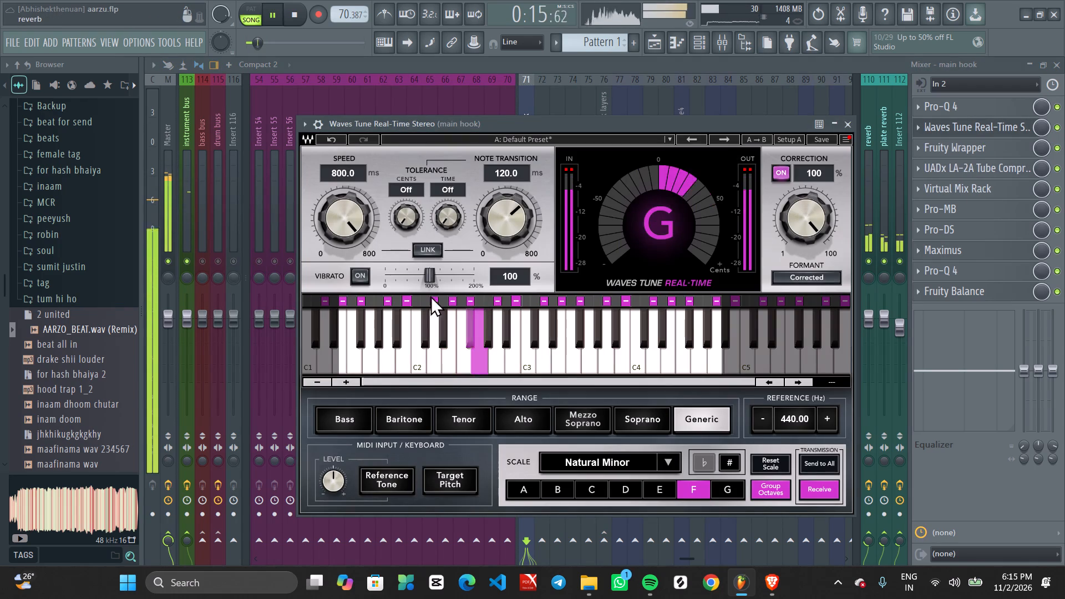
left_click(1061, 122)
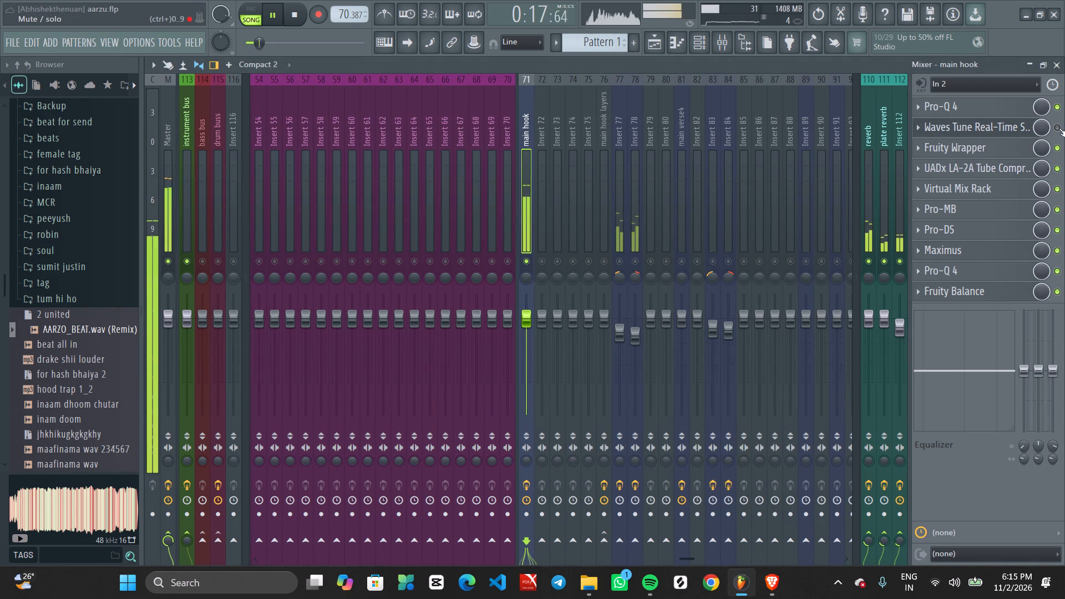
left_click(1059, 128)
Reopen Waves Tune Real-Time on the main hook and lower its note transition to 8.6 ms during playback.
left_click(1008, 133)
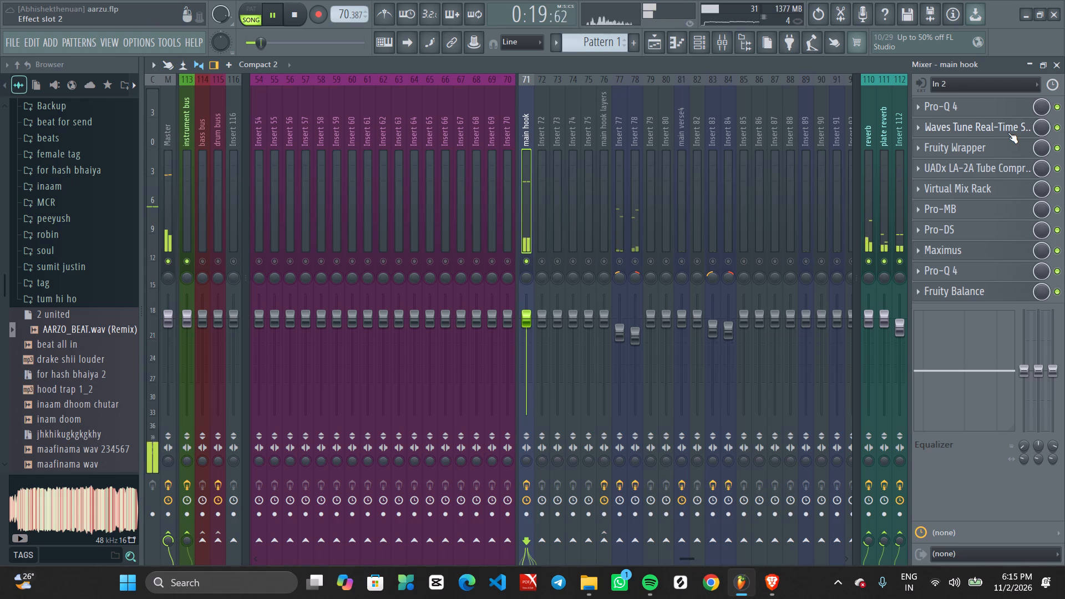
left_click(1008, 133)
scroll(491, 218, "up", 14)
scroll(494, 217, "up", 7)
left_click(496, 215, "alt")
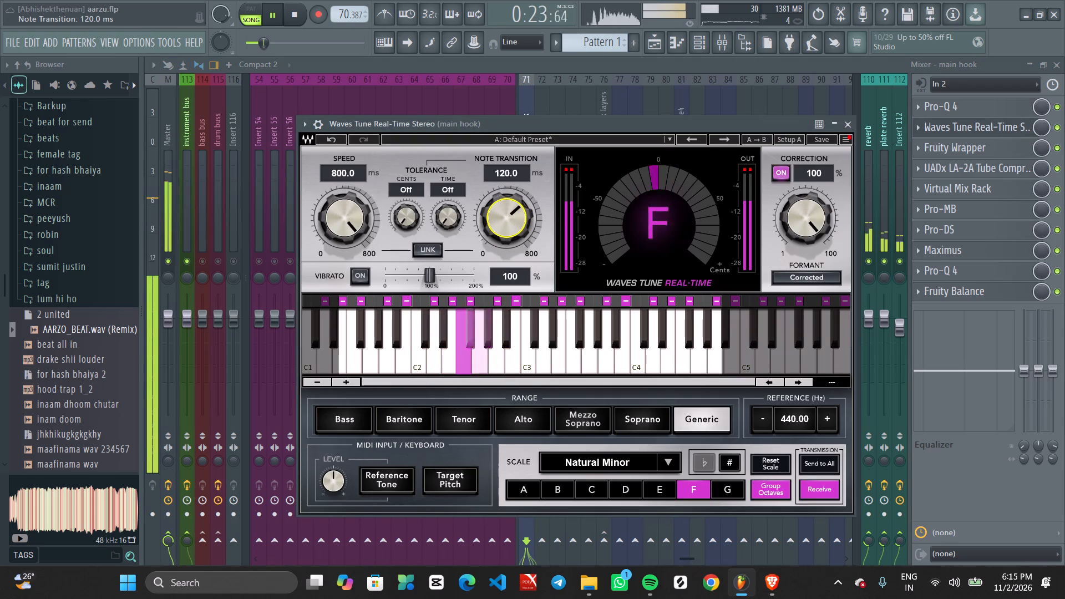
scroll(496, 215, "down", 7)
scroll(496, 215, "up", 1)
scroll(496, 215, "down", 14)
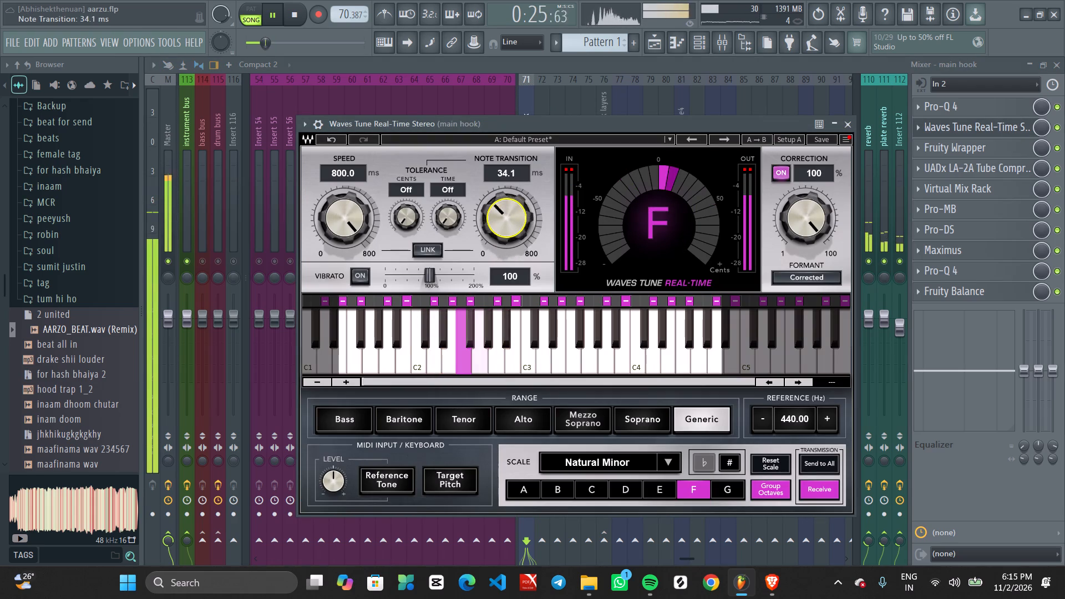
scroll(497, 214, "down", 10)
Restart playback several times, and place the playhead just before the hook vocal clips in the playlist.
key("space")
left_click(566, 123)
key("space")
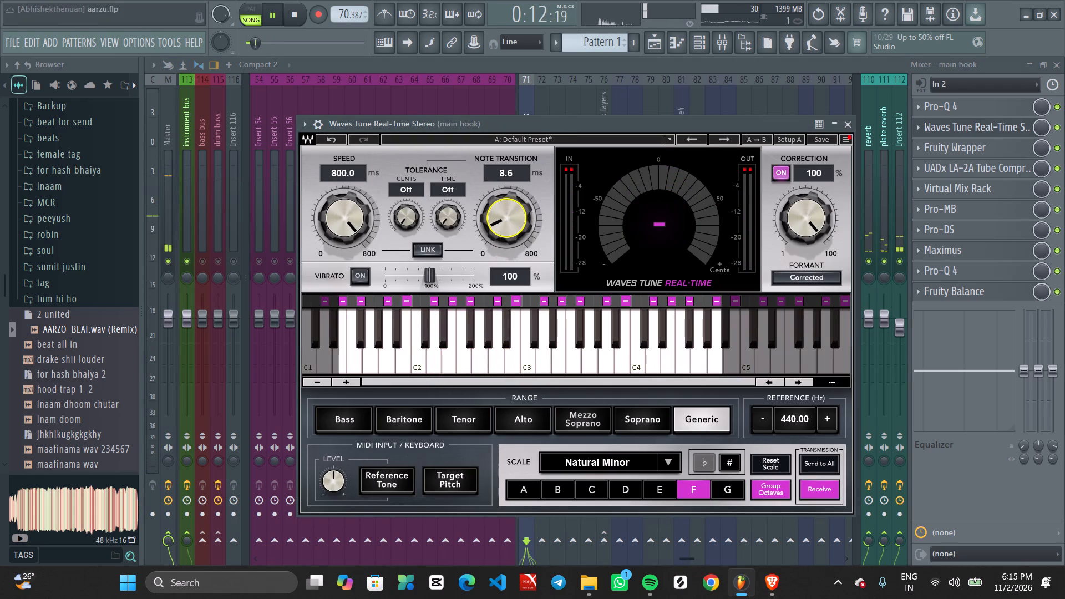
key("space")
left_click(536, 122)
key("space")
key("space")
left_click(537, 122)
key("space")
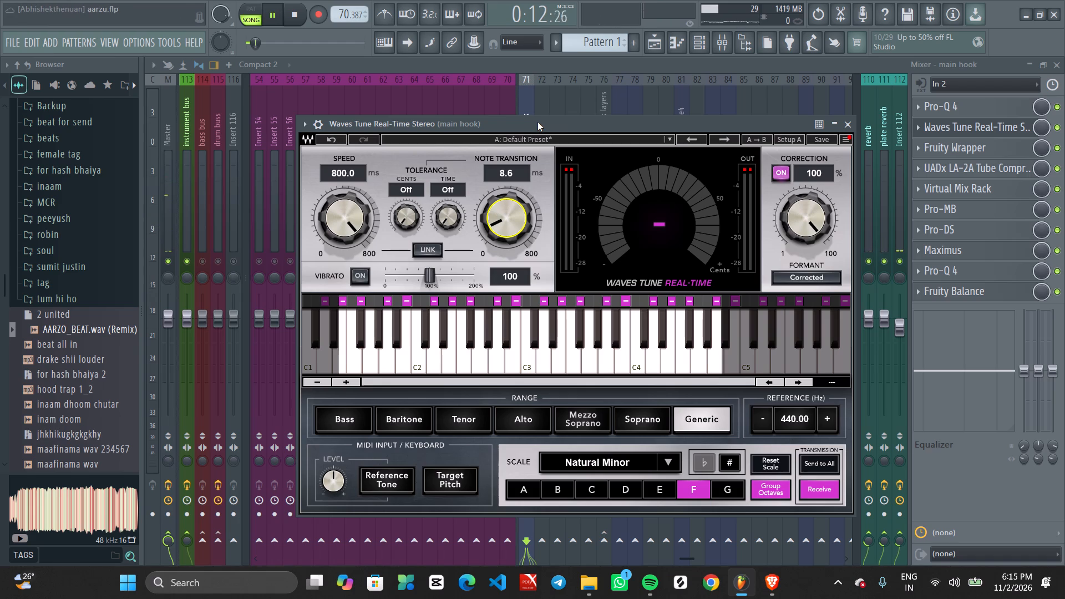
left_click(655, 42)
left_click(481, 97)
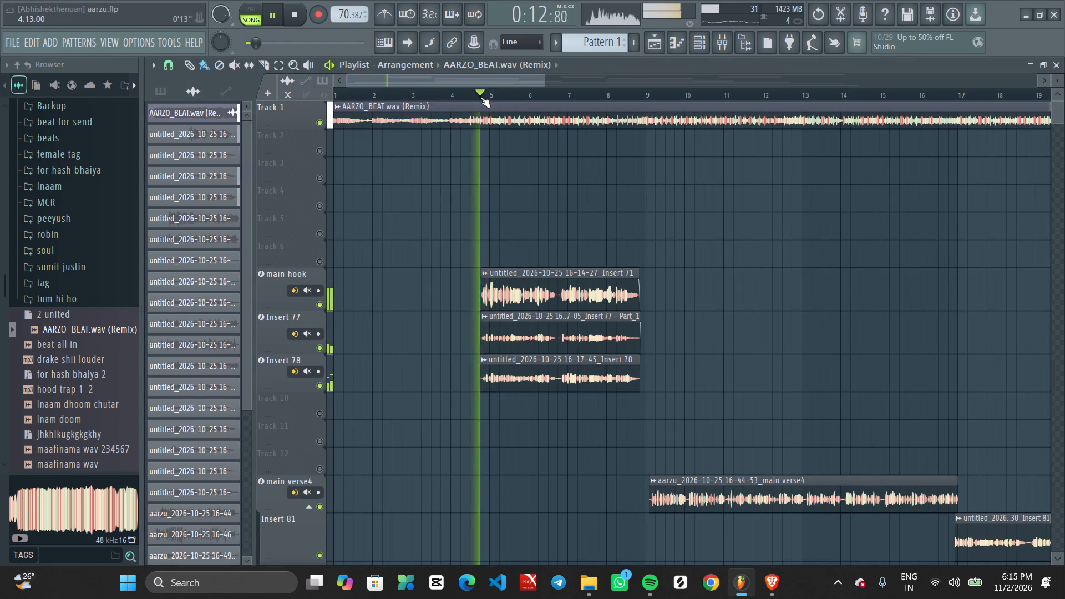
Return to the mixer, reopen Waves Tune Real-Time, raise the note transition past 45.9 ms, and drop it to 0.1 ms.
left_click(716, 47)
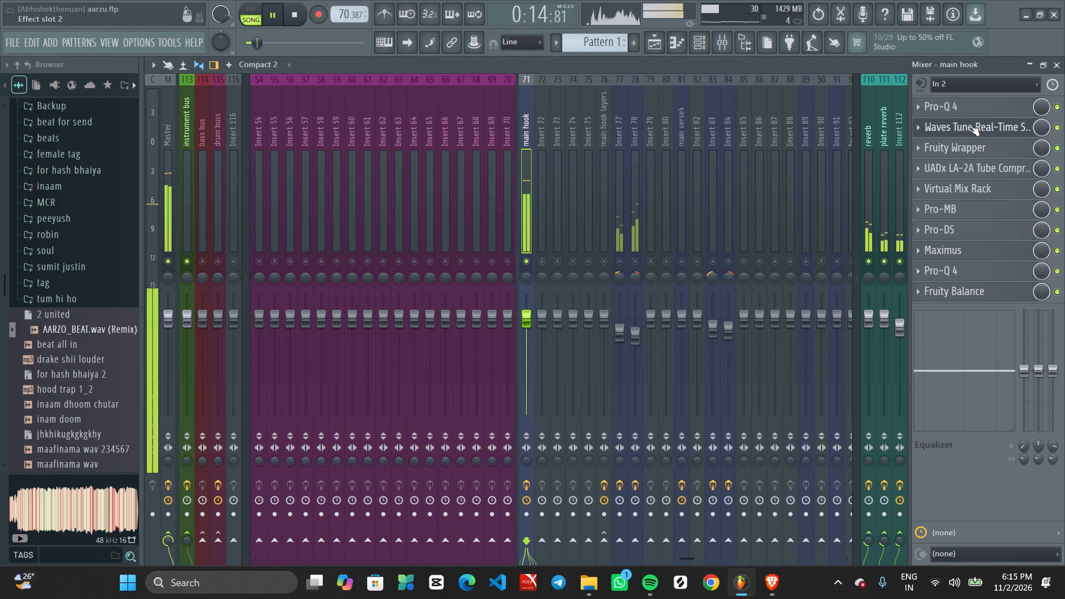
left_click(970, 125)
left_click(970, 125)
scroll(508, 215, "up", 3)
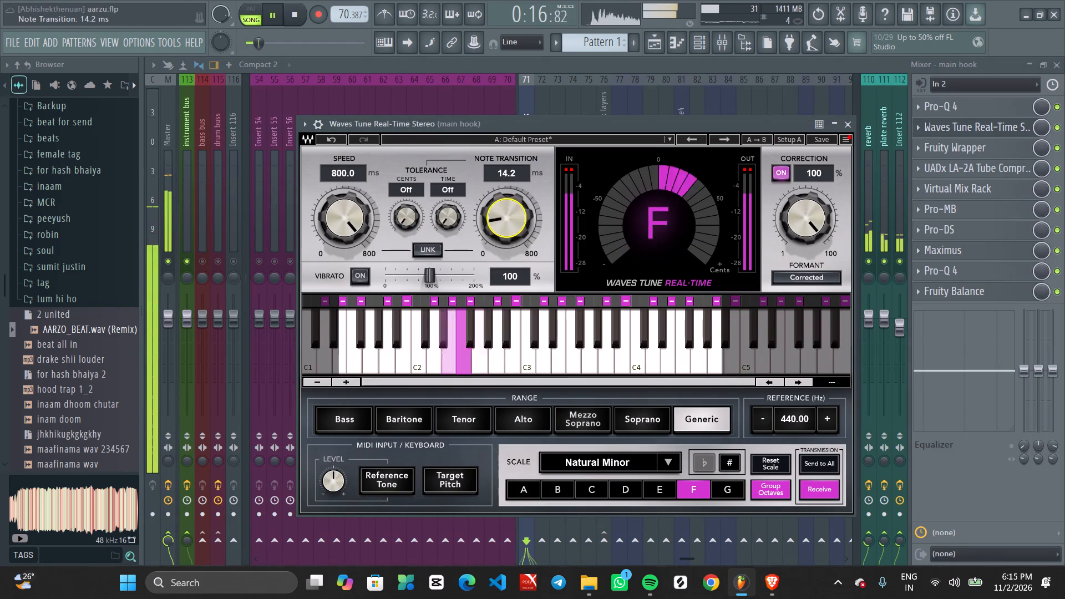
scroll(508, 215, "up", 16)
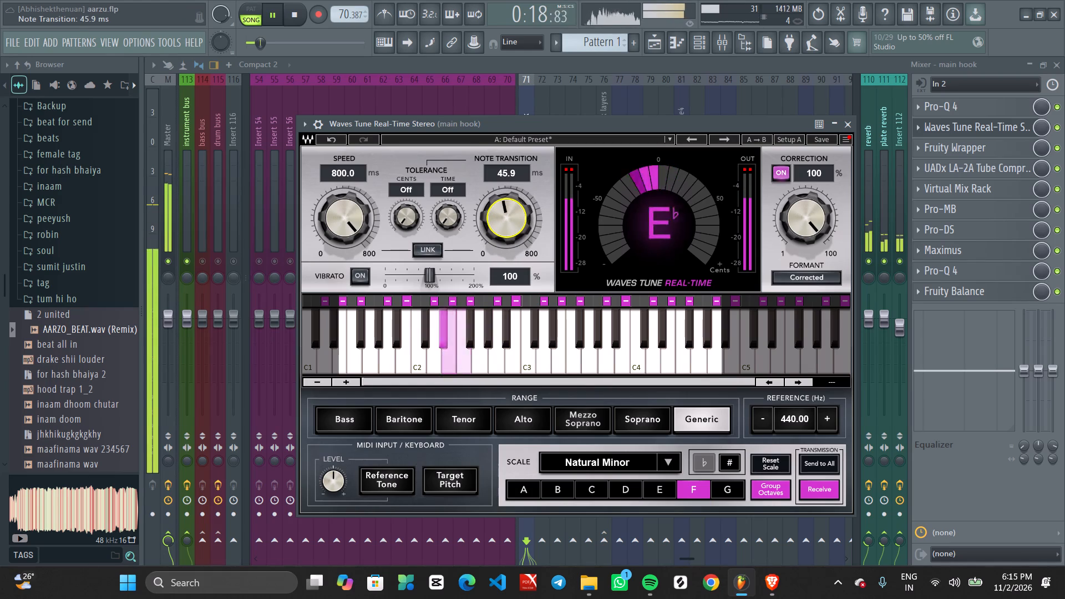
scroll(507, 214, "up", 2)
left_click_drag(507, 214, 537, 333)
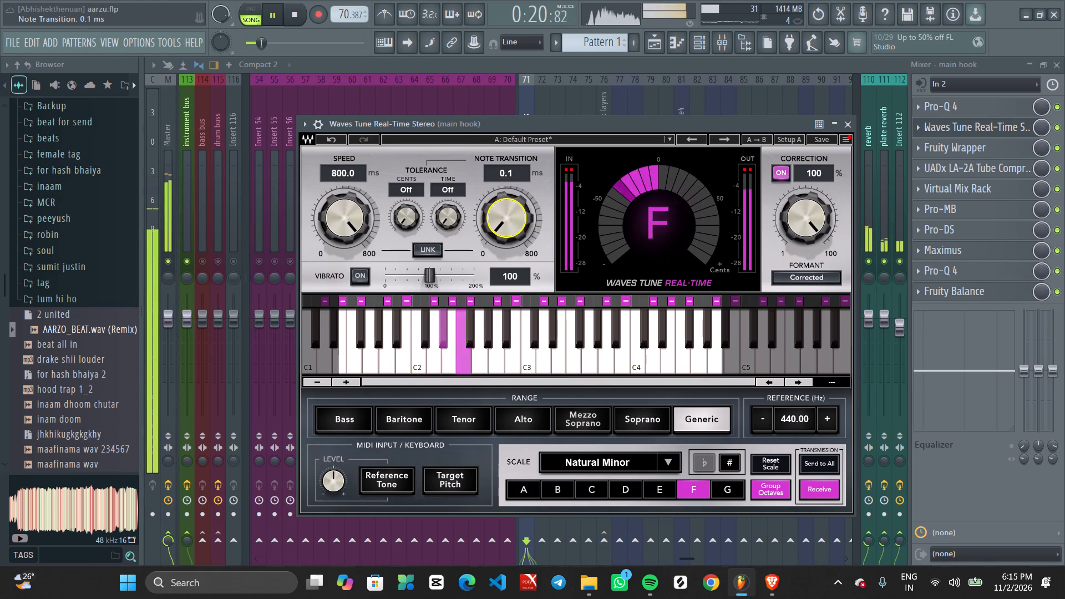
Raise the note transition of Waves Tune Real-Time to 41.8 ms while the soloed hook plays.
scroll(469, 255, "up", 4)
scroll(507, 207, "up", 16)
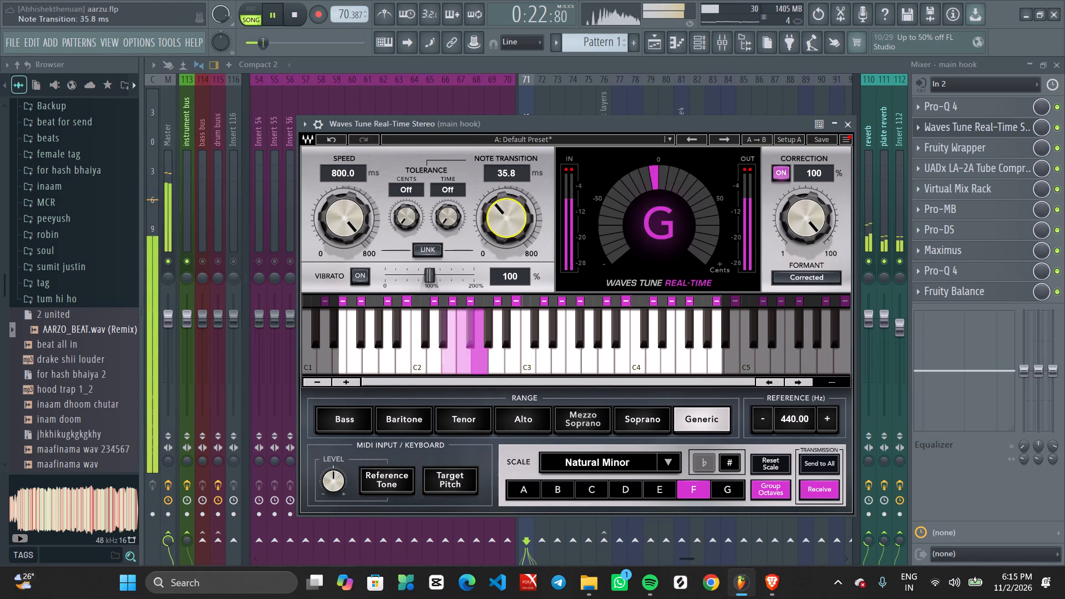
scroll(506, 216, "up", 6)
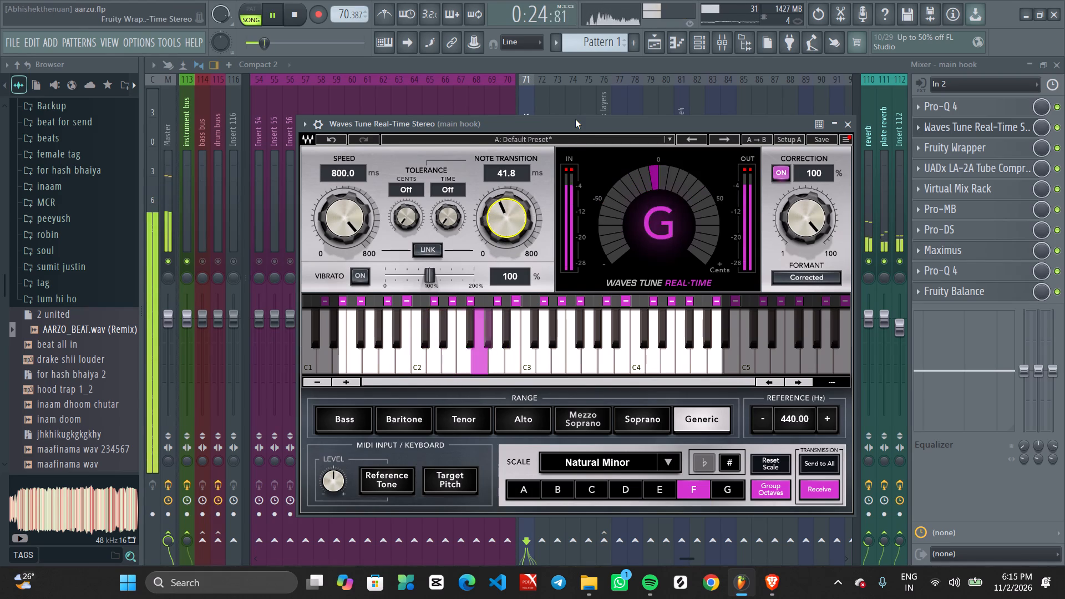
Reposition the Waves Tune window higher, restart hook playback, and fine-tune the note transition to 41.4 ms.
left_click_drag(575, 120, 548, 33)
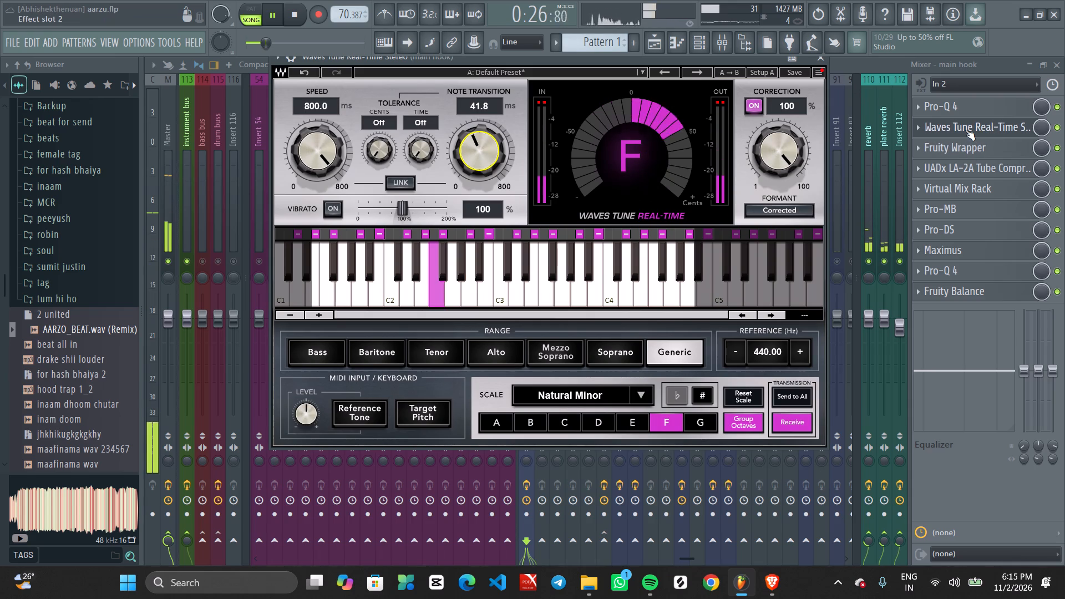
key("space")
key("space")
left_click_drag(546, 58, 550, 90)
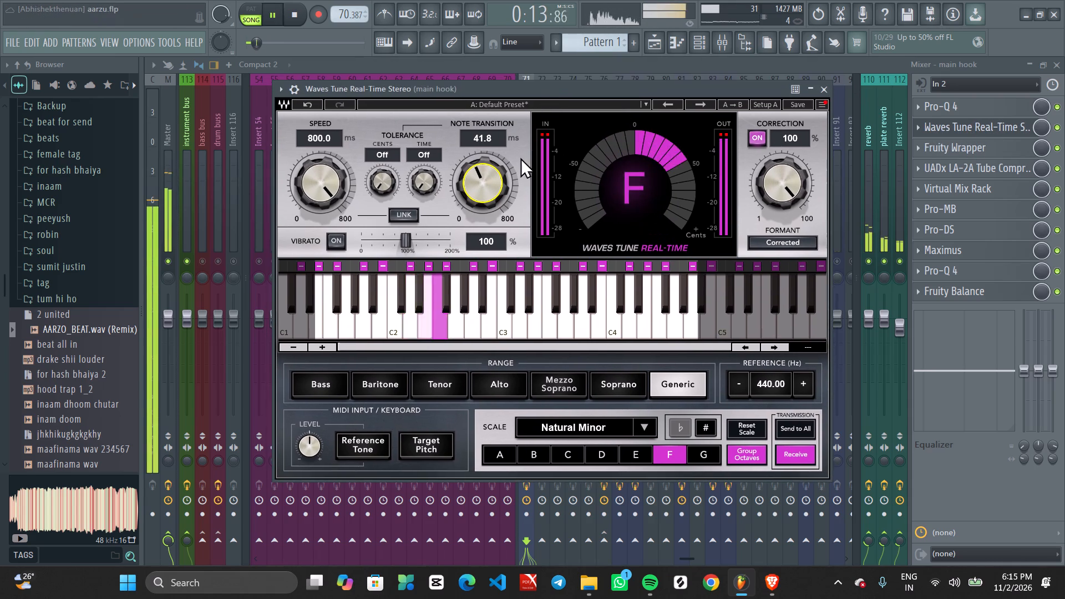
scroll(482, 184, "up", 2)
scroll(482, 184, "down", 3)
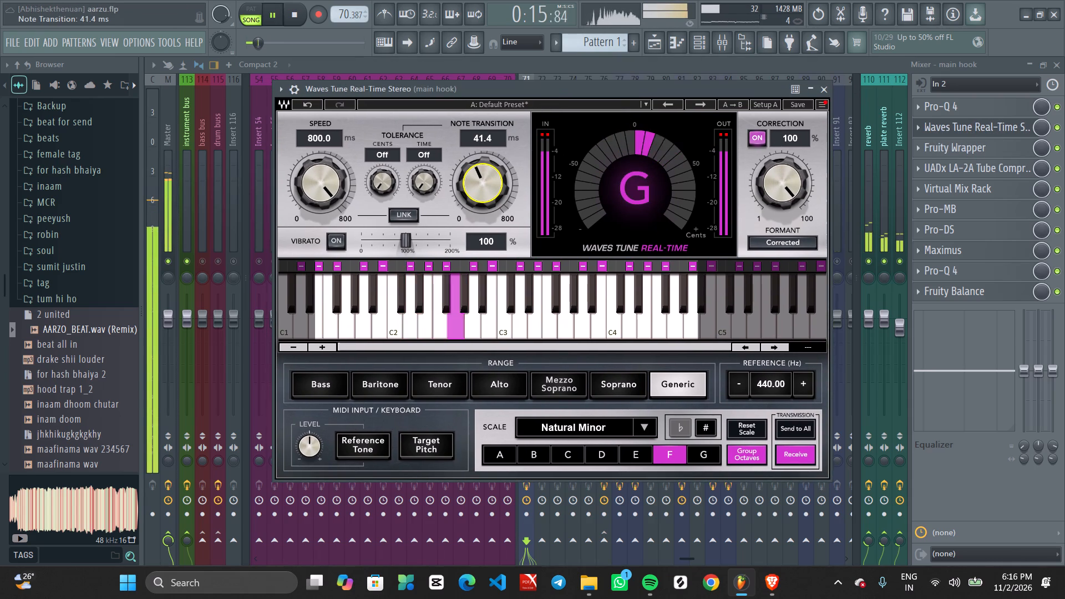
Fine-tune the main hook's note transition to 44.3 ms and turn on vibrato at 109%.
scroll(482, 184, "down", 2)
scroll(482, 184, "up", 2)
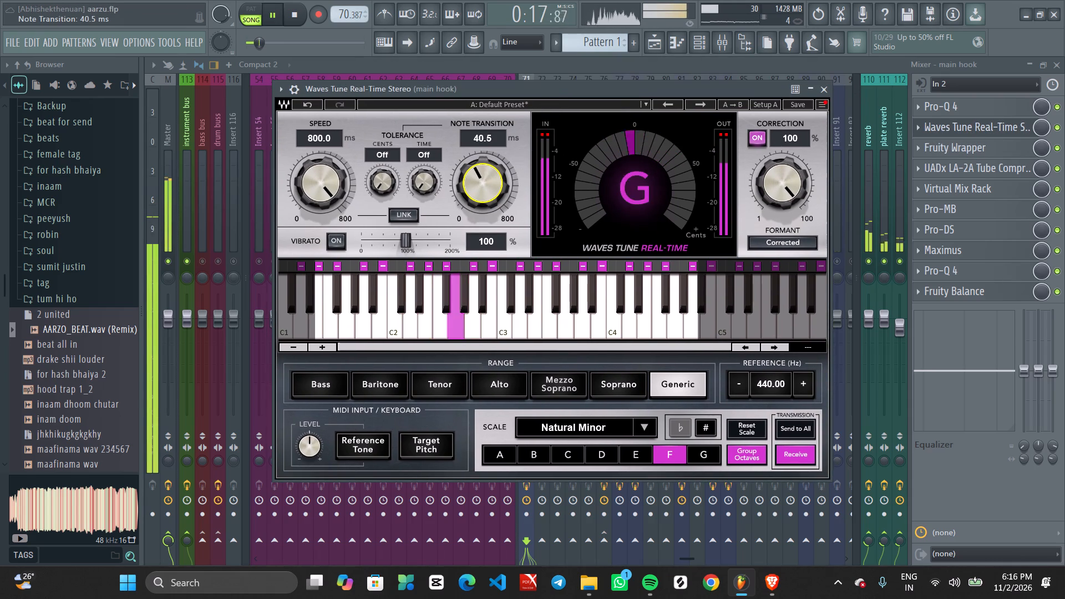
scroll(482, 184, "up", 4)
scroll(482, 184, "down", 2)
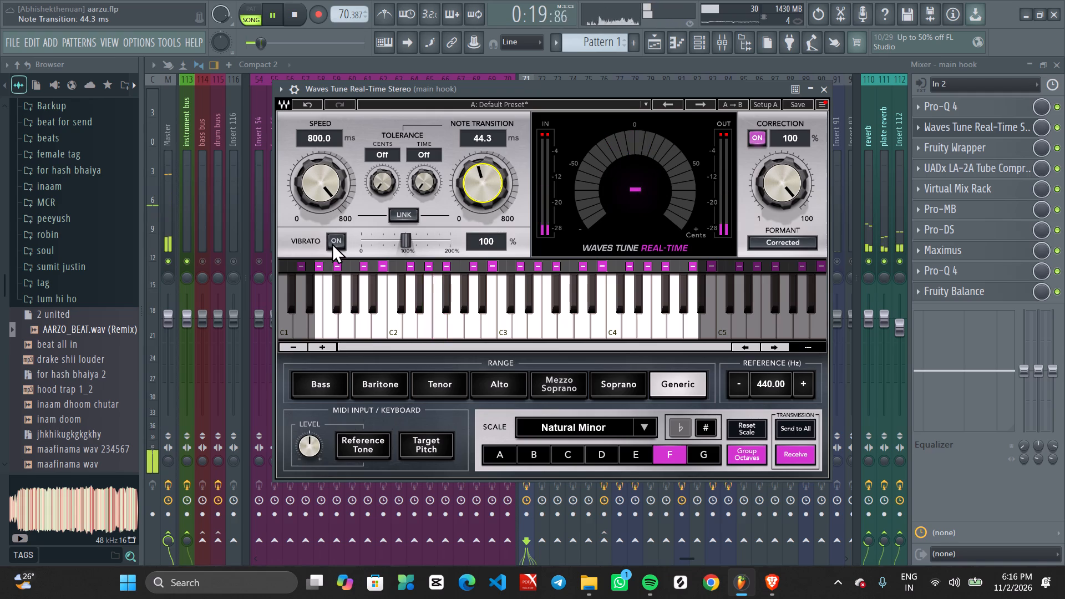
left_click(332, 243)
left_click_drag(402, 247, 412, 245)
left_click(409, 242)
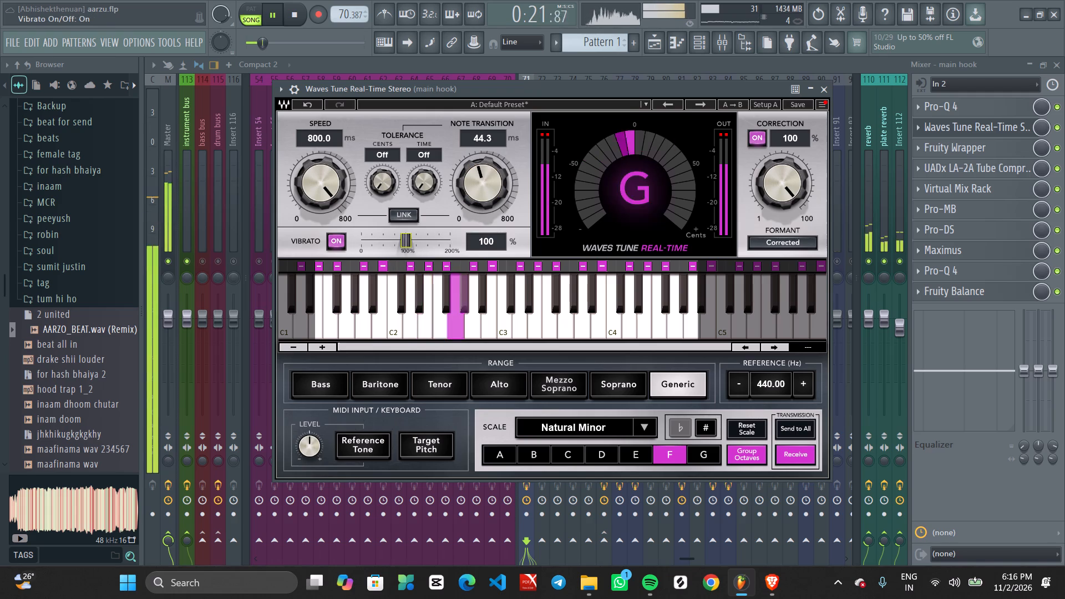
Raise the note transition to 47.8 ms, lower the speed to 394.0 ms, restart playback, and close Waves Tune Real-Time.
scroll(471, 184, "up", 2)
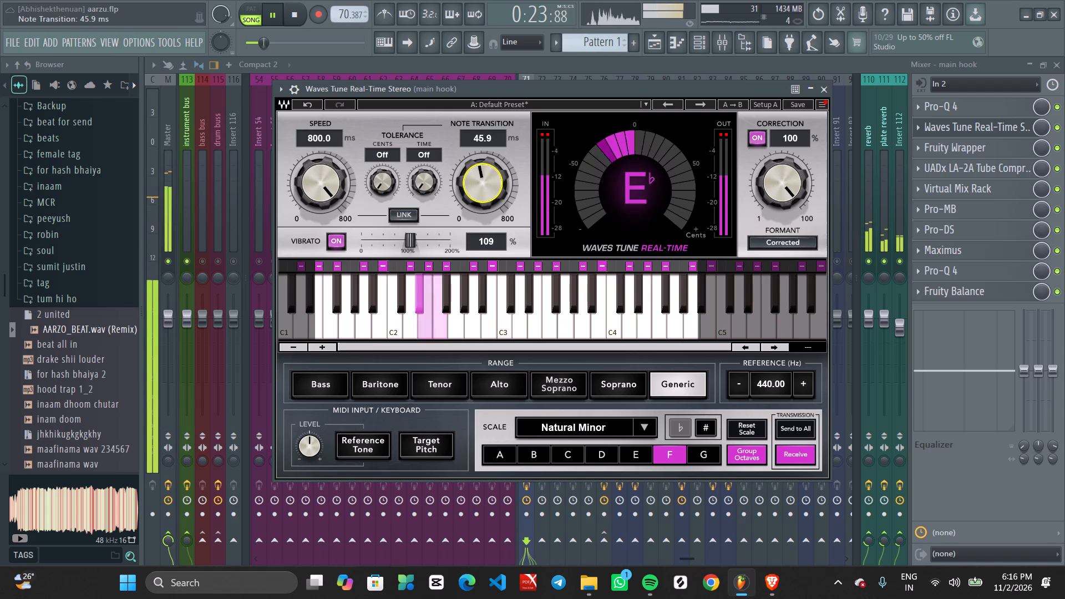
scroll(472, 183, "up", 2)
scroll(331, 182, "up", 3)
scroll(331, 182, "down", 6)
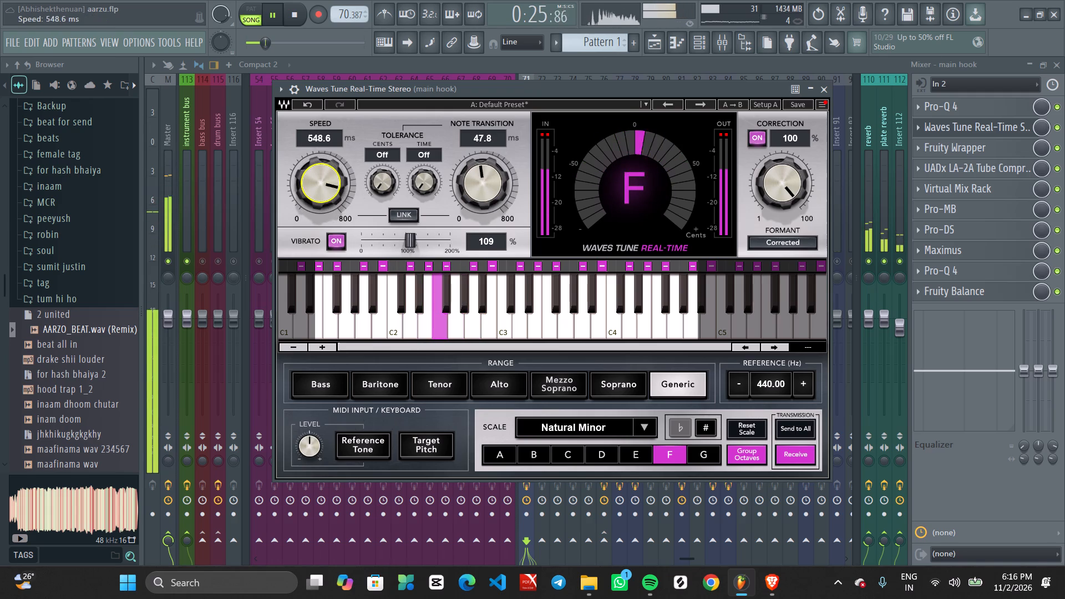
scroll(331, 182, "down", 4)
left_click(452, 90)
key("space")
key("space")
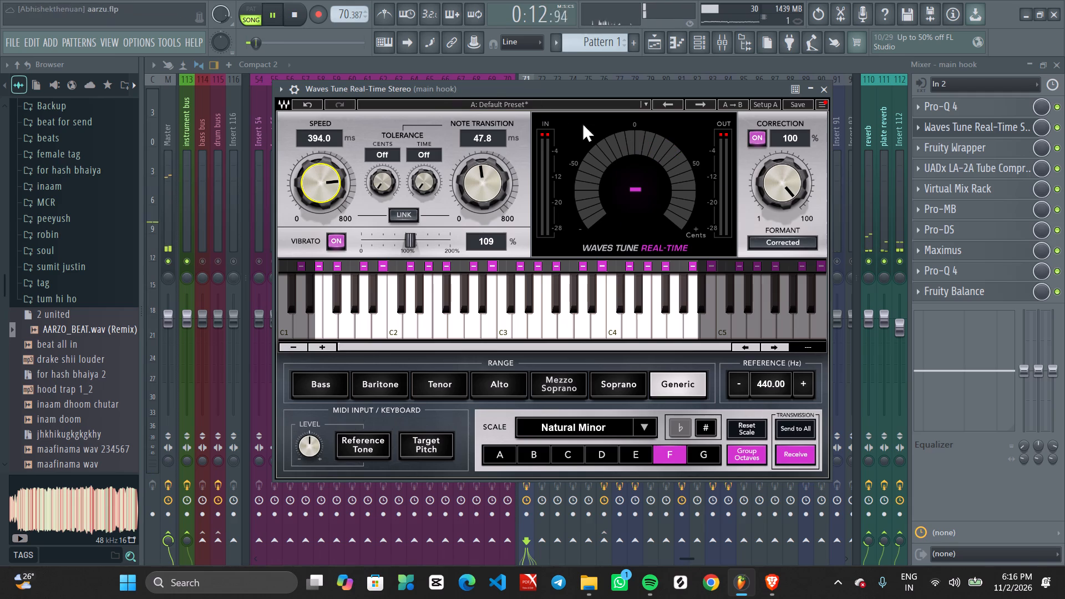
left_click(827, 89)
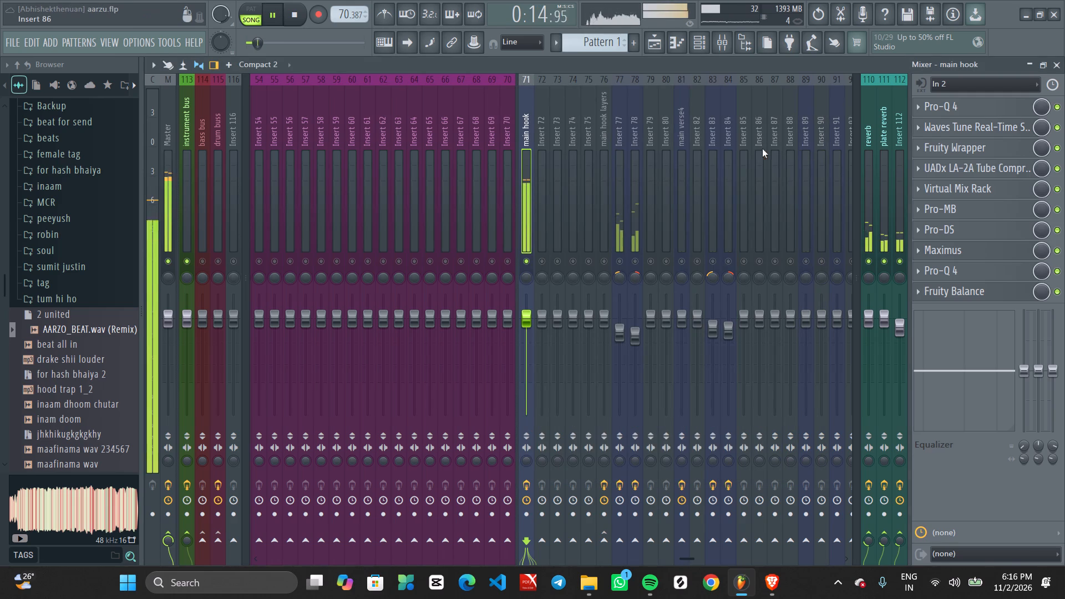
Restart playback and unmute Insert 77, Insert 78 and main hook layers alongside the main hook in the mixer.
key("space")
key("space")
left_click(621, 262)
left_click(631, 262)
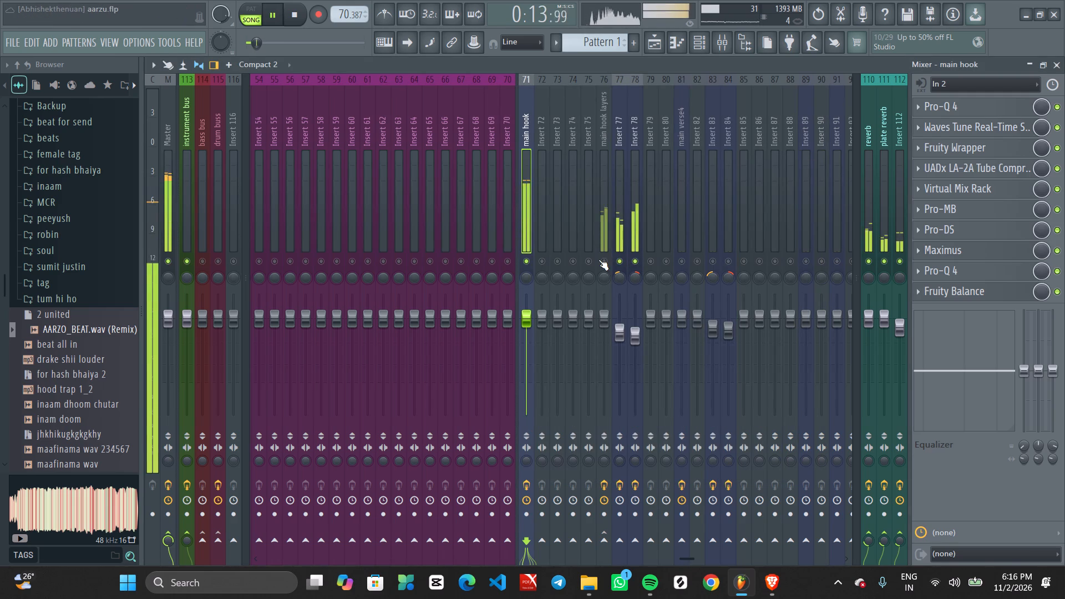
left_click(598, 258)
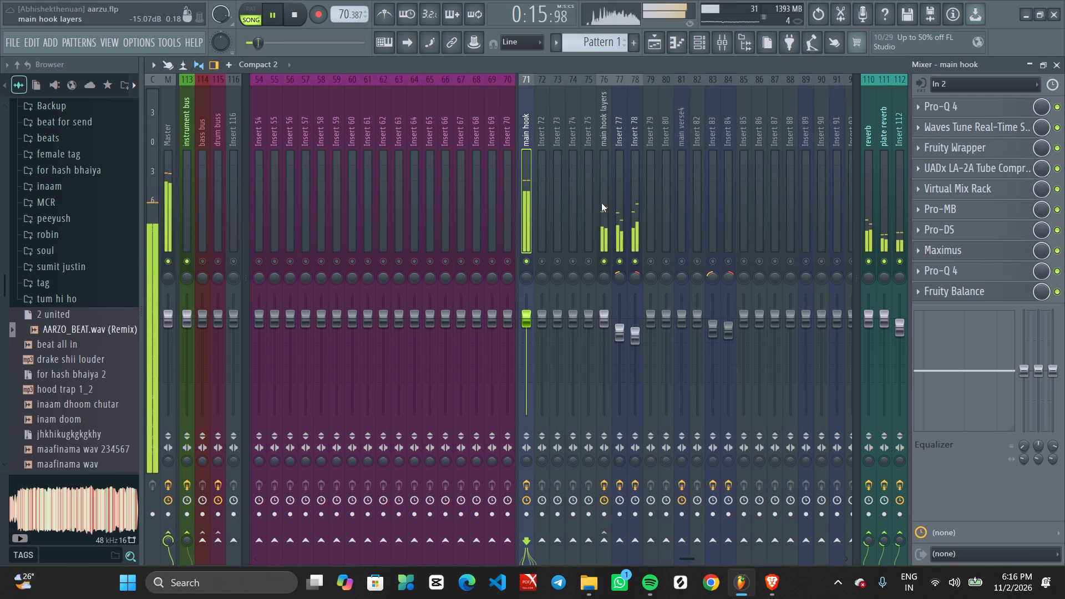
Load Waves Tune Real-Time into slot 1 of the main hook layers track and position its window higher during playback.
left_click(601, 203)
key("space")
key("space")
left_click(969, 111)
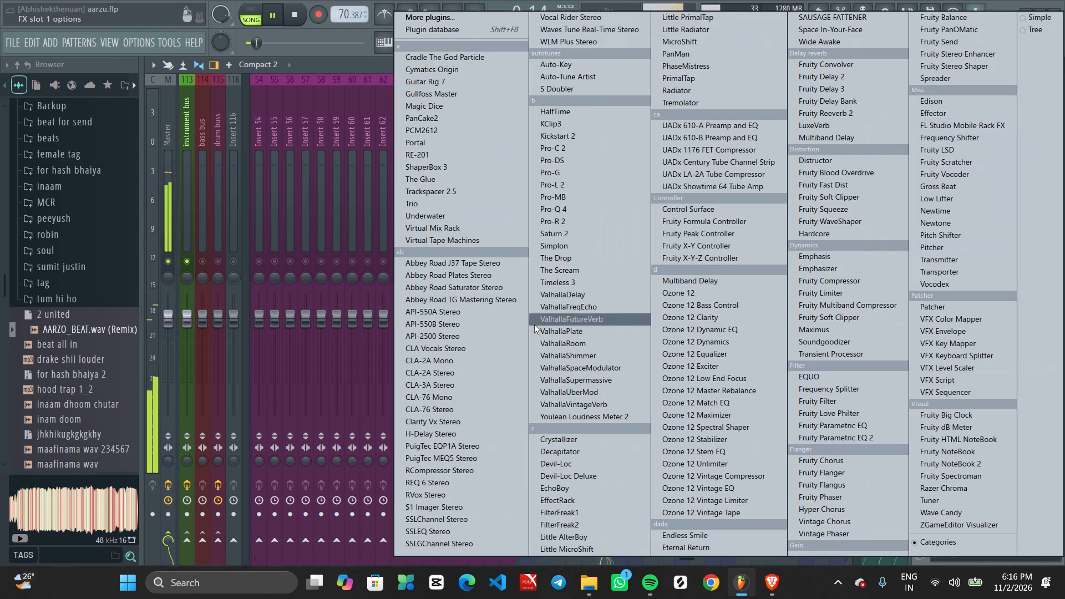
left_click(592, 34)
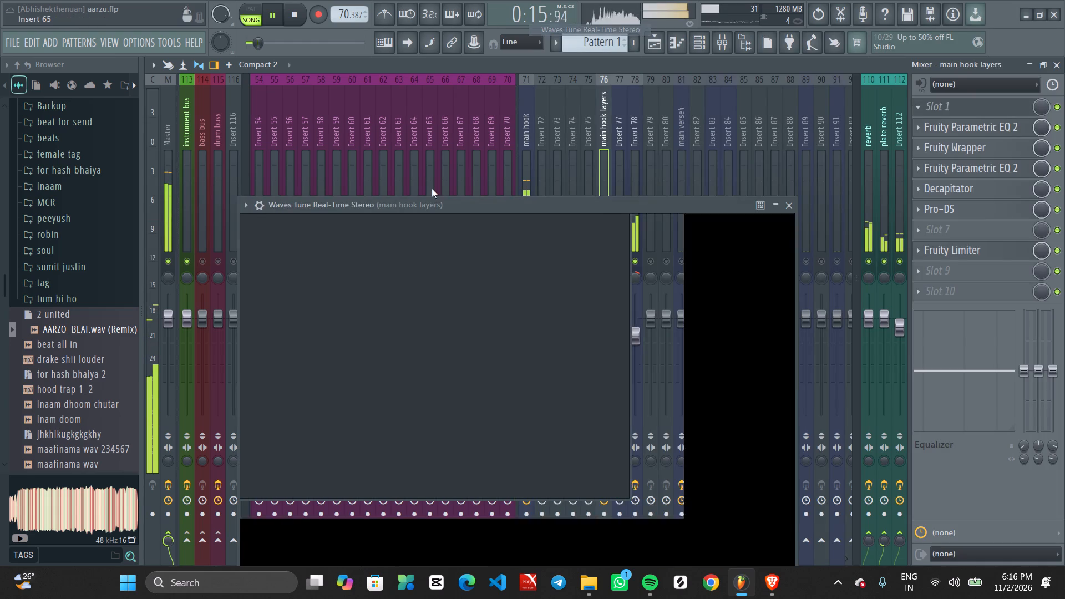
left_click_drag(454, 209, 479, 62)
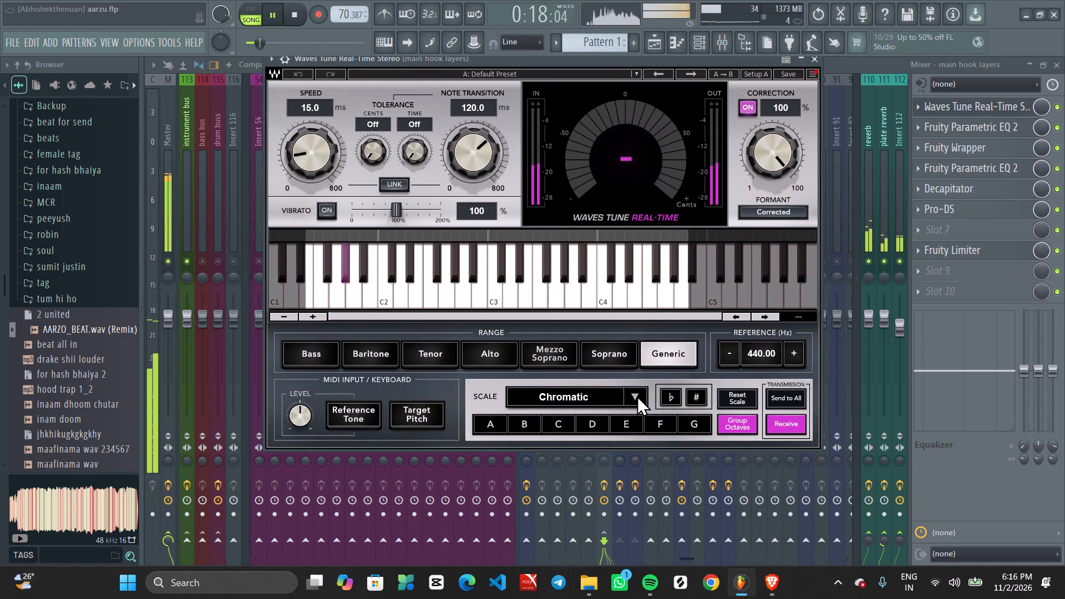
Set the hook layers' Waves Tune scale to F Natural Minor.
double_click(607, 394)
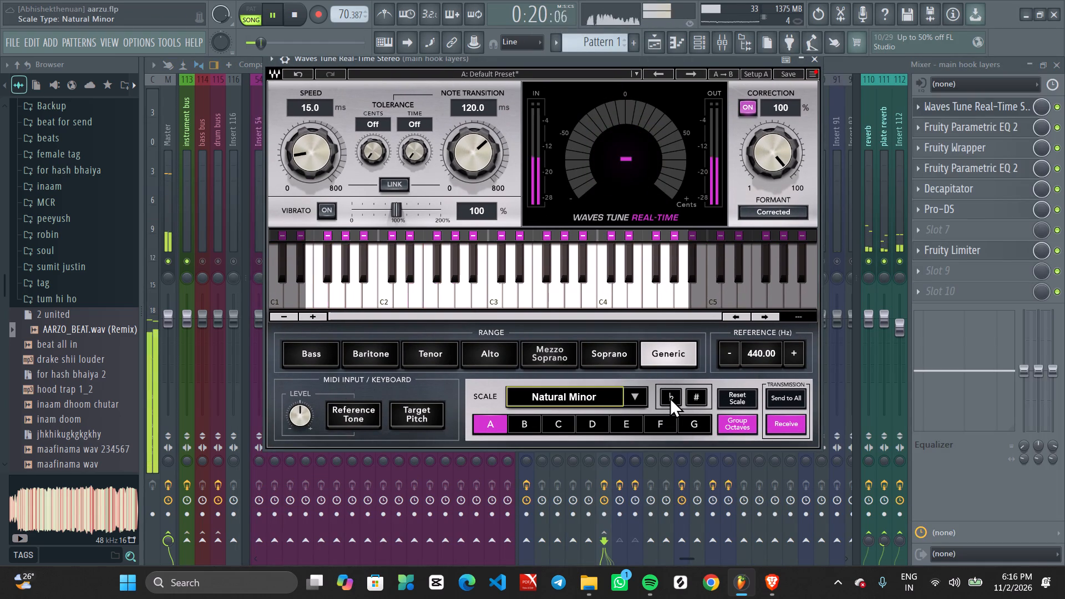
left_click(667, 420)
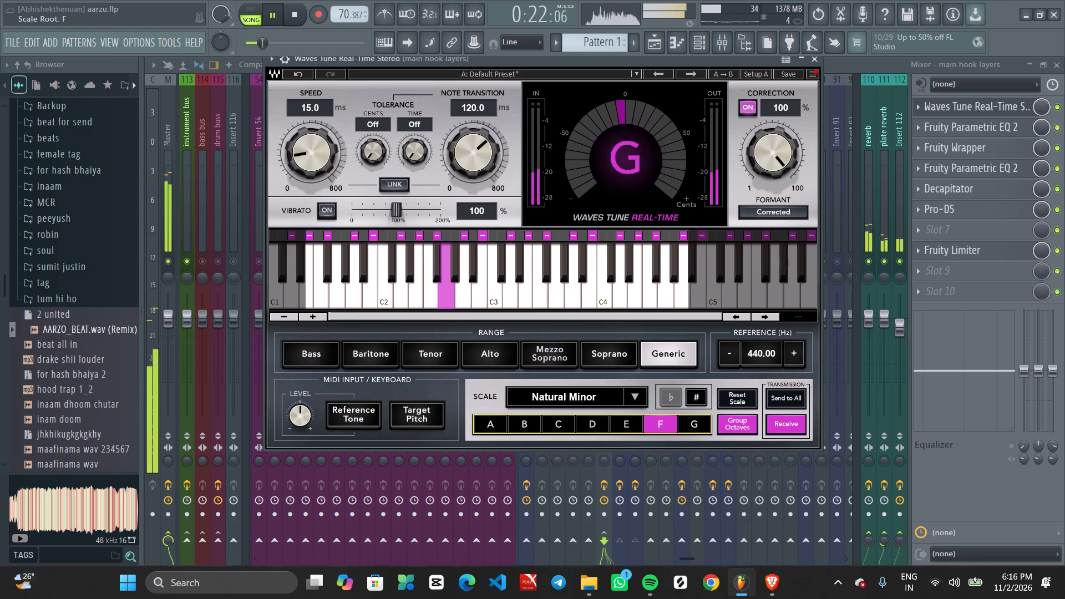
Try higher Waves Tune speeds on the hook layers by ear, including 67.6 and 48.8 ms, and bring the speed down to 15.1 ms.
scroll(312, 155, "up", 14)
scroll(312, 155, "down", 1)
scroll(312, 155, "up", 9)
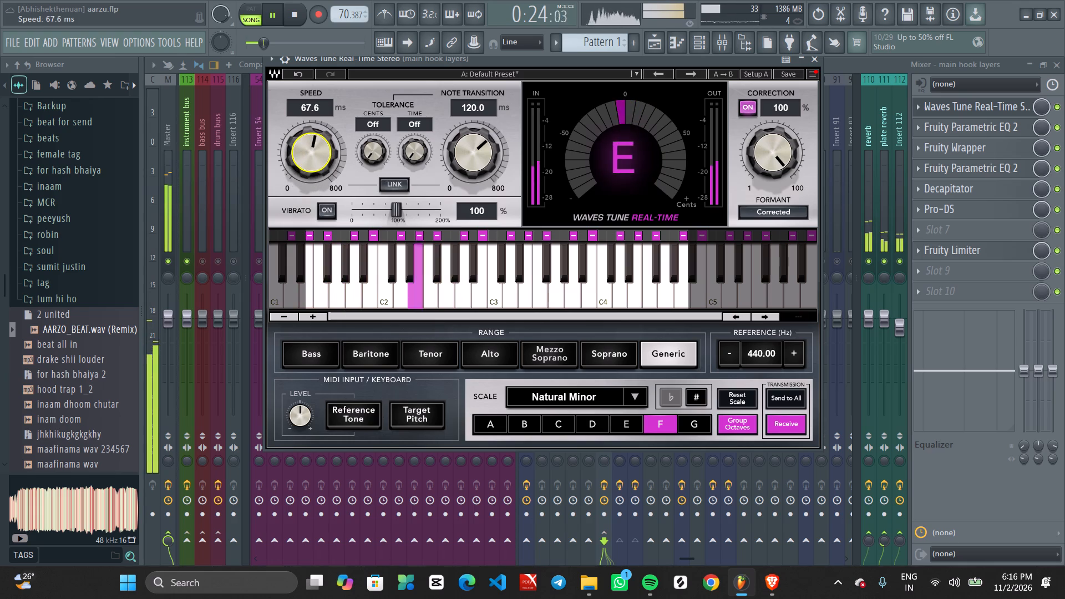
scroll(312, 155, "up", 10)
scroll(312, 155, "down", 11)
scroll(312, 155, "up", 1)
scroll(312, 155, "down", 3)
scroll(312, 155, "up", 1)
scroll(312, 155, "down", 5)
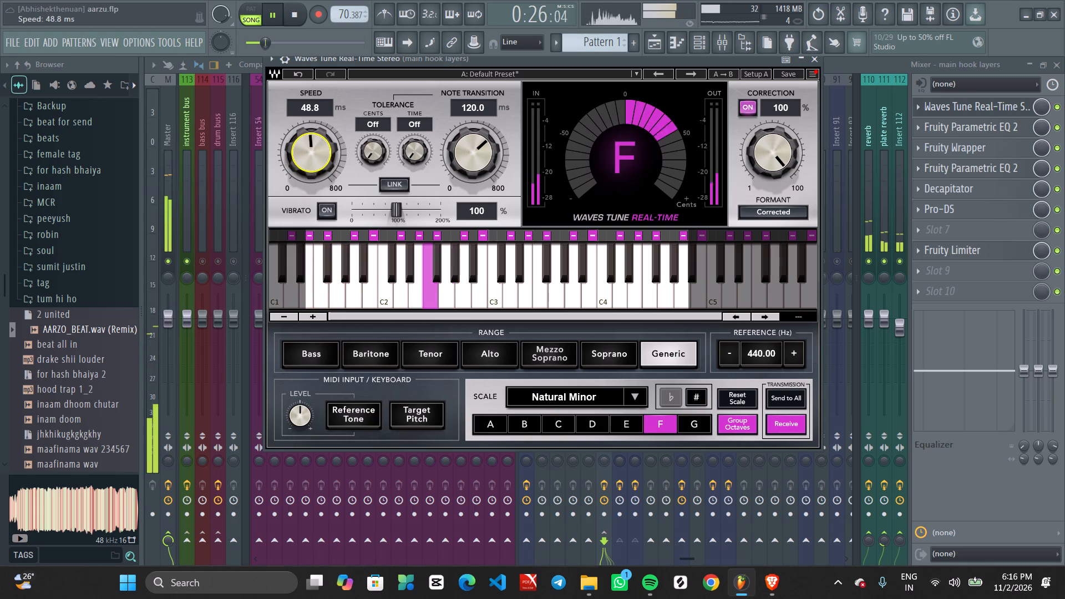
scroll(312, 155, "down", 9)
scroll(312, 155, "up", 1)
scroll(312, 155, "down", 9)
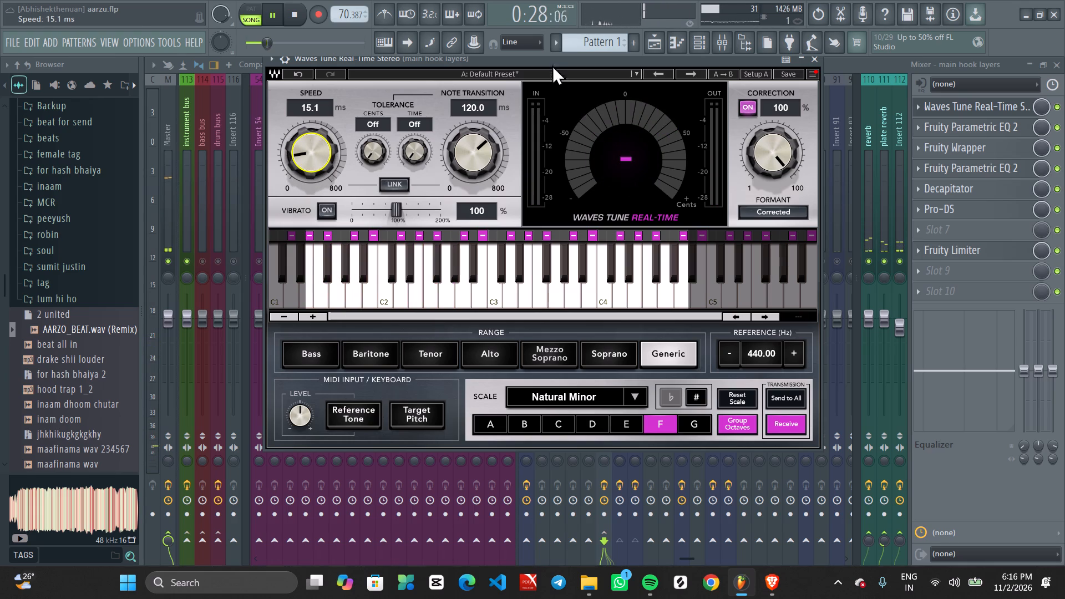
Drop the hook layers' note transition to 0.1 ms and restart playback.
left_click(554, 60)
left_click_drag(468, 152, 561, 359)
key("space")
left_click(559, 64)
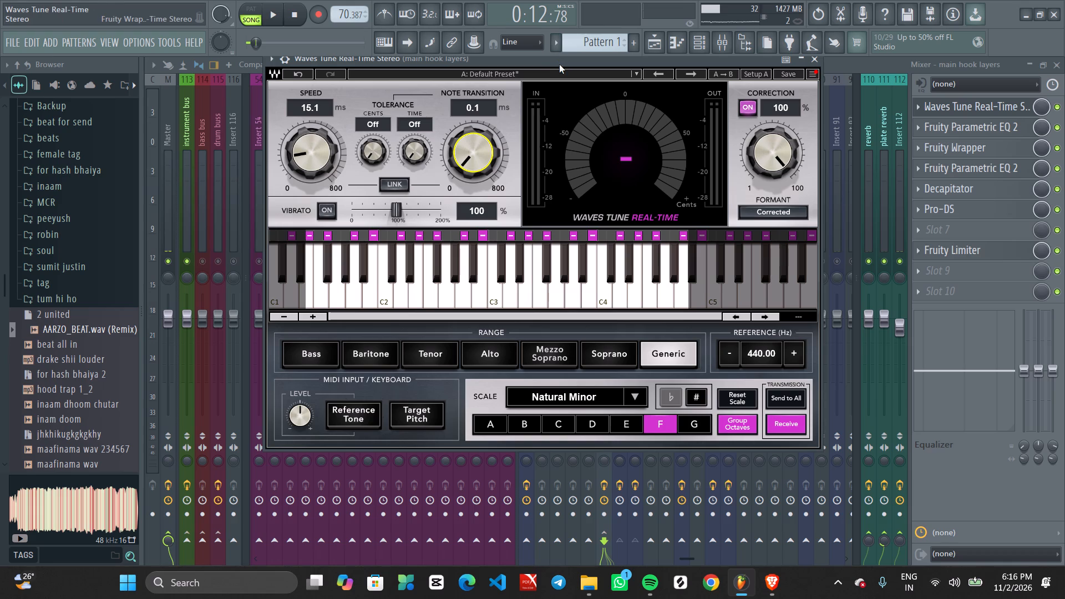
key("space")
Lower the hook layers' Waves Tune speed to 12.4 ms and close the plugin window.
left_click_drag(557, 64, 572, 94)
scroll(307, 184, "down", 1)
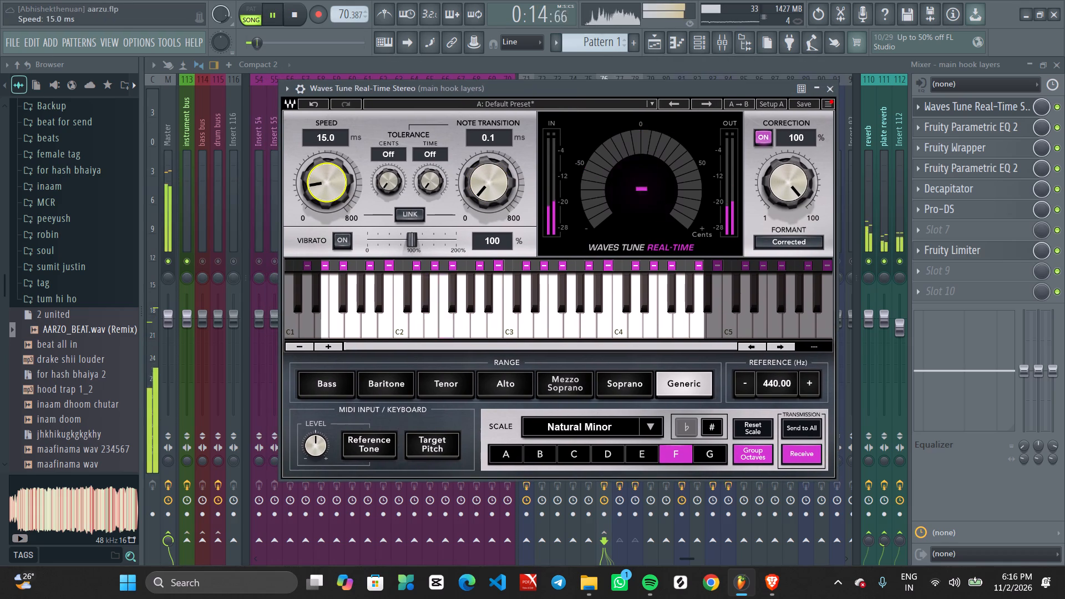
scroll(307, 184, "down", 3)
left_click(834, 91)
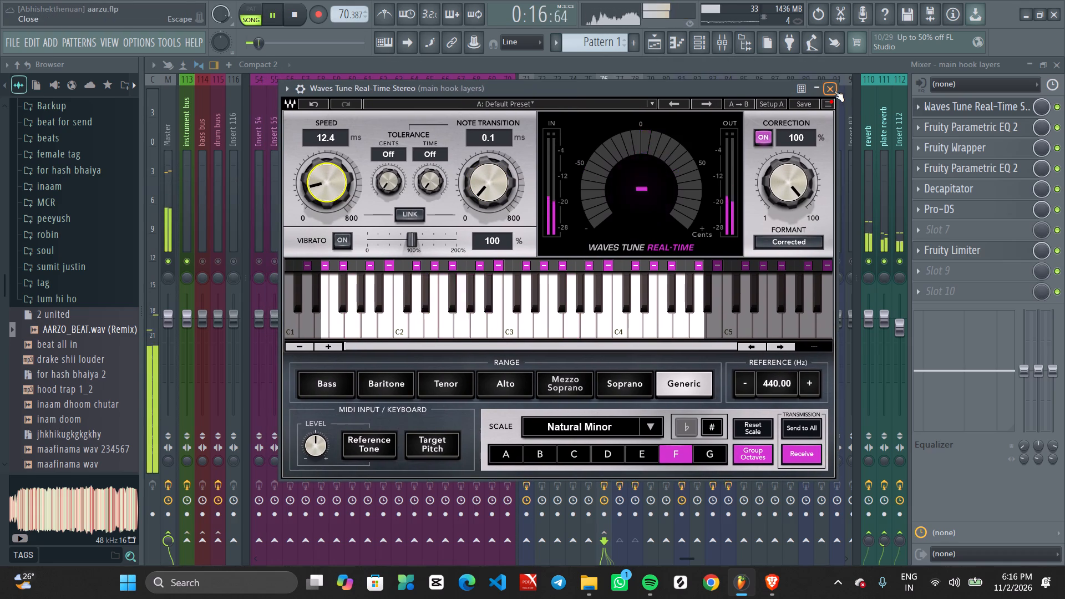
Lower the volume of Insert 77 slightly, and try a lower level on Insert 78 before bringing it back up.
scroll(625, 329, "down", 2)
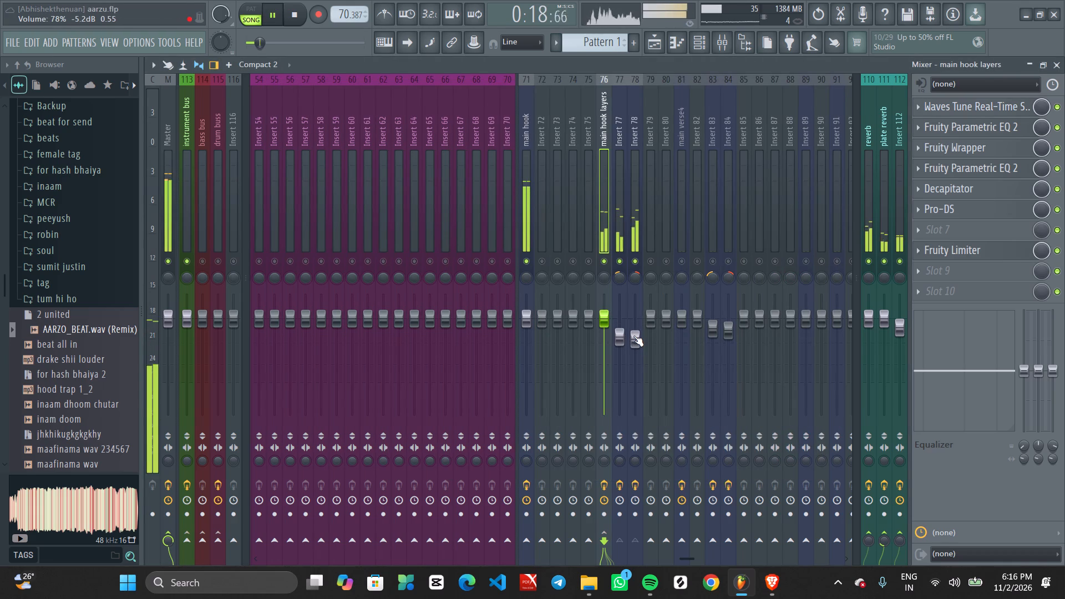
scroll(633, 336, "up", 1)
scroll(627, 339, "down", 1)
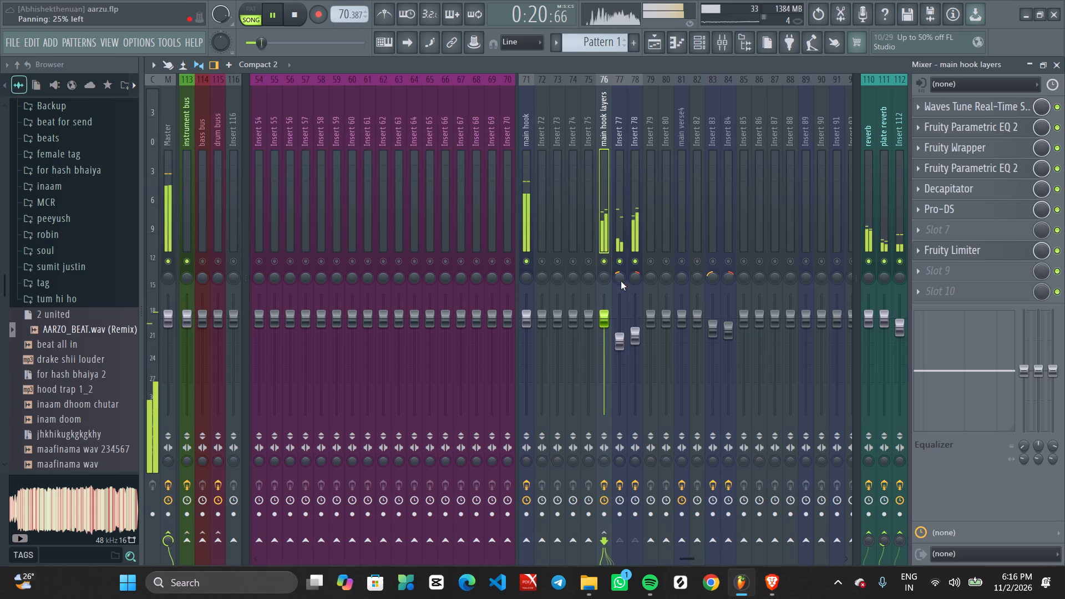
Solo Insert 77 briefly, release the solo so every mixer track plays, and restart playback.
left_click(619, 260, "ctrl")
left_click(619, 260)
left_click(619, 260)
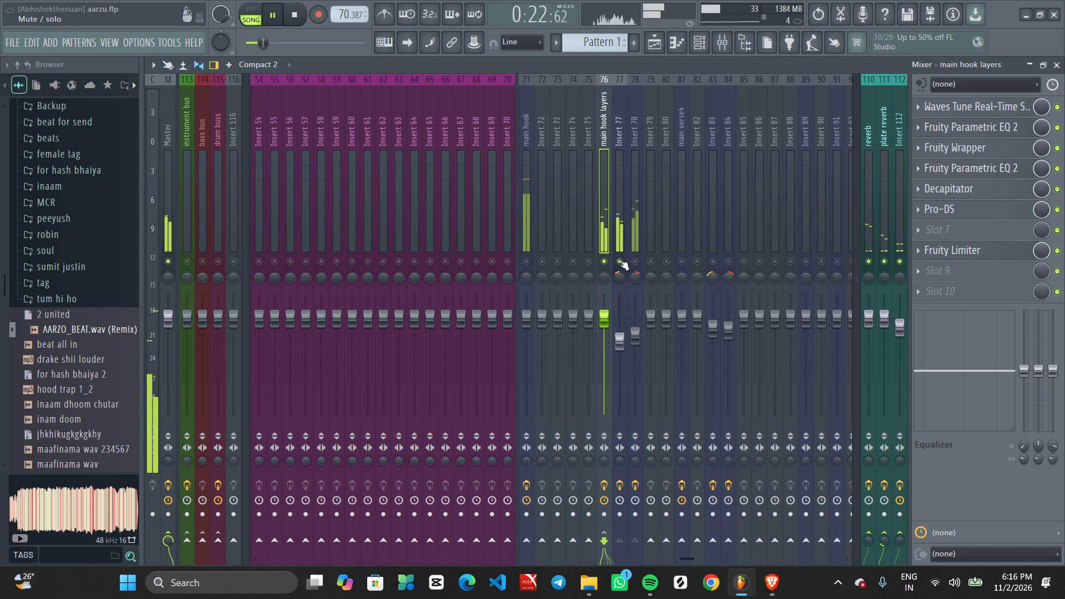
left_click(619, 260)
double_click(619, 260, "ctrl")
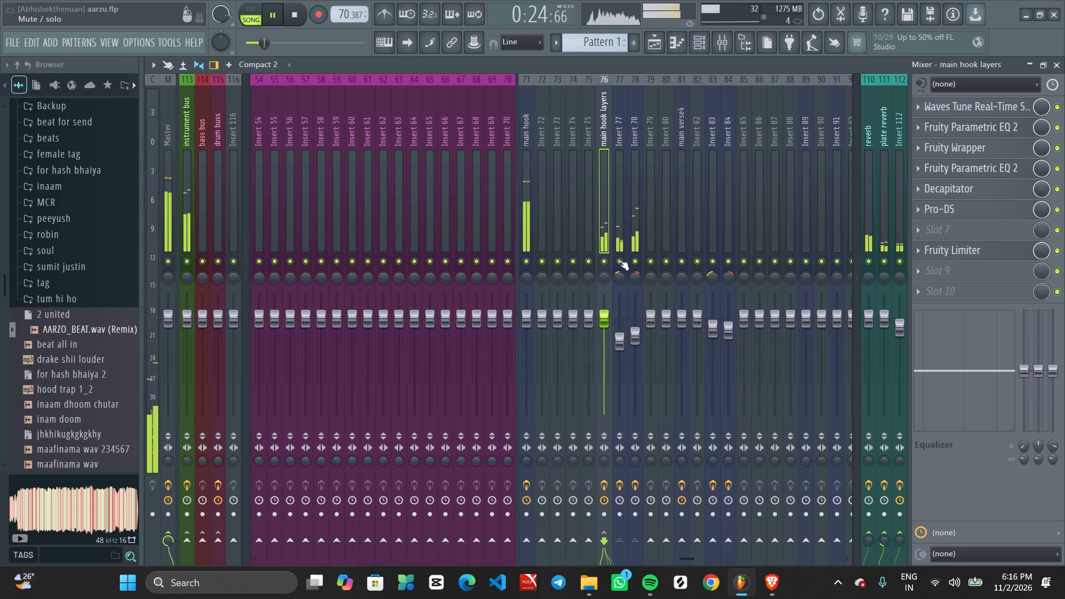
key("space")
key("space")
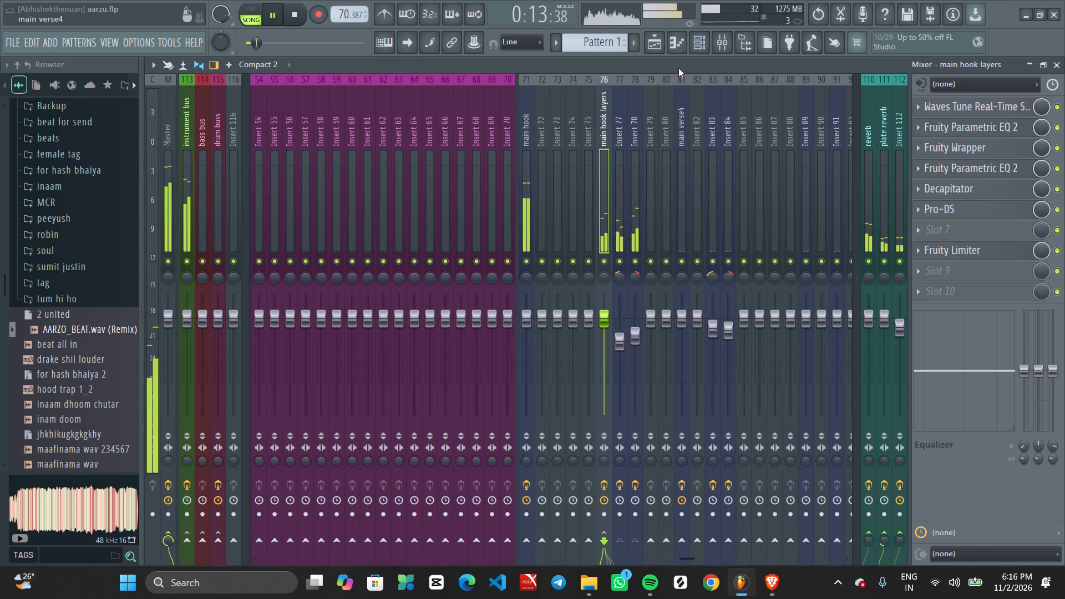
Open the playlist and examine the hook clips and the main verse4 clips that follow while the song plays.
left_click(659, 44)
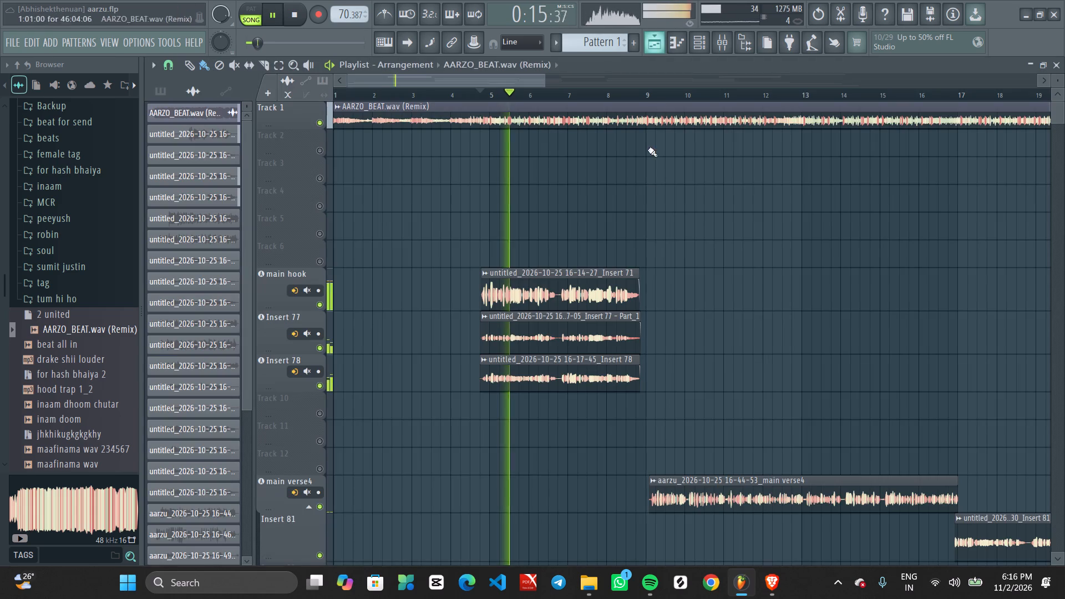
scroll(652, 248, "up", 2, "ctrl")
middle_click_drag(676, 316, 676, 171)
scroll(672, 186, "down", 5, "ctrl")
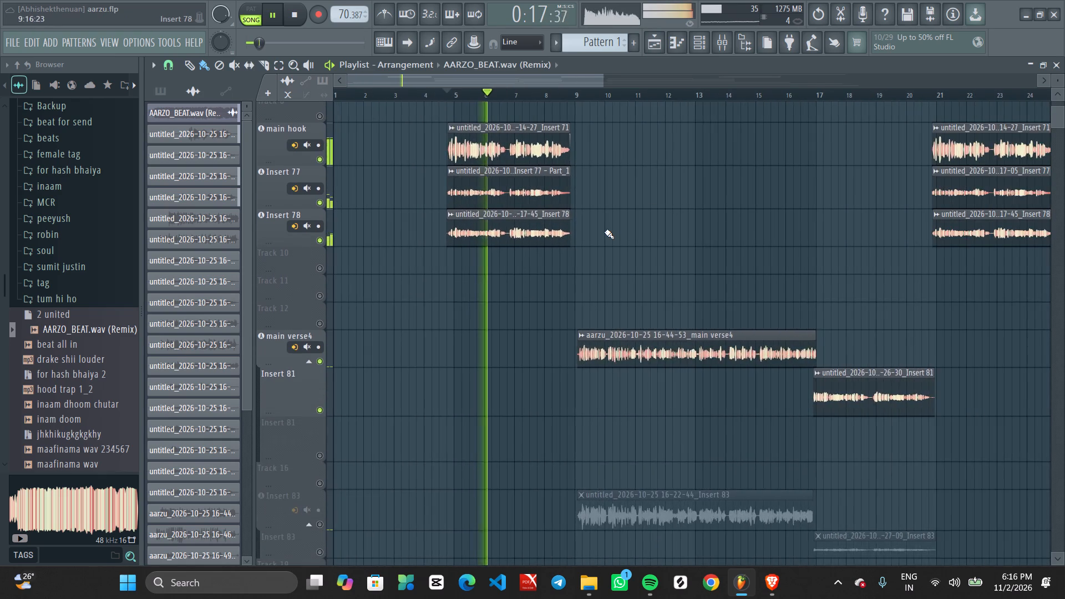
scroll(603, 231, "up", 17)
middle_click_drag(584, 260, 705, 275)
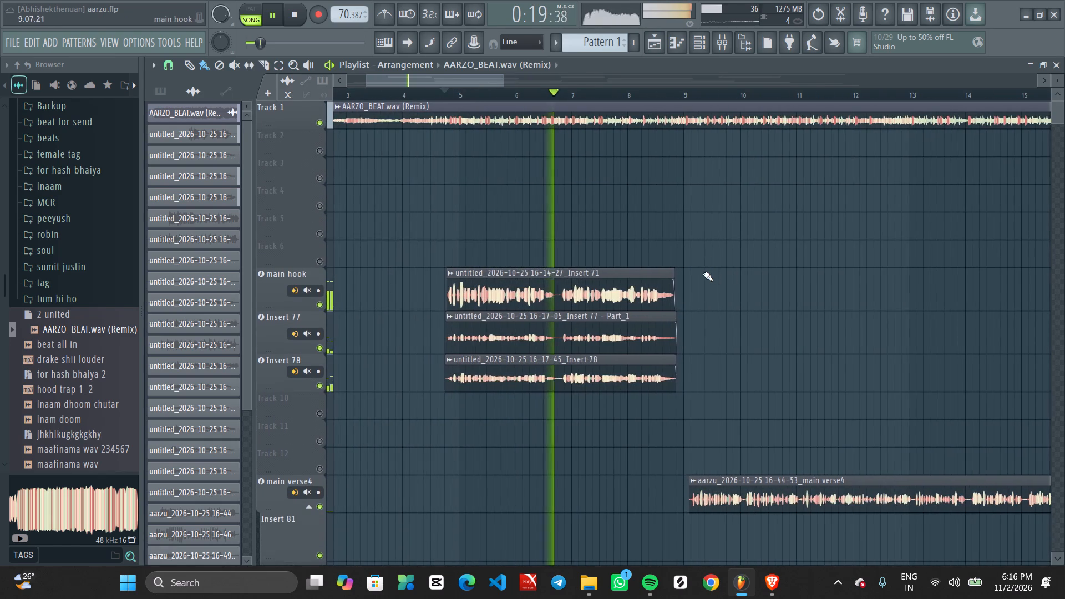
scroll(662, 238, "down", 3, "ctrl")
scroll(659, 257, "up", 9, "ctrl")
middle_click_drag(589, 281, 772, 253)
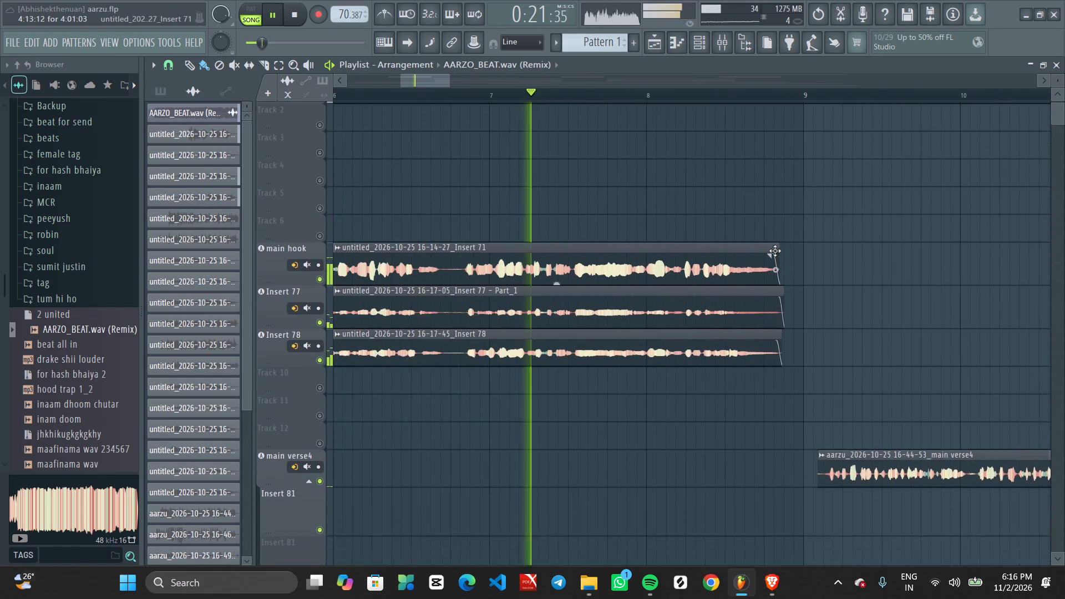
scroll(758, 223, "down", 3, "ctrl")
scroll(758, 223, "up", 1, "ctrl")
scroll(757, 223, "down", 9, "ctrl")
scroll(678, 306, "up", 3, "ctrl")
middle_click_drag(660, 450, 572, 124)
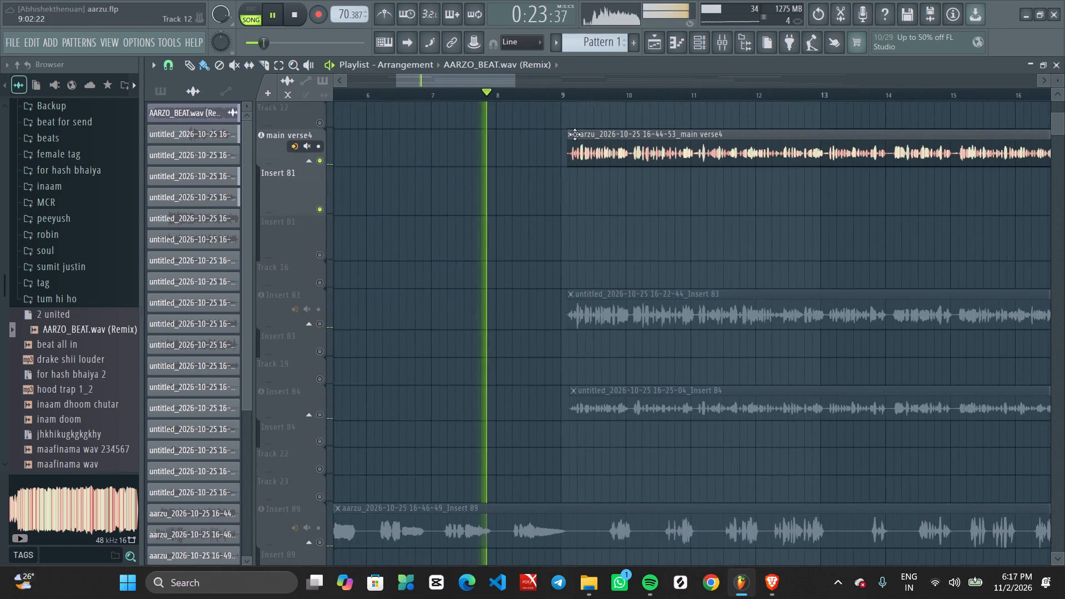
scroll(609, 192, "up", 2, "ctrl")
middle_click_drag(660, 213, 564, 216)
scroll(549, 208, "down", 8, "ctrl")
scroll(564, 219, "up", 2, "ctrl")
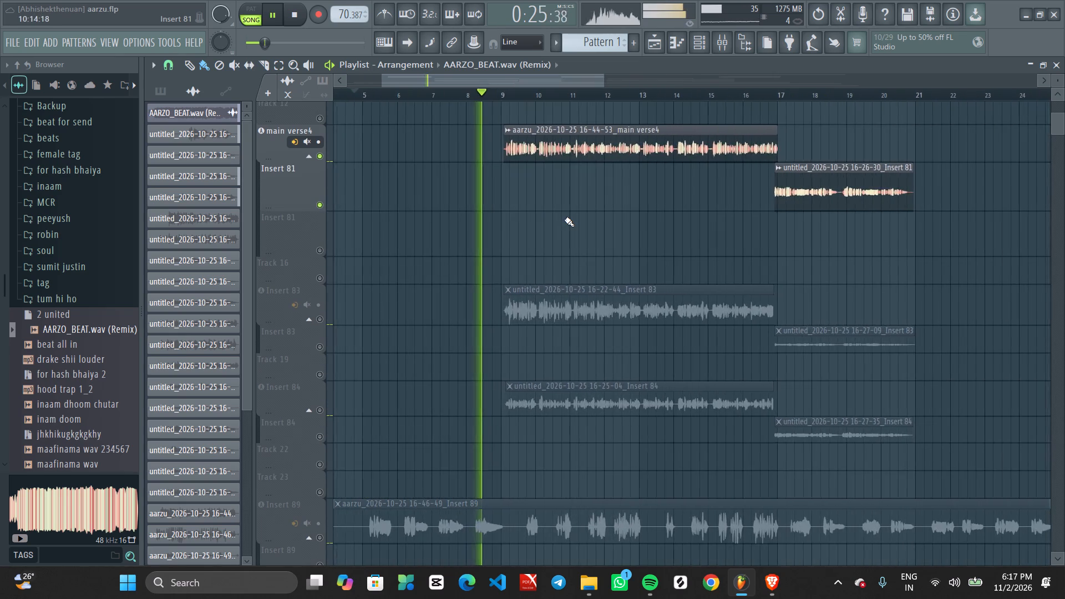
middle_click_drag(574, 244, 589, 343)
scroll(542, 262, "up", 2, "ctrl")
middle_click_drag(549, 197, 581, 341)
scroll(572, 296, "up", 2, "ctrl")
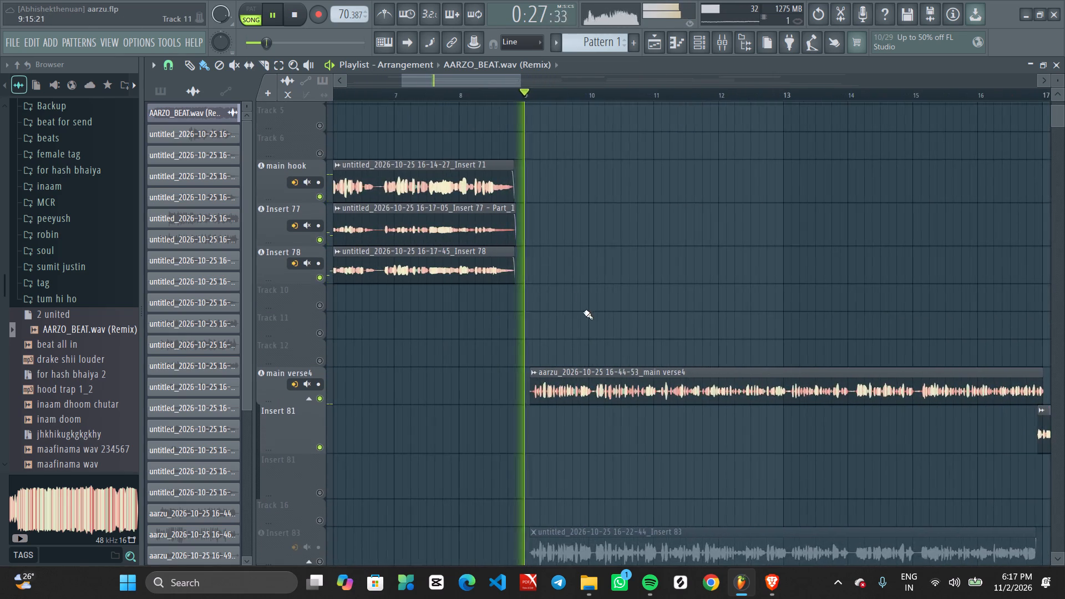
middle_click_drag(585, 308, 600, 242)
scroll(615, 246, "up", 2, "ctrl")
middle_click_drag(659, 281, 632, 238)
scroll(630, 190, "down", 4, "ctrl")
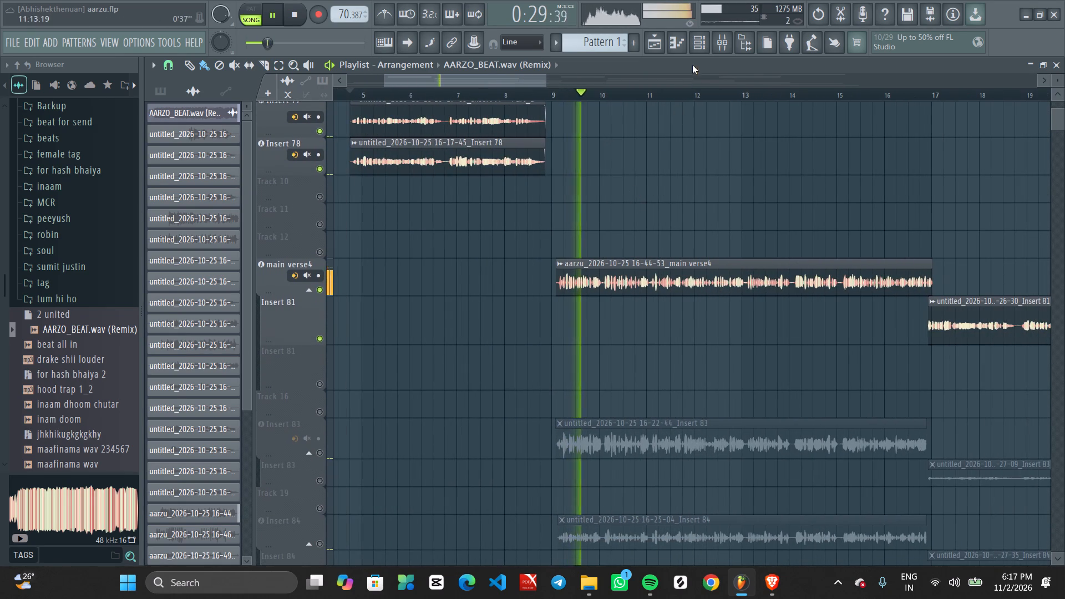
Restart playback from around bar 9, placing the playhead just ahead of the main verse4 clip.
left_click(554, 99)
scroll(556, 186, "up", 3, "ctrl")
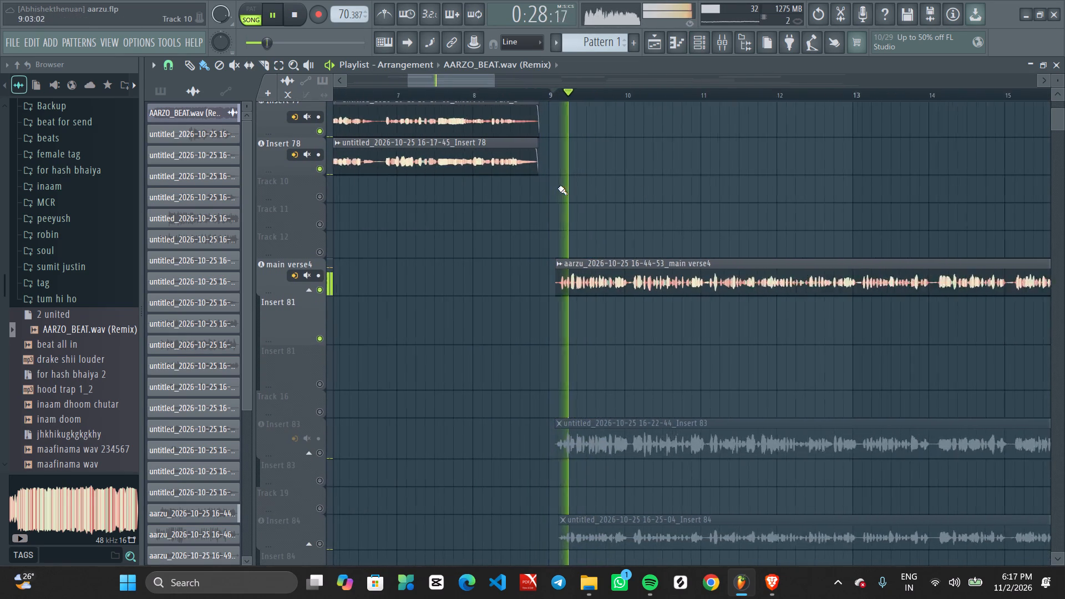
scroll(558, 187, "up", 2, "ctrl")
scroll(641, 183, "up", 3, "ctrl")
key("space")
key("space")
left_click(466, 95)
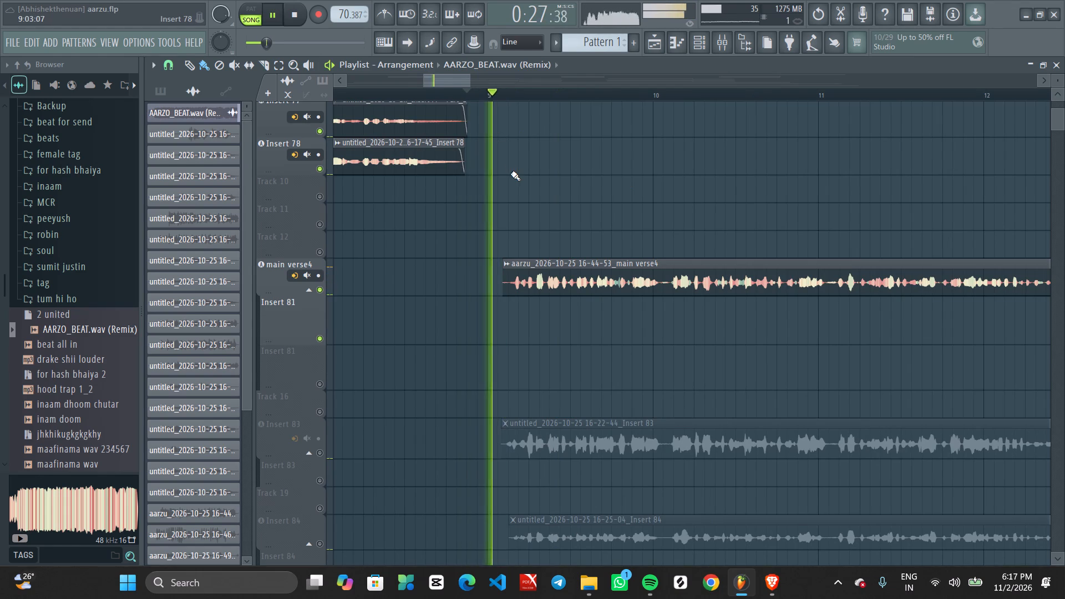
Examine the main verse4 clip and the clips below it in the playlist, and place the playhead just ahead of it near bar 9.
scroll(512, 173, "up", 1, "ctrl")
scroll(512, 173, "down", 5, "ctrl")
scroll(642, 172, "up", 3, "ctrl")
middle_click_drag(719, 190, 719, 171)
scroll(490, 258, "up", 10, "ctrl")
scroll(734, 312, "down", 13, "ctrl")
scroll(809, 285, "down", 4, "ctrl")
middle_click_drag(902, 289, 682, 280)
key("space")
key("space")
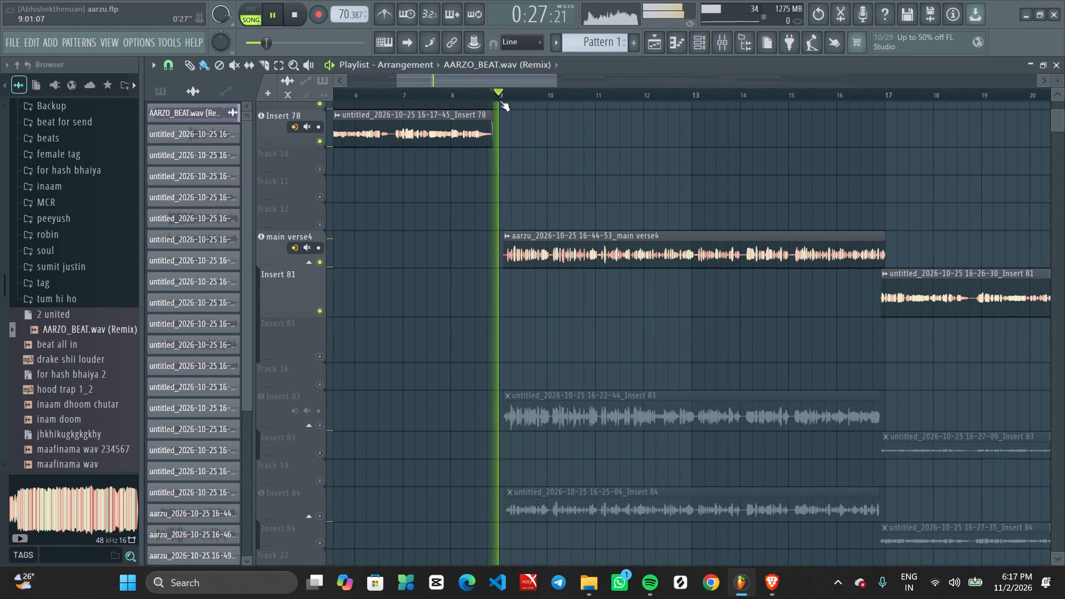
left_click(500, 97)
Open the mixer, select the main verse4 track and review its Clarity Vx Stereo settings while the verse plays.
left_click(727, 42)
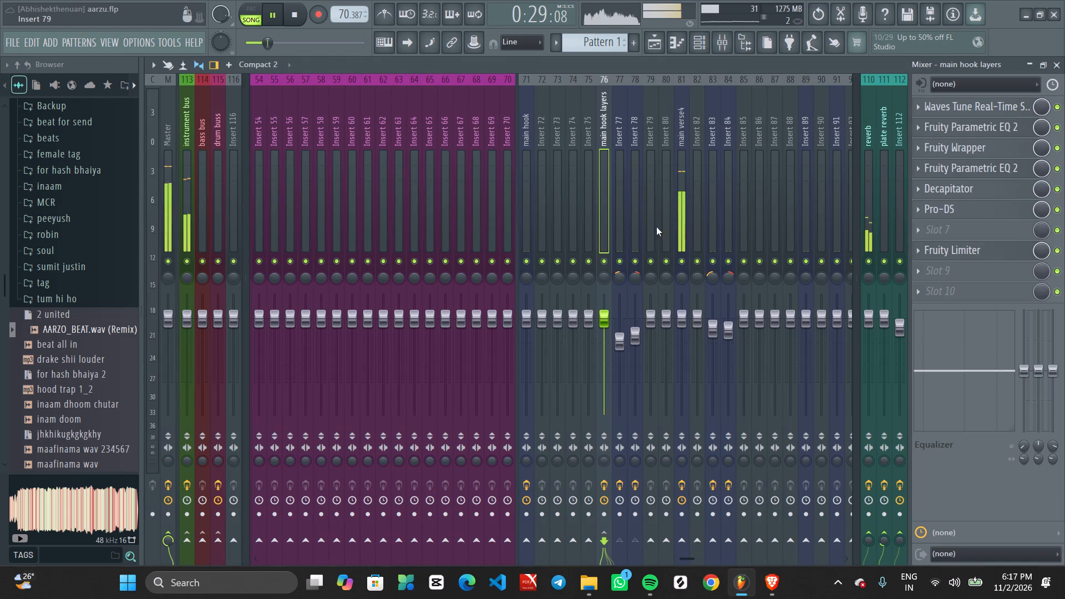
scroll(694, 182, "down", 2)
key("space")
key("space")
left_click(582, 177)
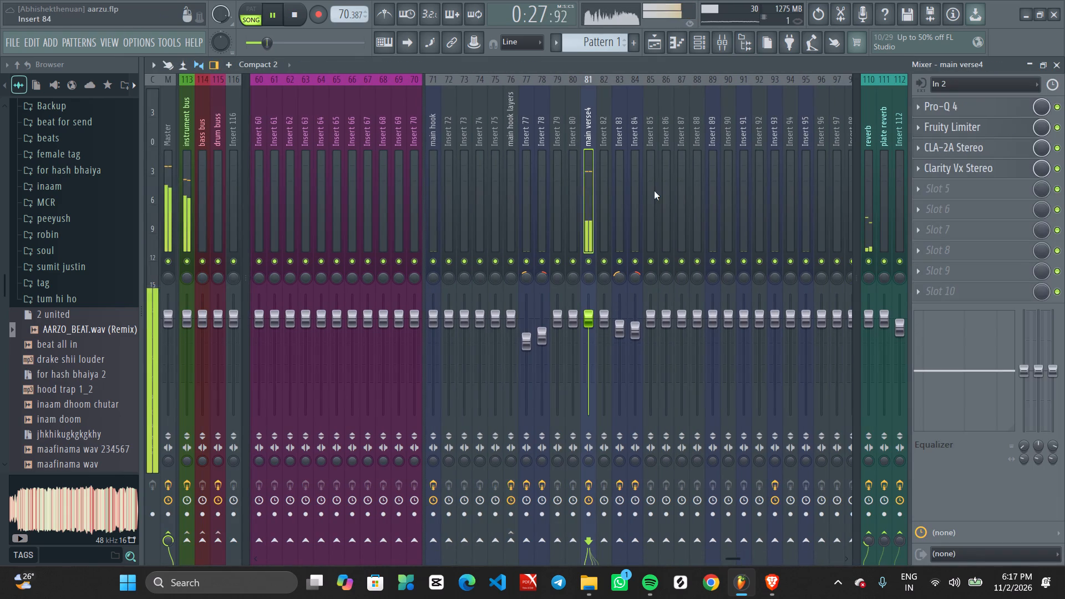
key("space")
key("space")
left_click(958, 164)
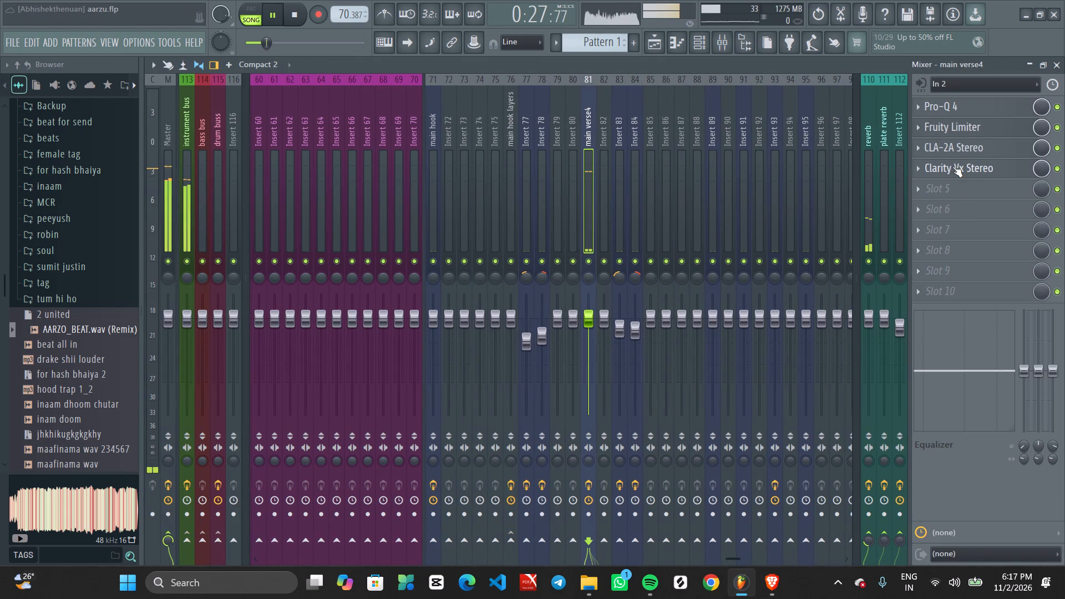
left_click_drag(481, 134, 523, 141)
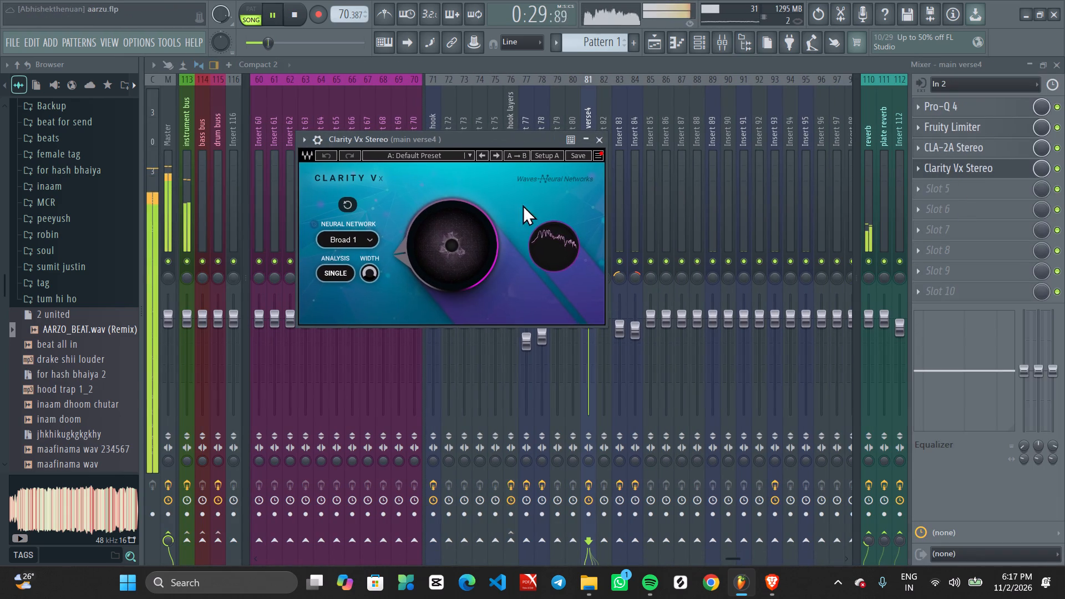
left_click(605, 144)
Adjust the peak reduction in main verse4's CLA-2A Stereo to about 45.
left_click(961, 150)
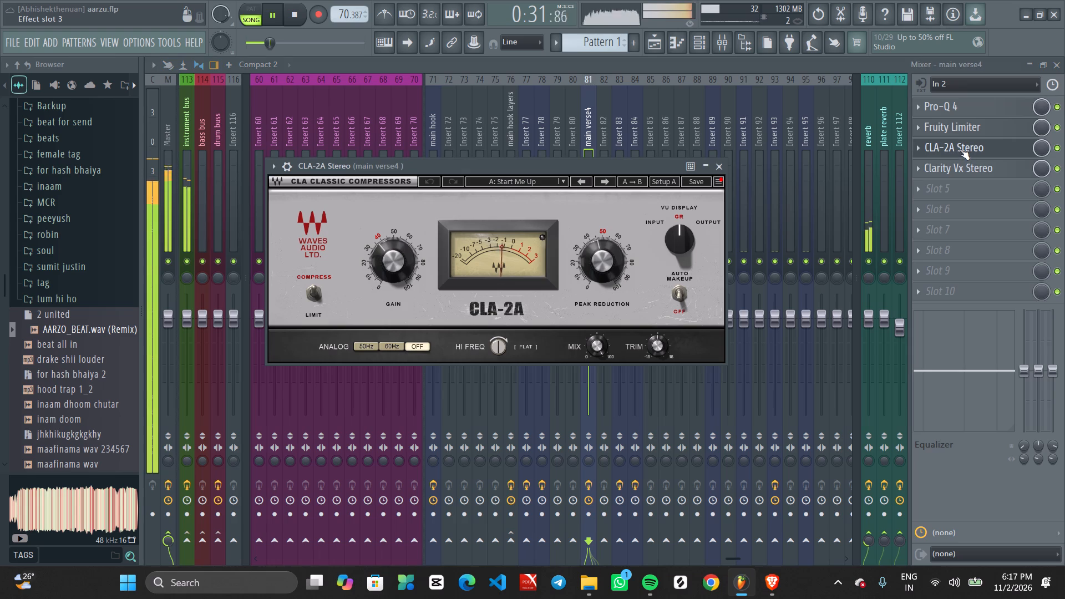
scroll(589, 260, "up", 1)
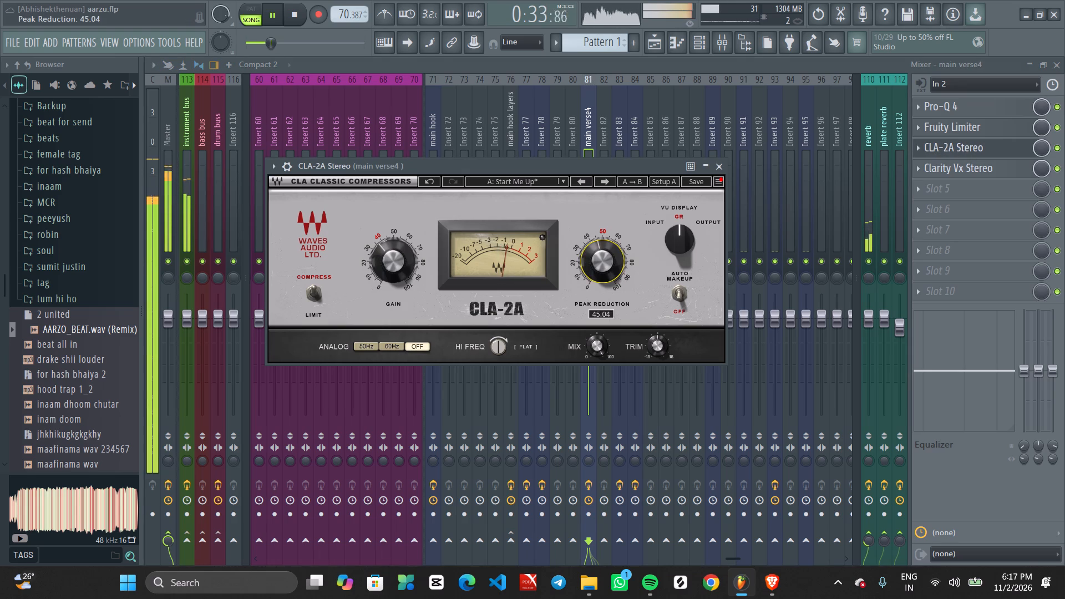
scroll(589, 260, "up", 3)
scroll(589, 260, "down", 2)
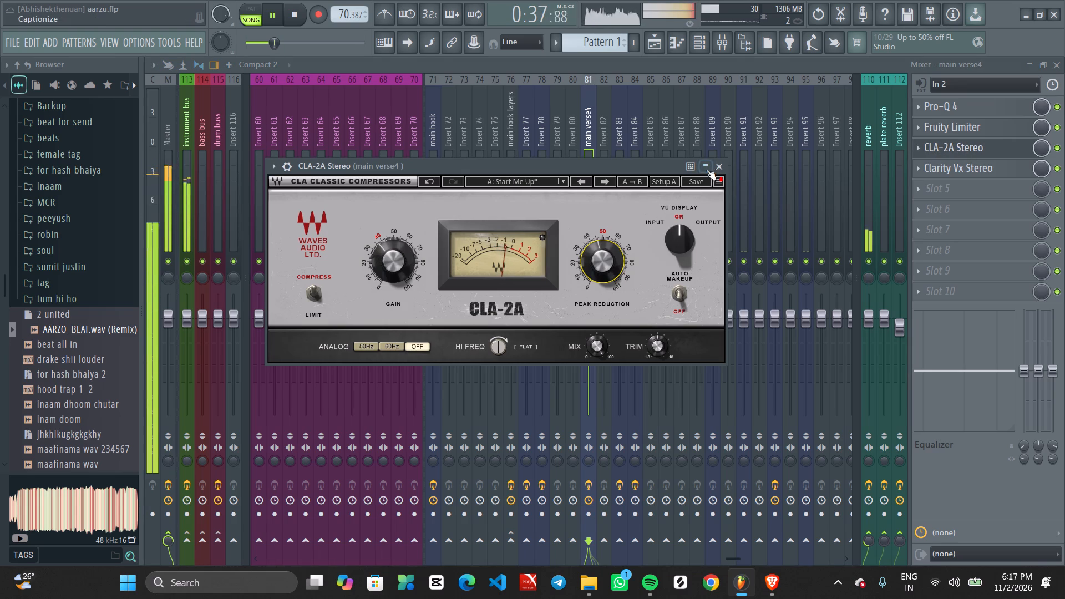
left_click(721, 165)
Check Pro-Q 4 on main verse4 and try a different compression ratio in its Fruity Limiter.
left_click(956, 109)
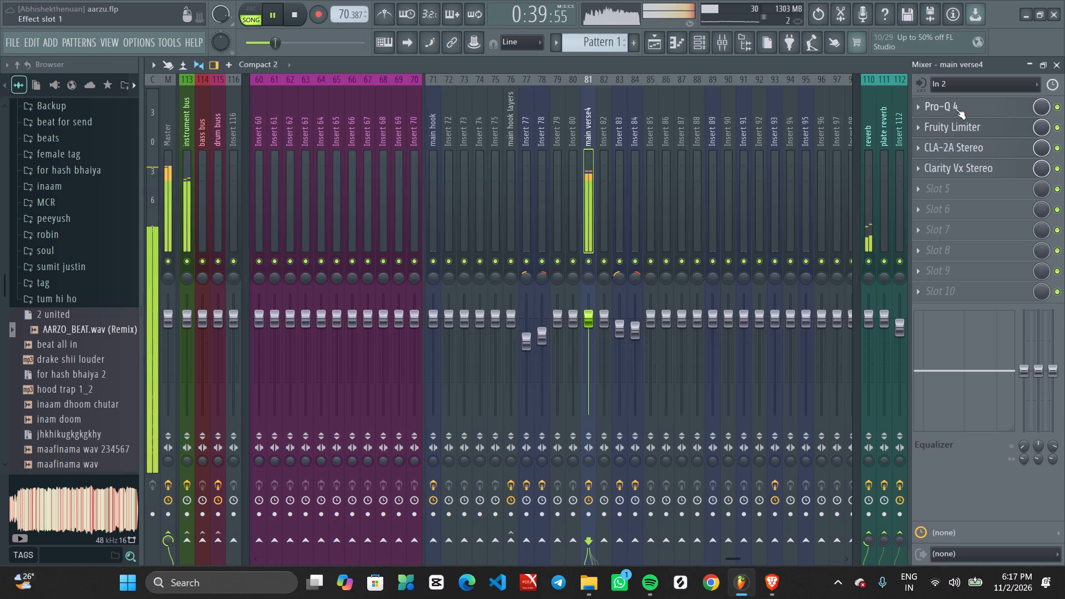
left_click(889, 77)
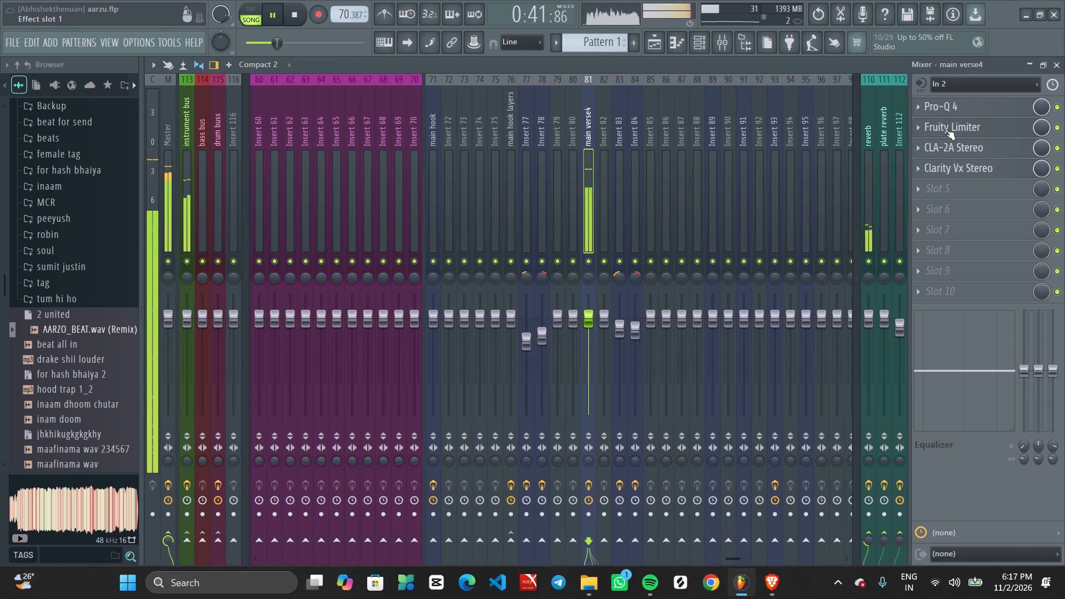
left_click(980, 131)
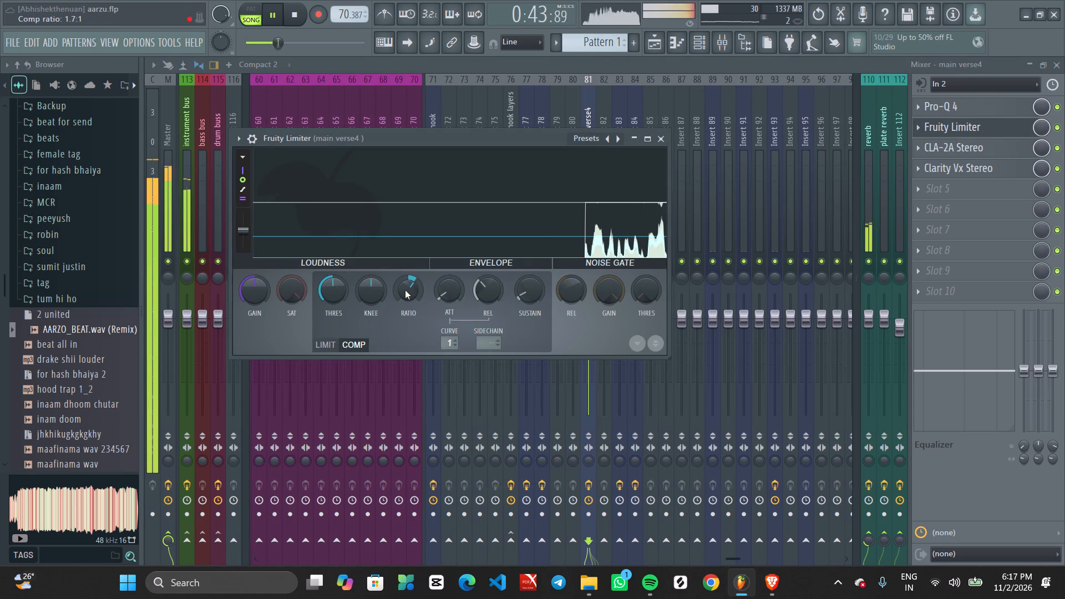
scroll(408, 291, "up", 1)
scroll(409, 291, "down", 1)
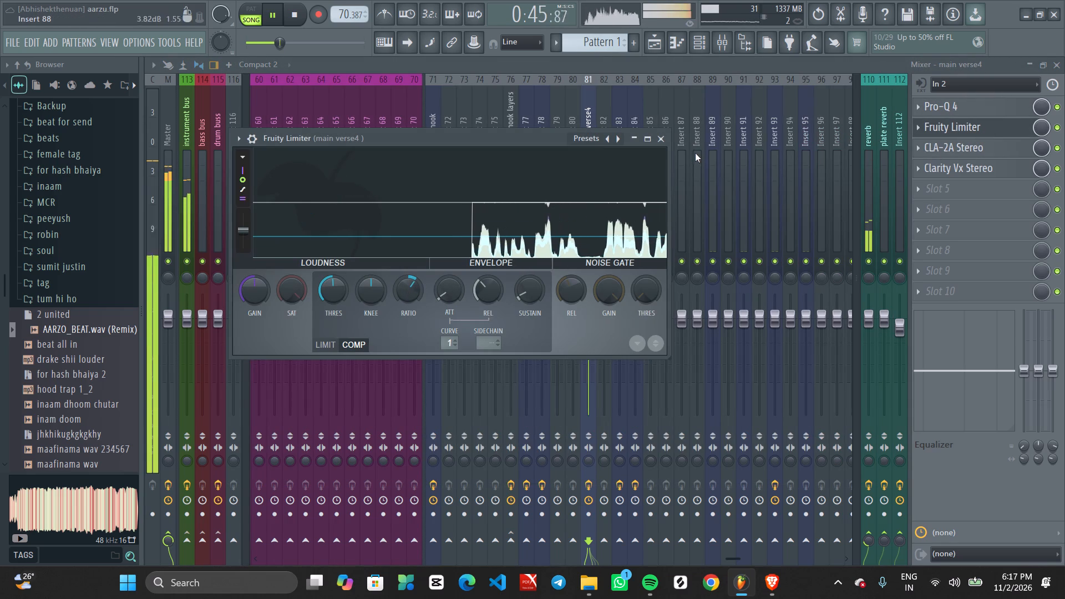
left_click(660, 134)
Compare the main hook effect chain with main verse4's, and recheck the verse's Clarity Vx Stereo during playback.
key("space")
key("space")
left_click(431, 168)
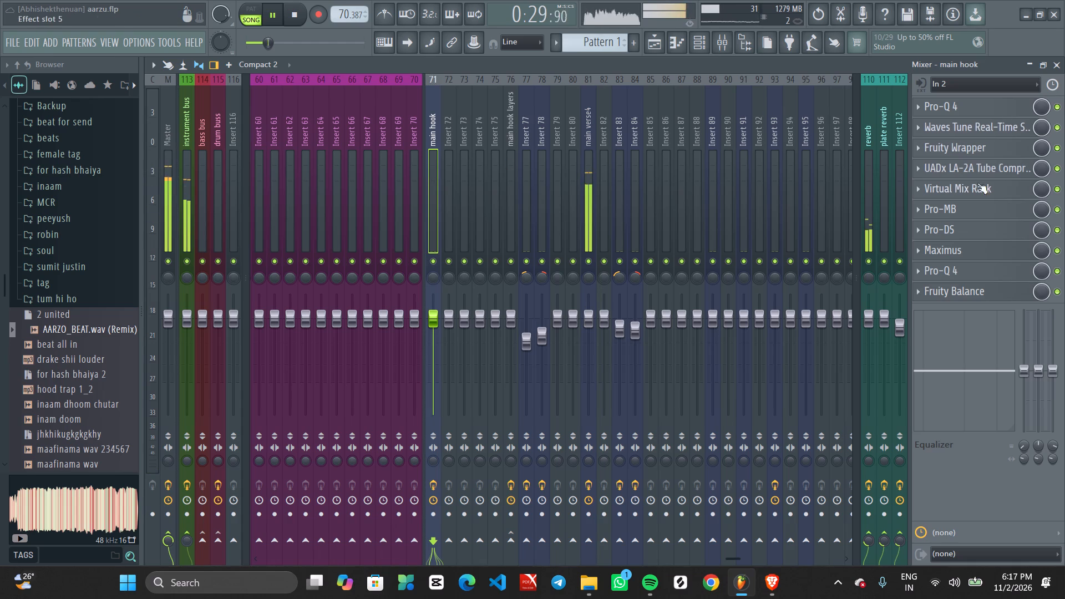
left_click(727, 38)
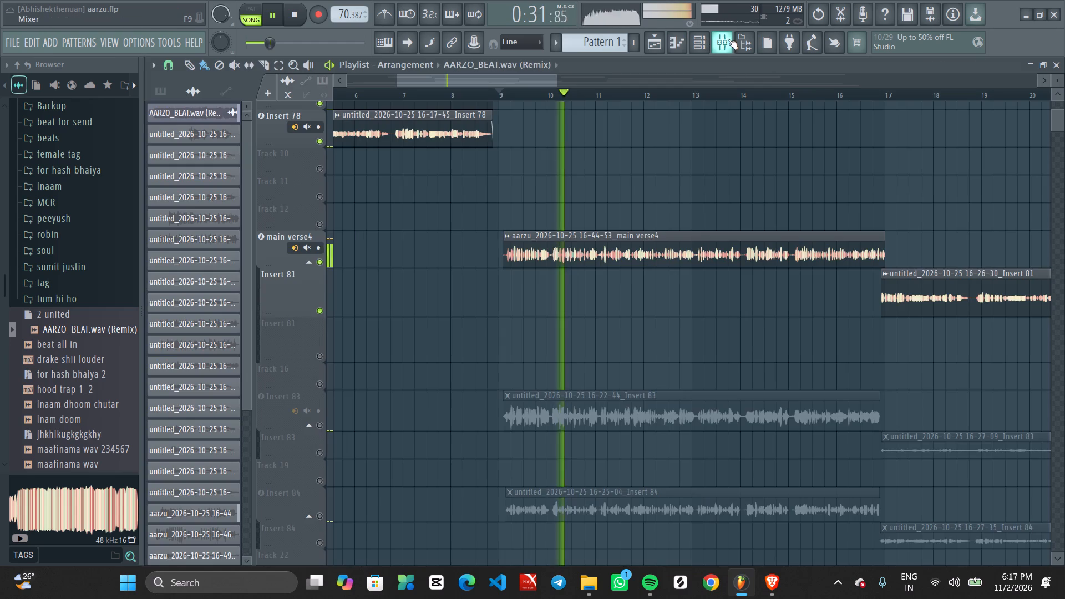
left_click(728, 43)
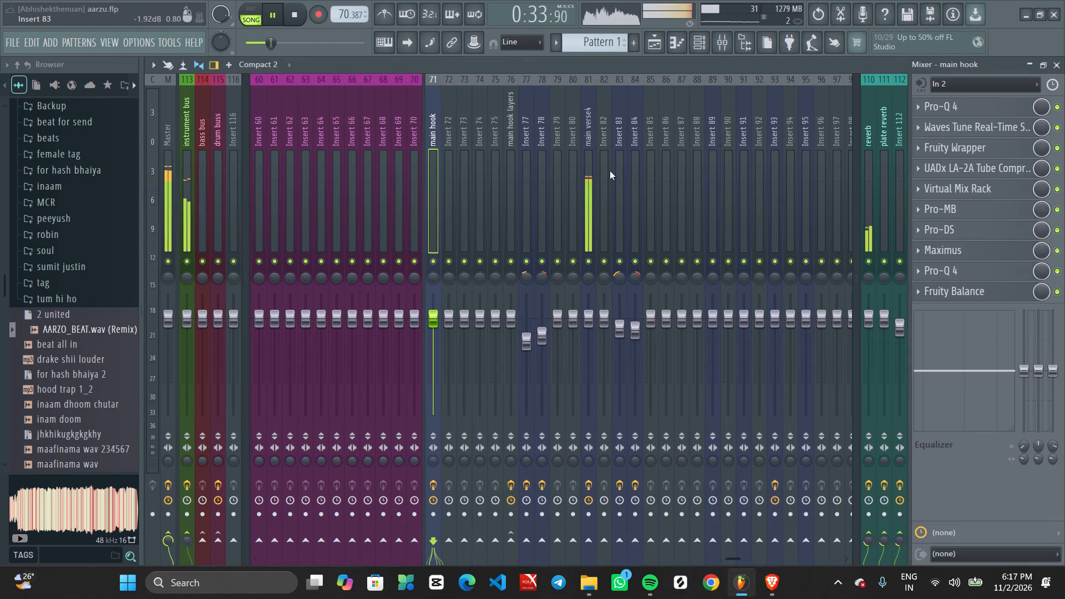
left_click(593, 172)
key("space")
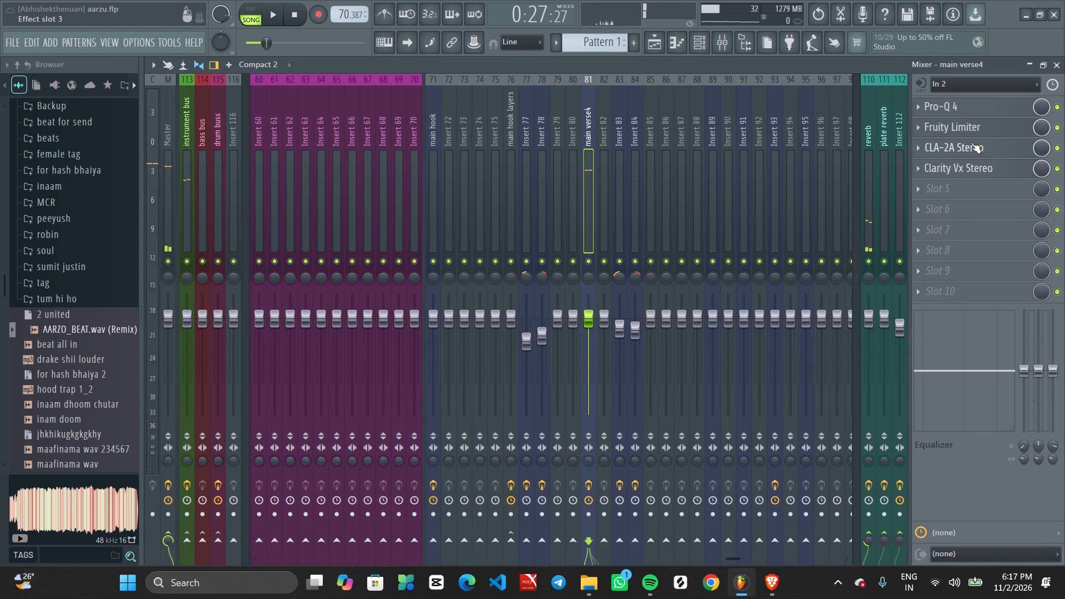
left_click(963, 169)
key("space")
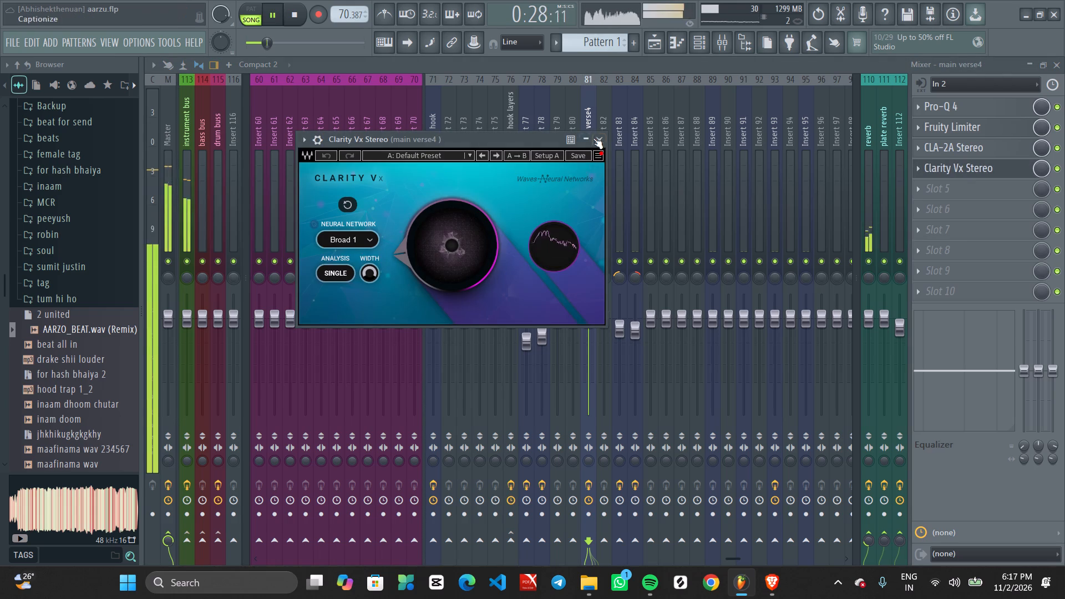
left_click(594, 136)
key("space")
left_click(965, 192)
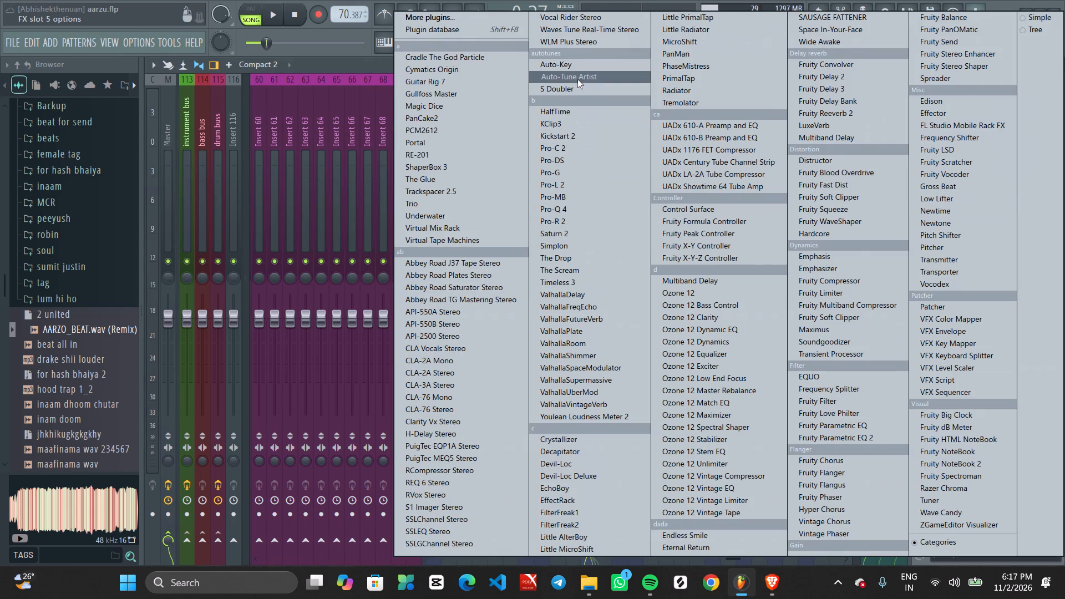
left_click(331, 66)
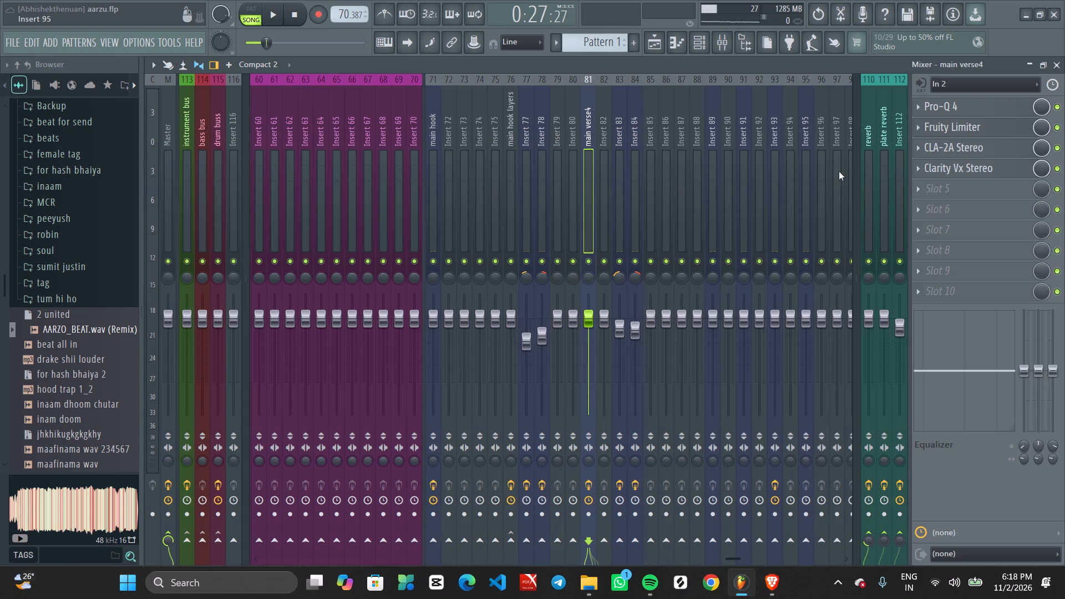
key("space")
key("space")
Dock the Insert 109 mixer track to the right, beside the reverb sends.
scroll(838, 190, "down", 14)
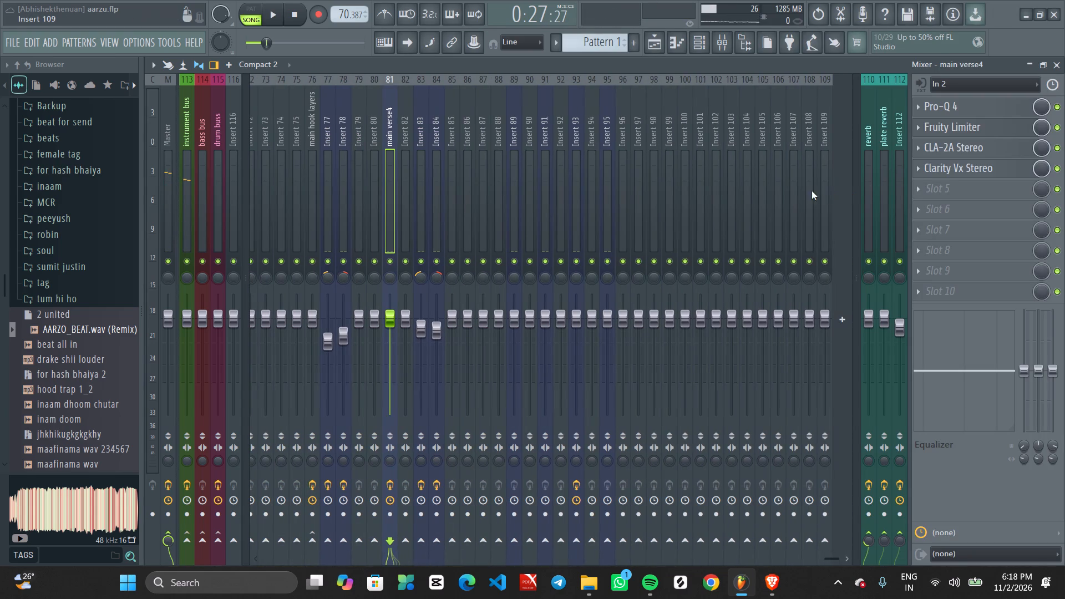
left_click(820, 191)
right_click(828, 193)
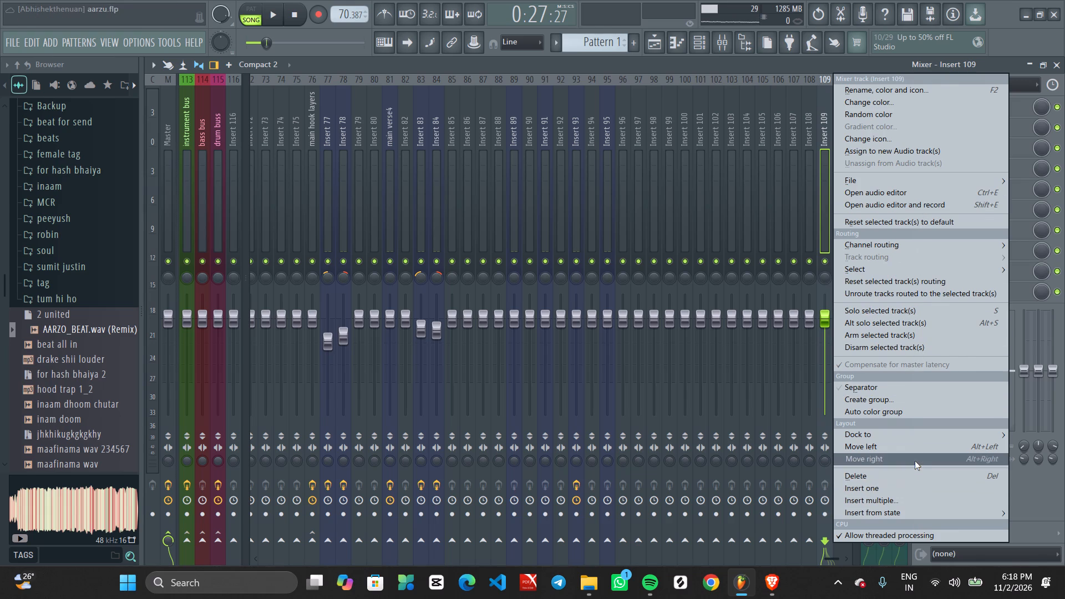
left_click(1022, 463)
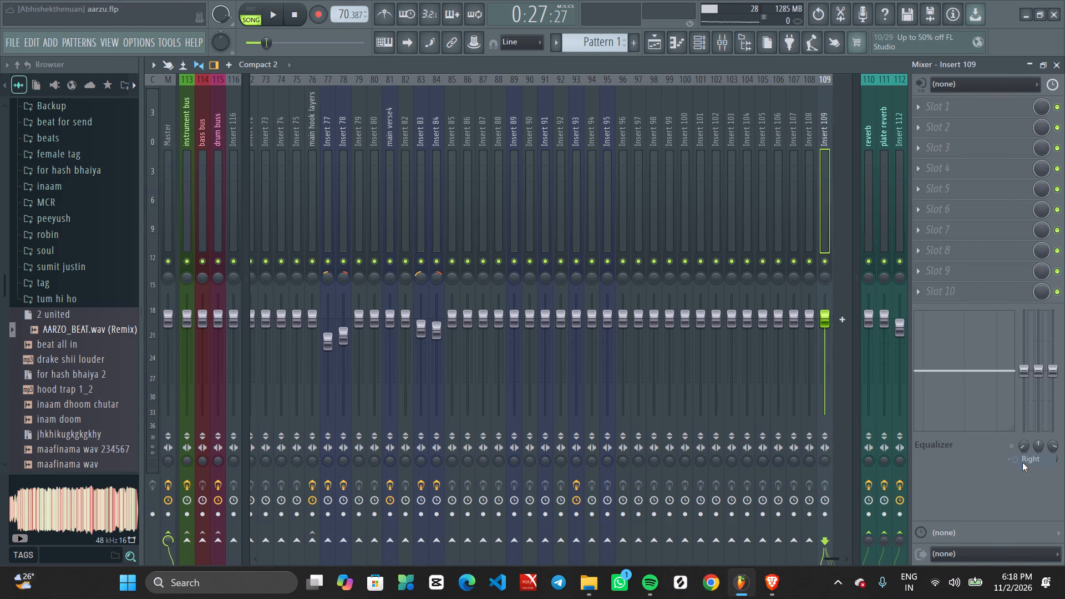
left_click(850, 177)
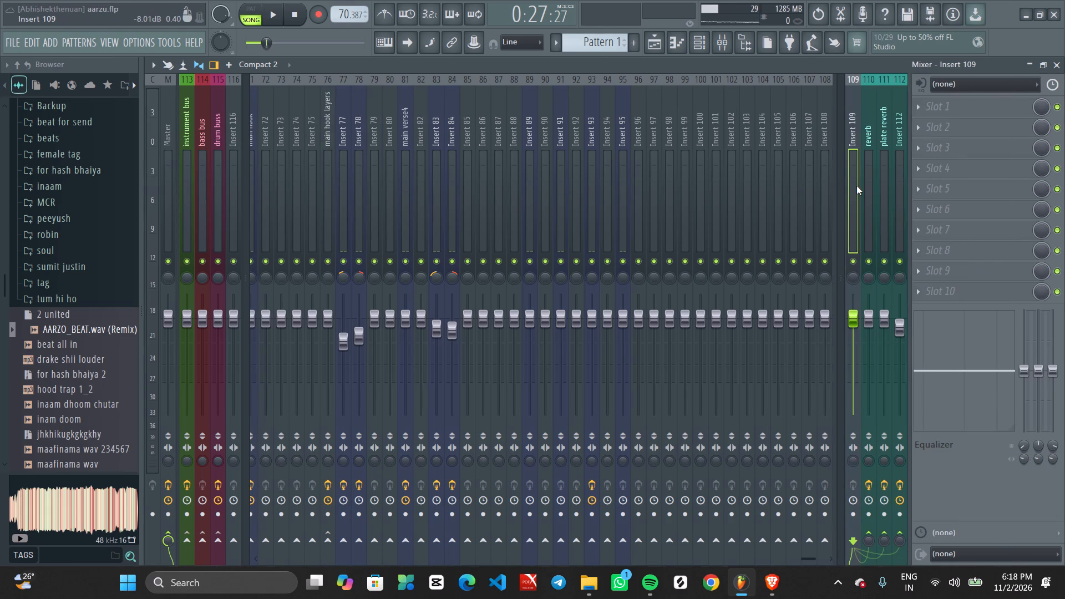
Check the effects on the reverb, plate reverb and Insert 112 tracks, and look over the plugin choices for Insert 109's first slot.
left_click(865, 183)
left_click(881, 183)
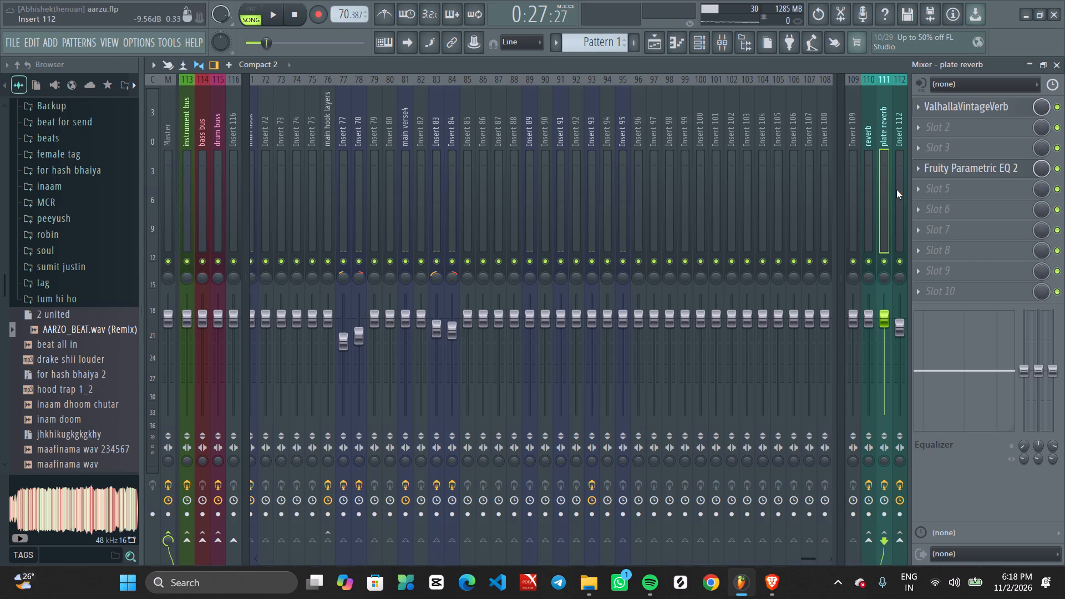
left_click(896, 190)
left_click(886, 190)
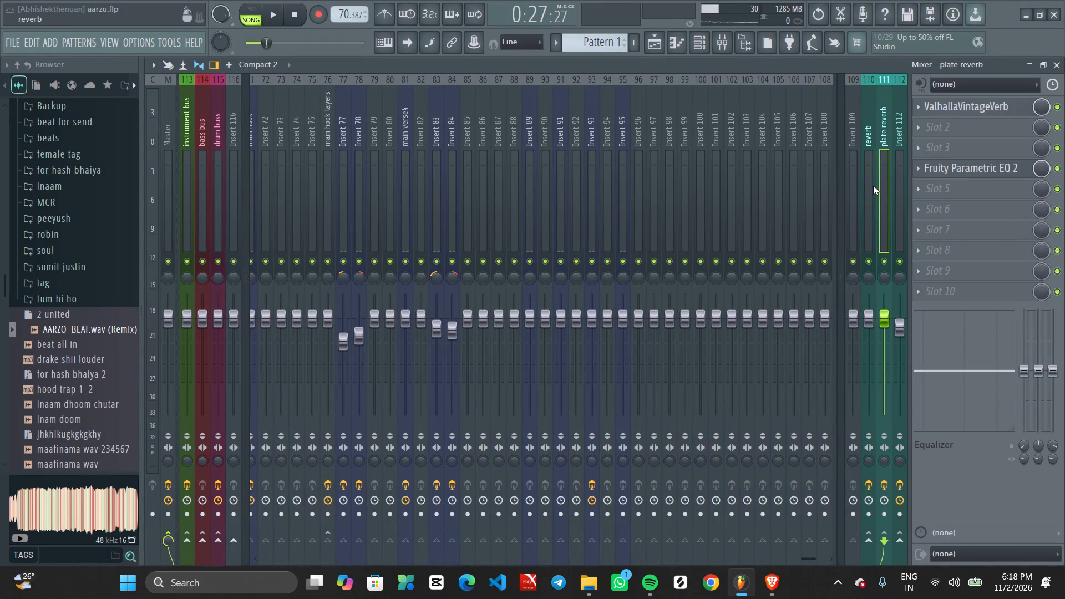
left_click(873, 186)
left_click(855, 174)
left_click(948, 110)
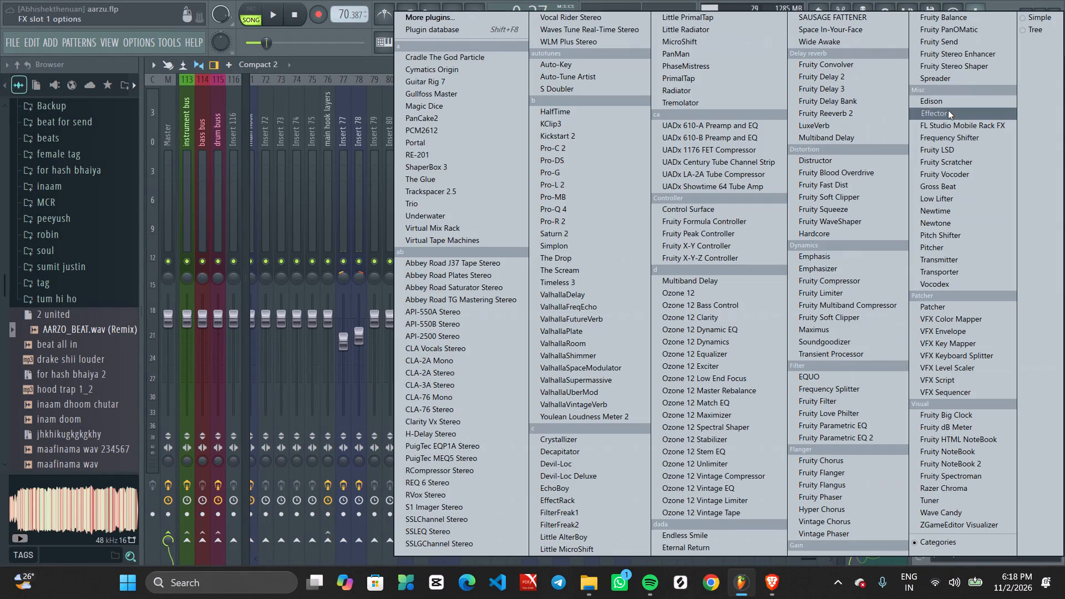
left_click(333, 69)
Rename the Insert 109 mixer track as parallel compression.
left_click(853, 154, "shift")
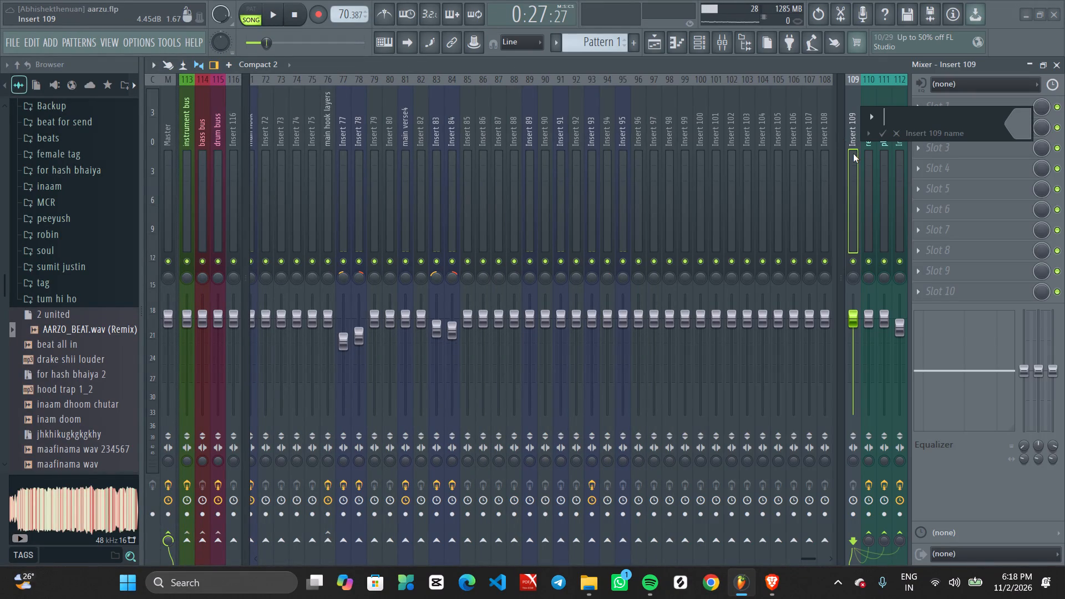
type("parallel compression")
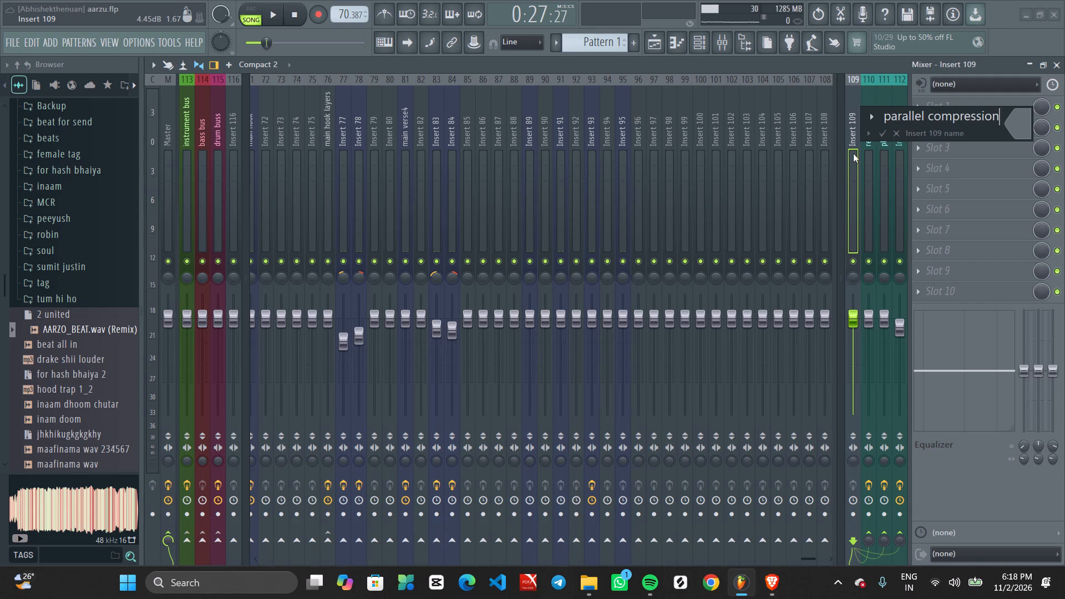
key("Return")
Play the verse briefly, and load CLA-2A Stereo in the first effect slot of the parallel compression track.
key("space")
key("space")
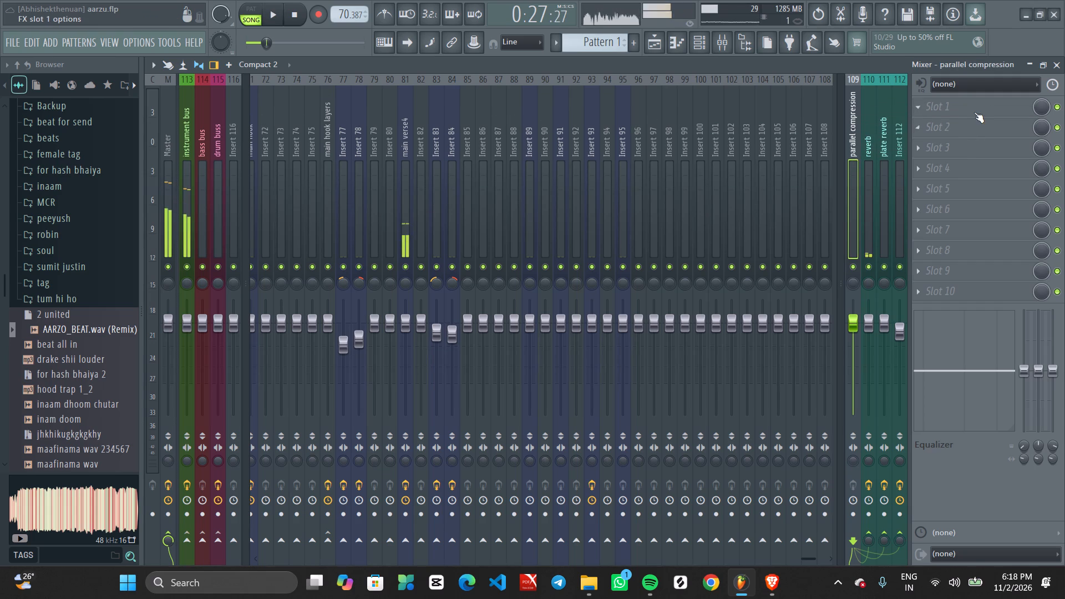
left_click(976, 103)
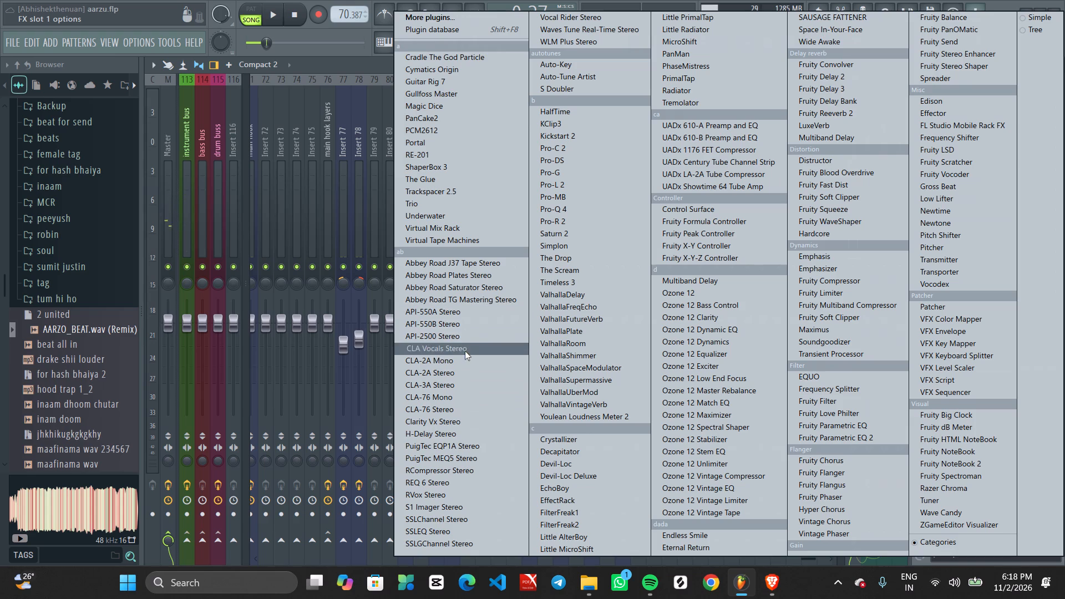
left_click(465, 377)
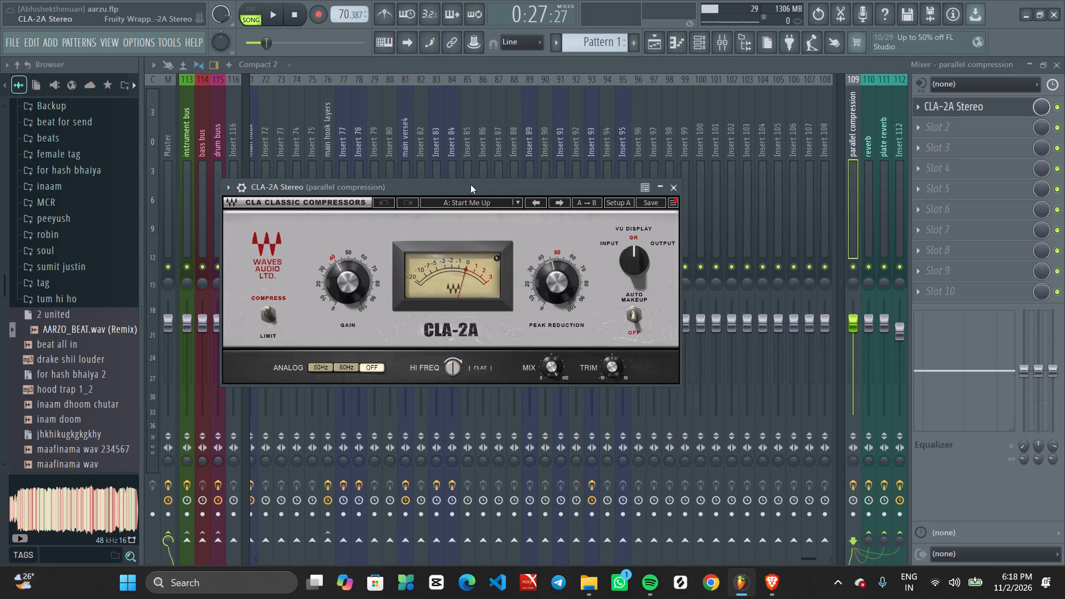
In the parallel compression track's CLA-2A, lower the gain to about 36 and raise the peak reduction to 64.48.
left_click_drag(471, 185, 550, 172)
scroll(423, 267, "down", 7)
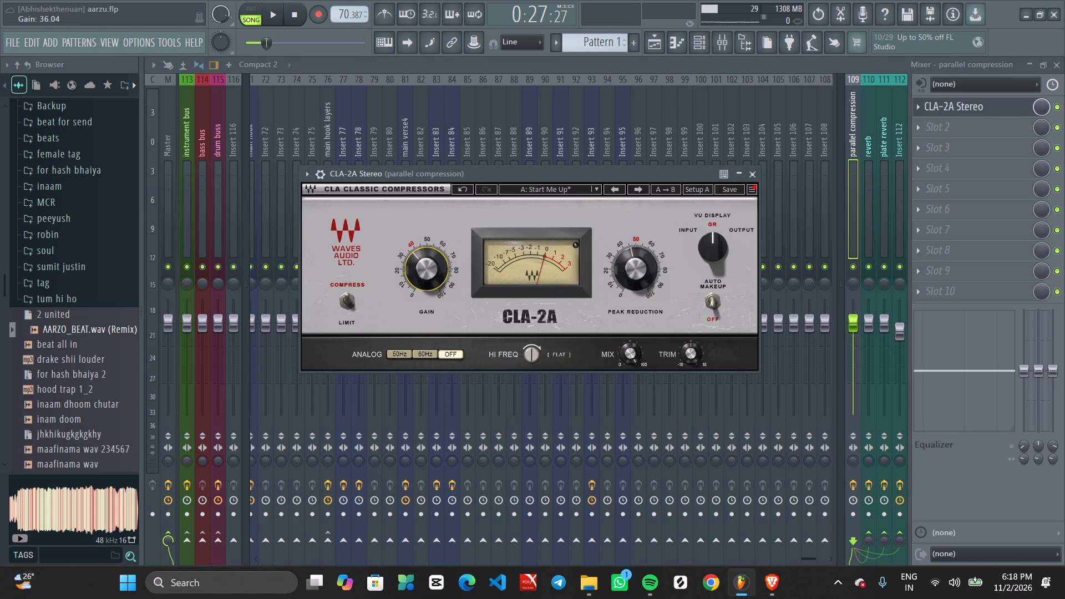
scroll(626, 258, "down", 3)
scroll(633, 278, "up", 14)
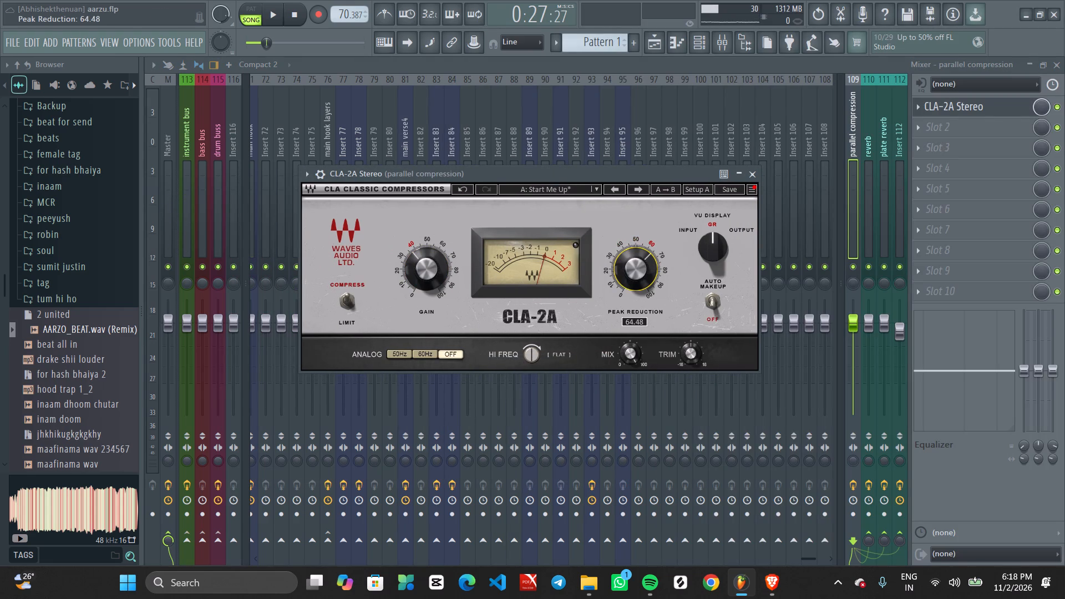
key("space")
key("space")
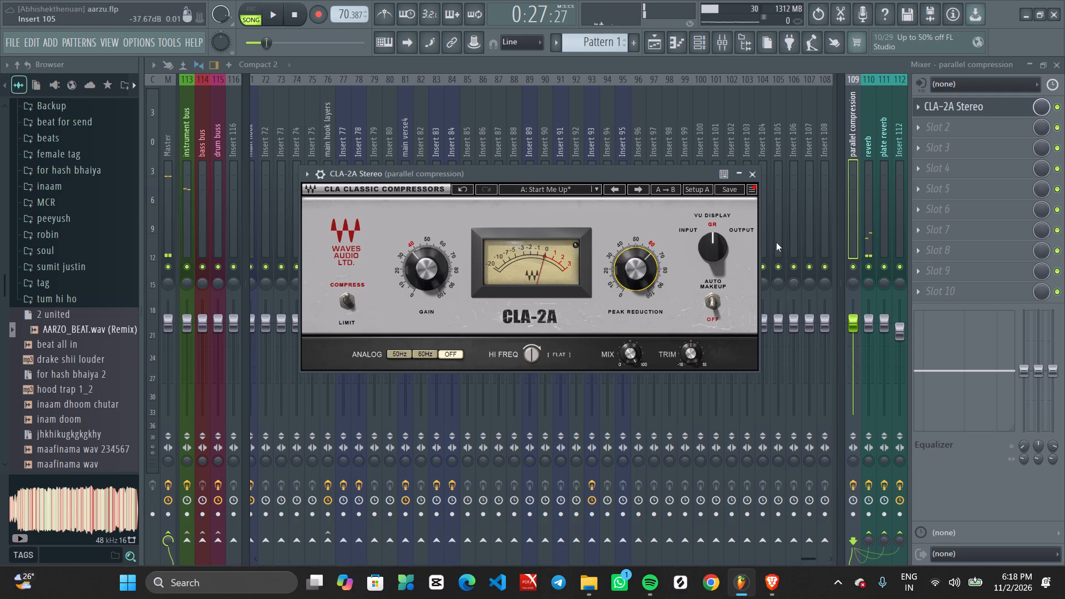
left_click(754, 172)
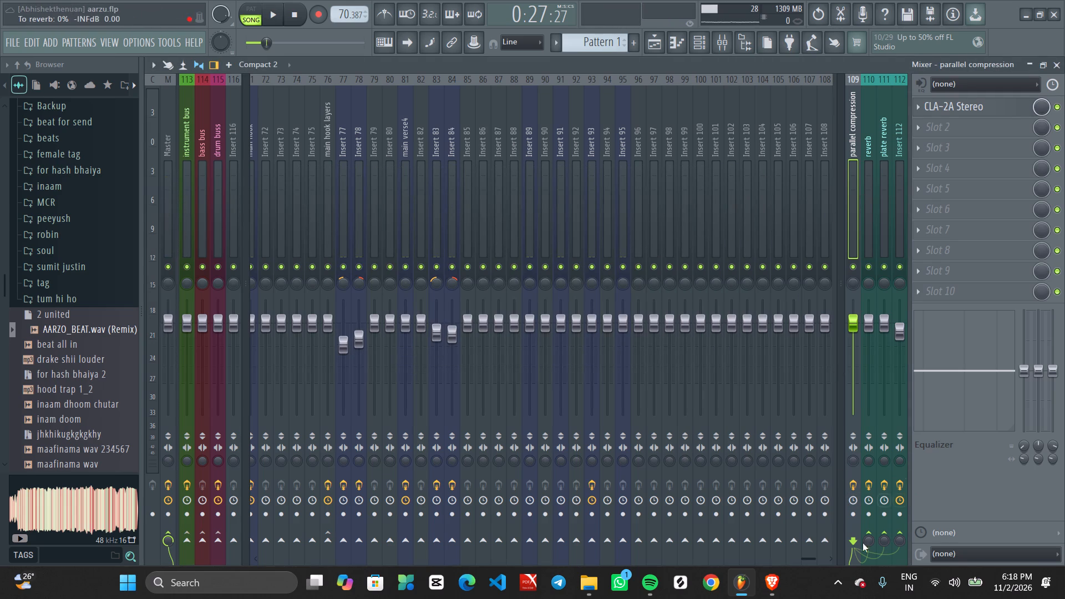
Disable the parallel compression track's sends to the reverb, plate reverb and Insert 112 tracks.
left_click(870, 530)
left_click(887, 531)
left_click(907, 535)
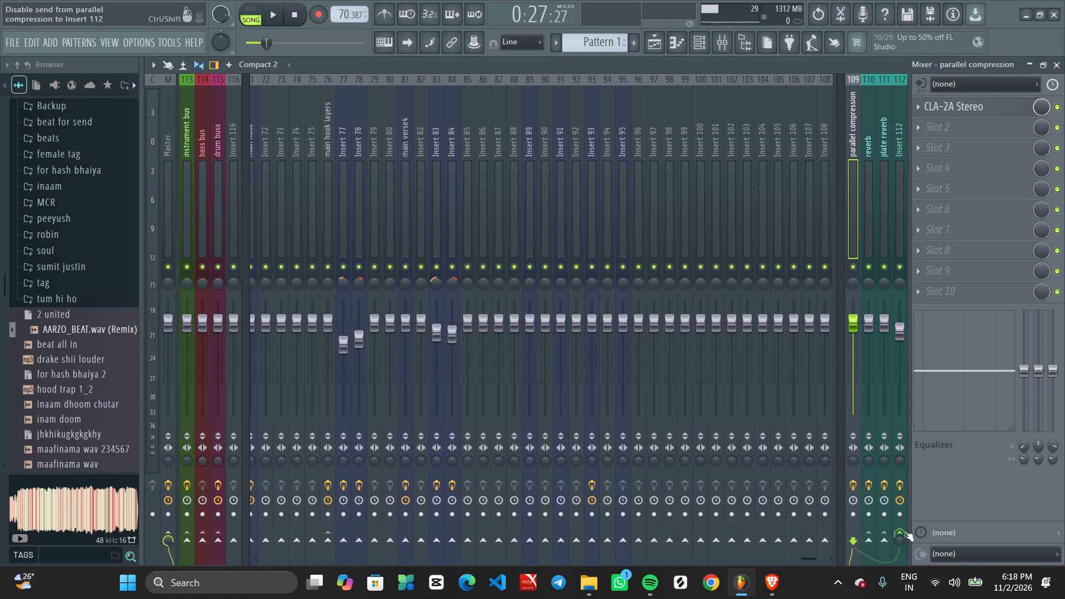
left_click(902, 532)
Play the verse briefly and route the main verse4 track to the parallel compression track at 100%.
key("space")
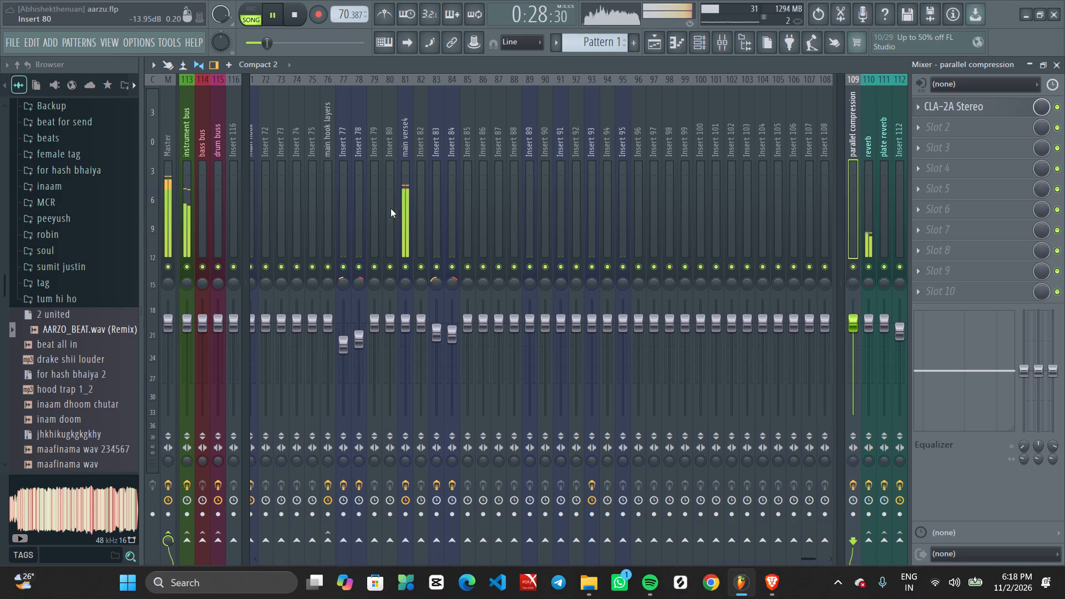
left_click(407, 211)
key("space")
left_click(850, 542)
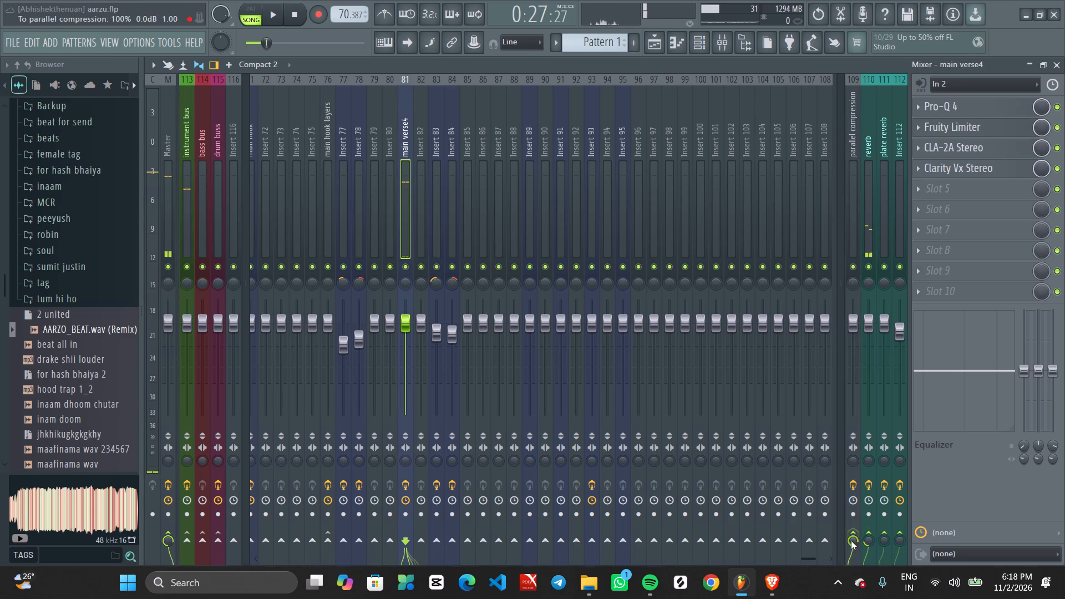
With the verse playing, lower the parallel compression track's volume to about 20% (-24 dB).
key("space")
left_click_drag(855, 324, 875, 481)
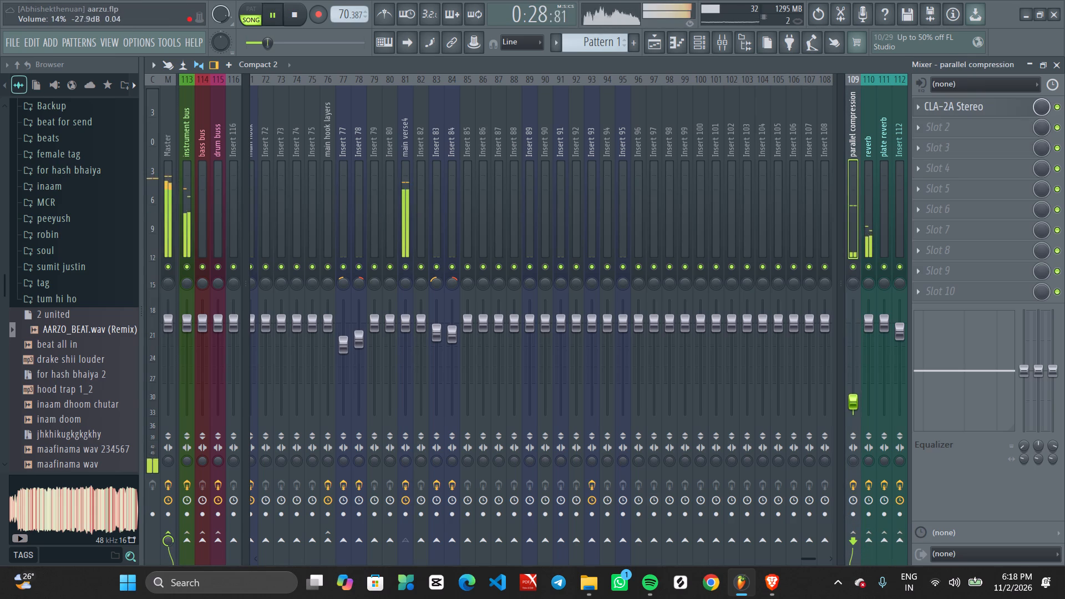
left_click_drag(875, 481, 877, 487)
scroll(855, 404, "up", 3)
scroll(855, 403, "down", 1)
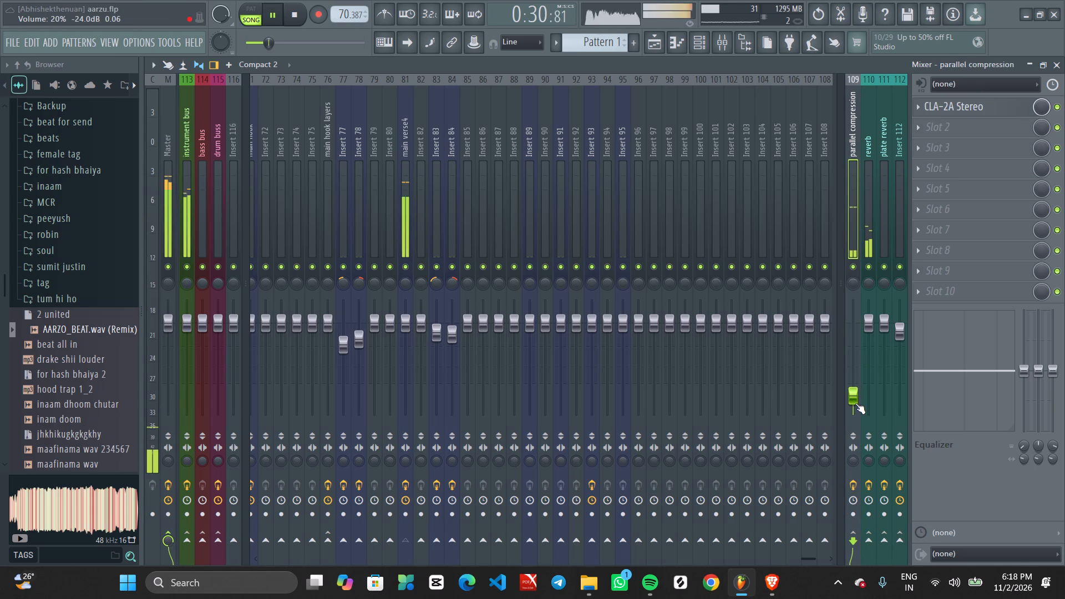
left_click_drag(855, 386, 886, 163)
left_click_drag(855, 307, 855, 530)
scroll(855, 400, "up", 2)
scroll(855, 400, "down", 1)
Raise the peak reduction of the parallel compression track's CLA-2A to about 76, then stop playback.
left_click(951, 101)
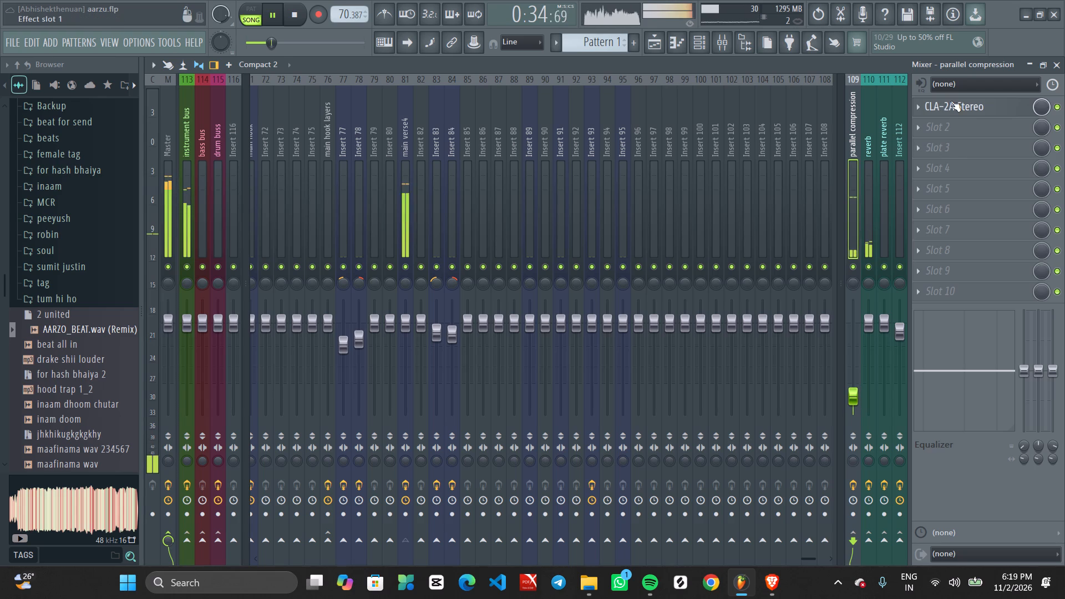
scroll(615, 263, "up", 5)
scroll(615, 263, "down", 1)
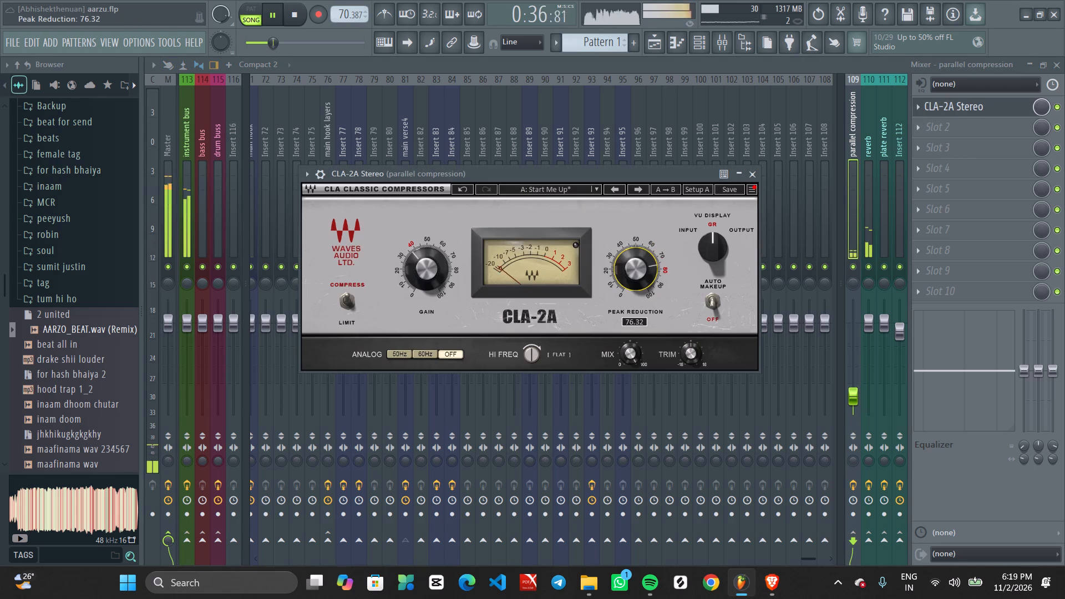
scroll(615, 263, "down", 1)
left_click(753, 170)
key("space")
Load Fruity Parametric EQ 2 in the parallel compression track's fourth effect slot with the 20Hz + 18kHz cut preset.
left_click(970, 165)
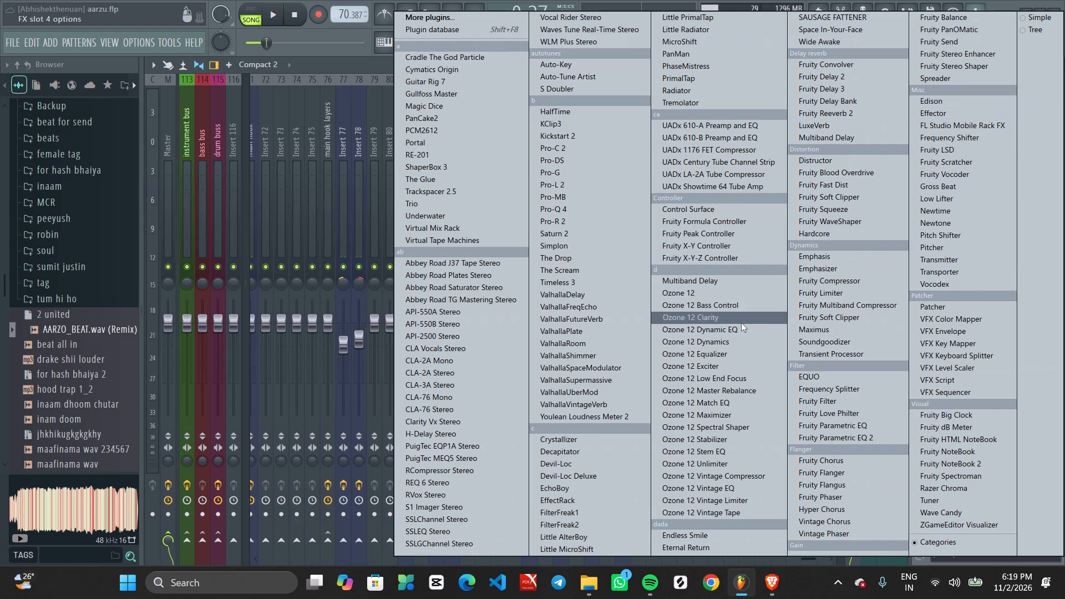
left_click(845, 439)
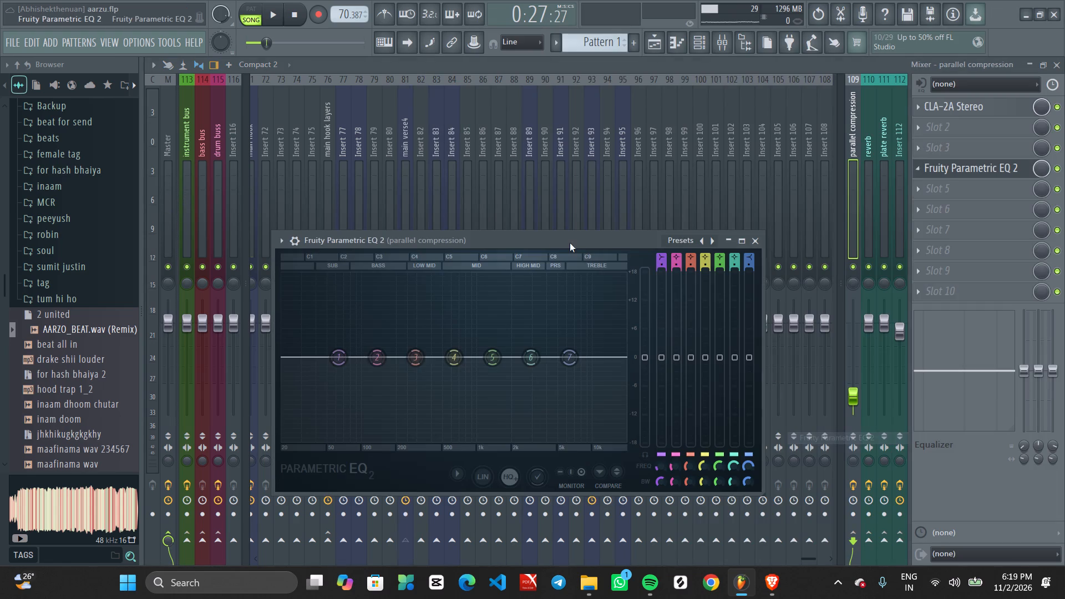
double_click(713, 239)
During playback, raise the EQ's high-pass cutoff above 100 Hz and lower its low-pass cutoff to about 13 kHz.
key("space")
left_click_drag(281, 362, 295, 362)
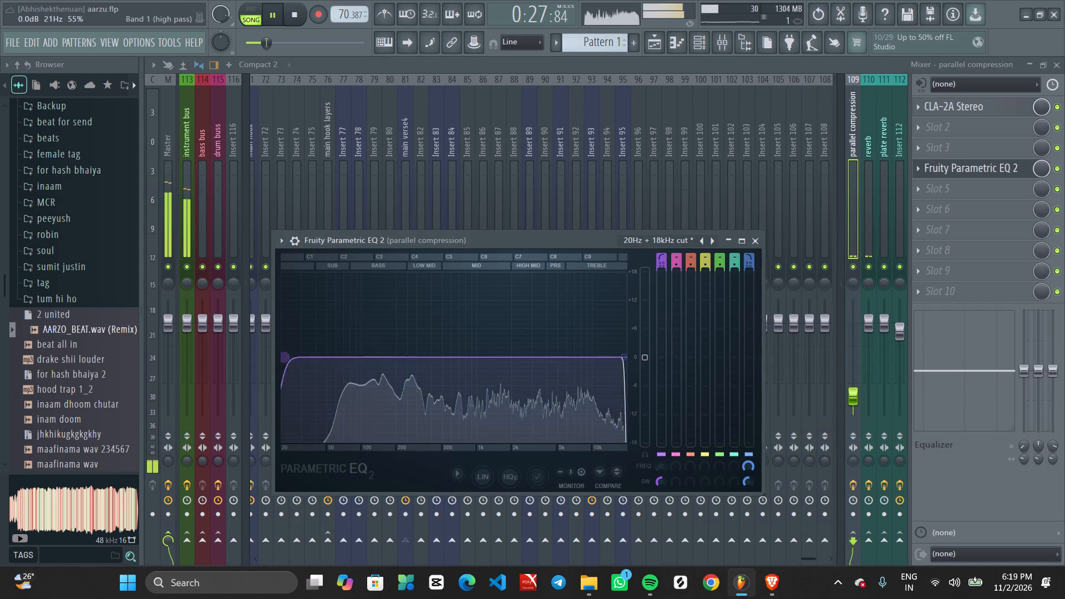
left_click_drag(295, 362, 587, 403)
left_click_drag(626, 359, 588, 362)
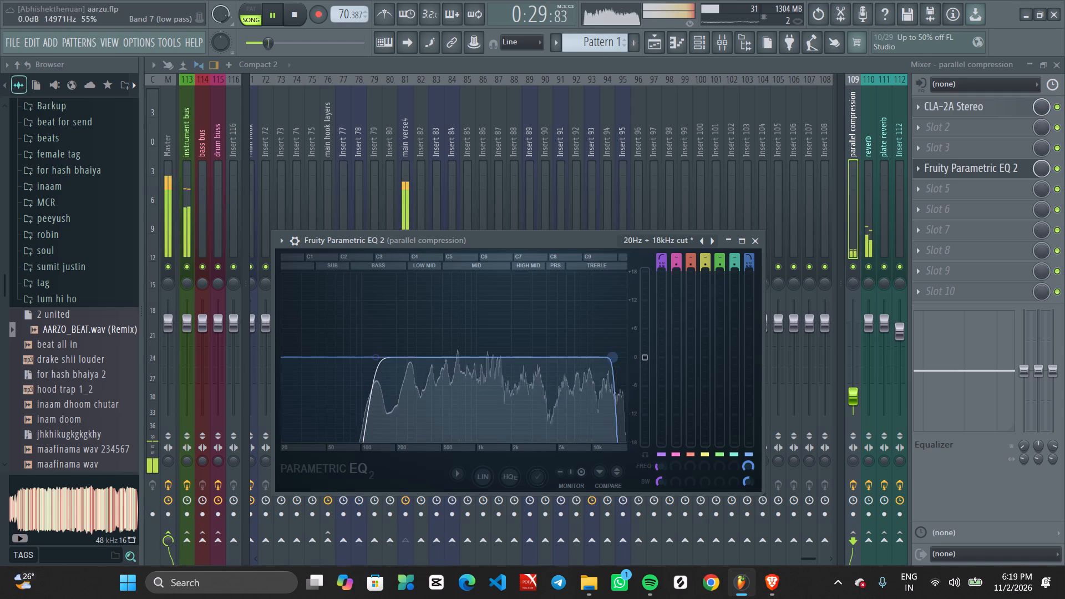
left_click_drag(588, 362, 575, 365)
left_click_drag(369, 356, 385, 359)
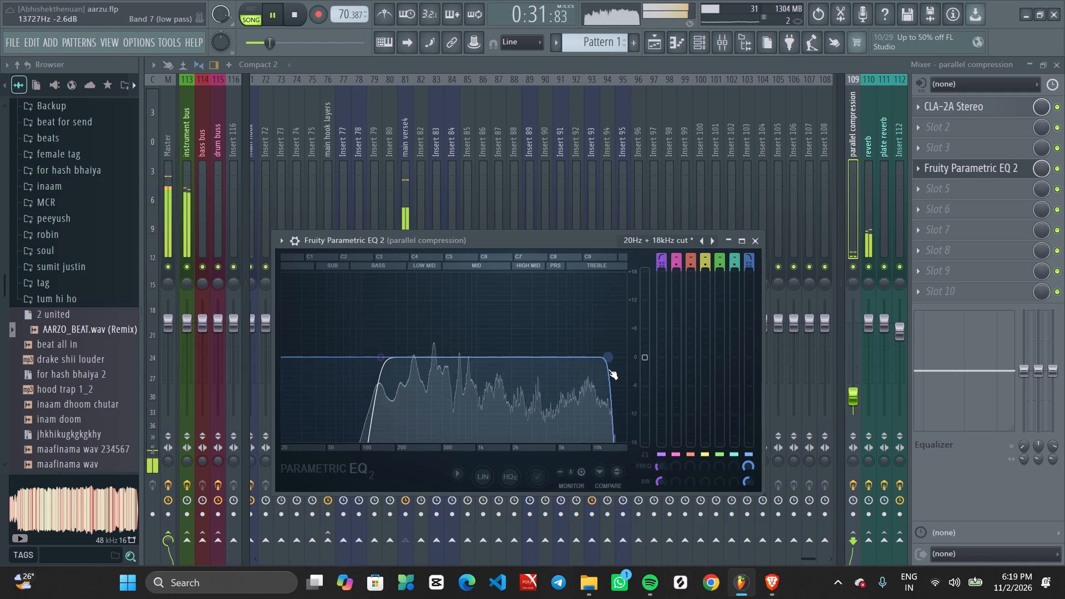
left_click(608, 369)
left_click(755, 239)
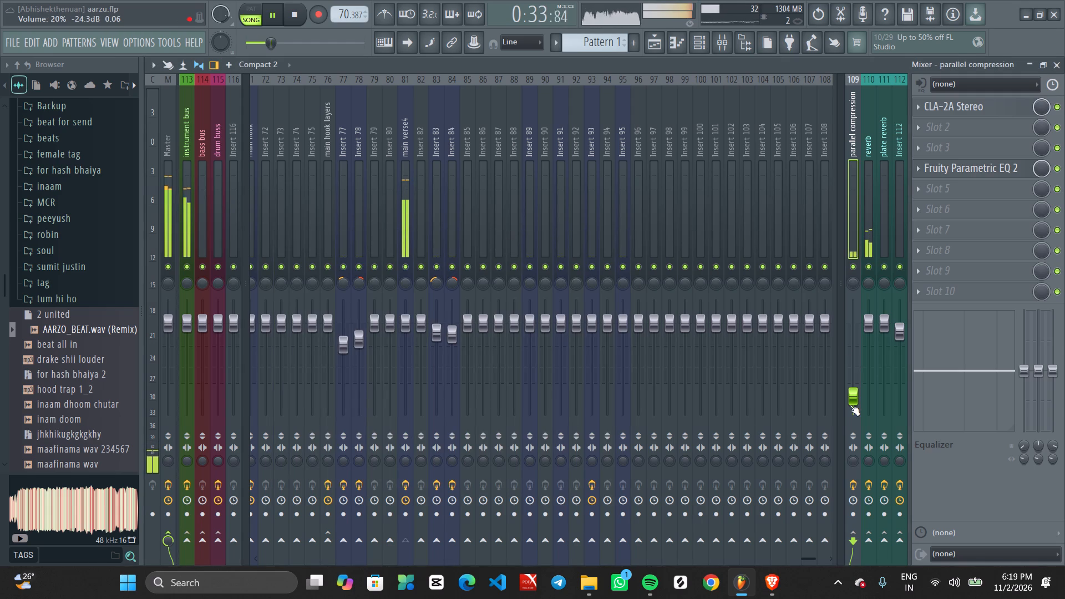
Replay the verse with the main verse4 track selected to audition the parallel compression blend.
key("space")
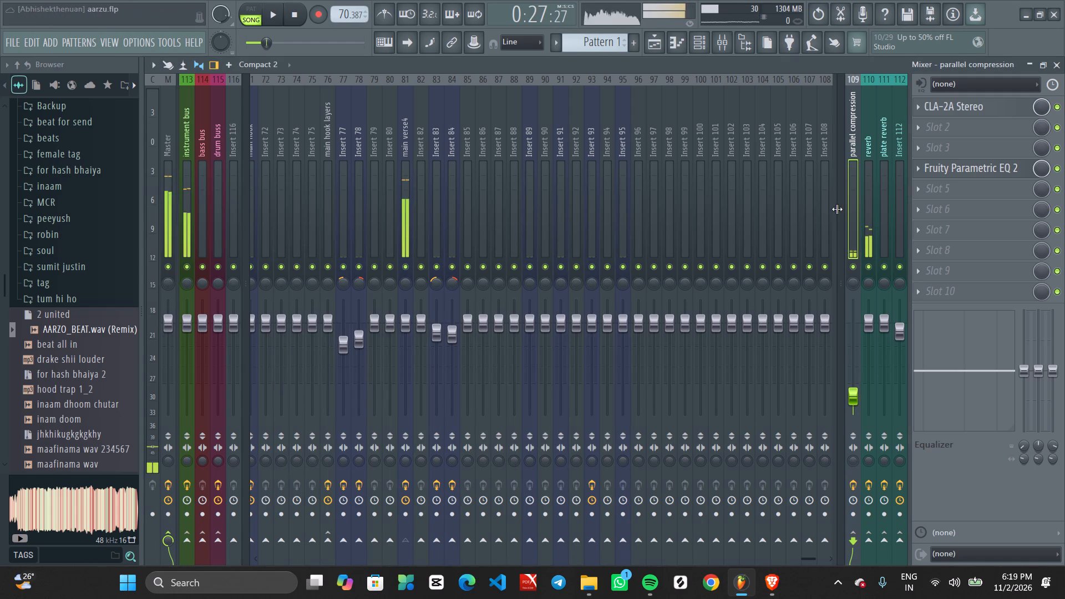
key("space")
left_click(409, 201)
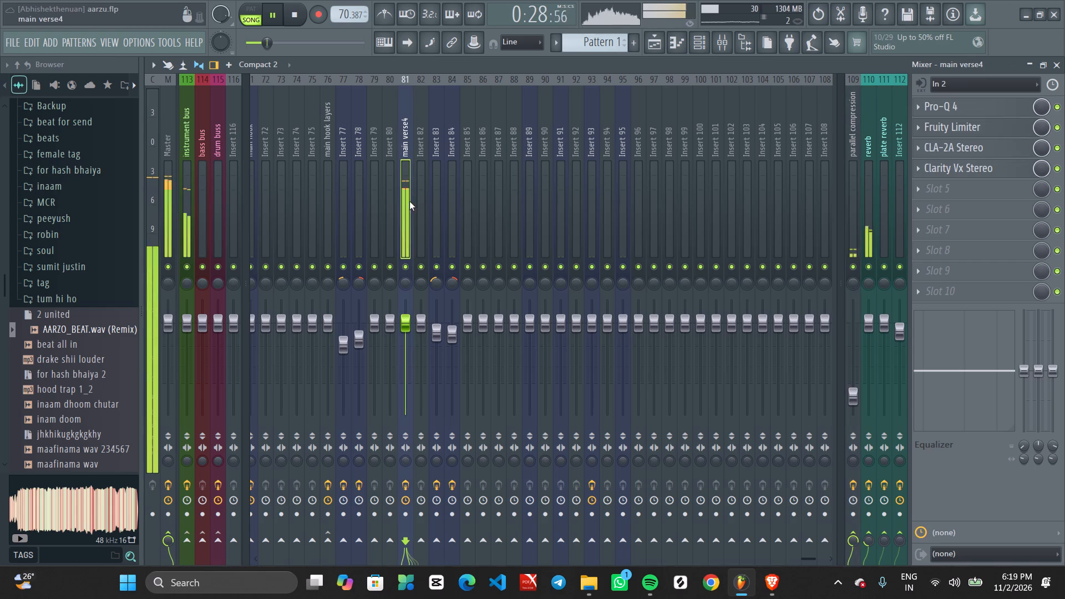
key("space")
key("space")
Replace Fruity Delay 3 with H-Delay Stereo in the first effect slot of Insert 112.
left_click(896, 211)
key("space")
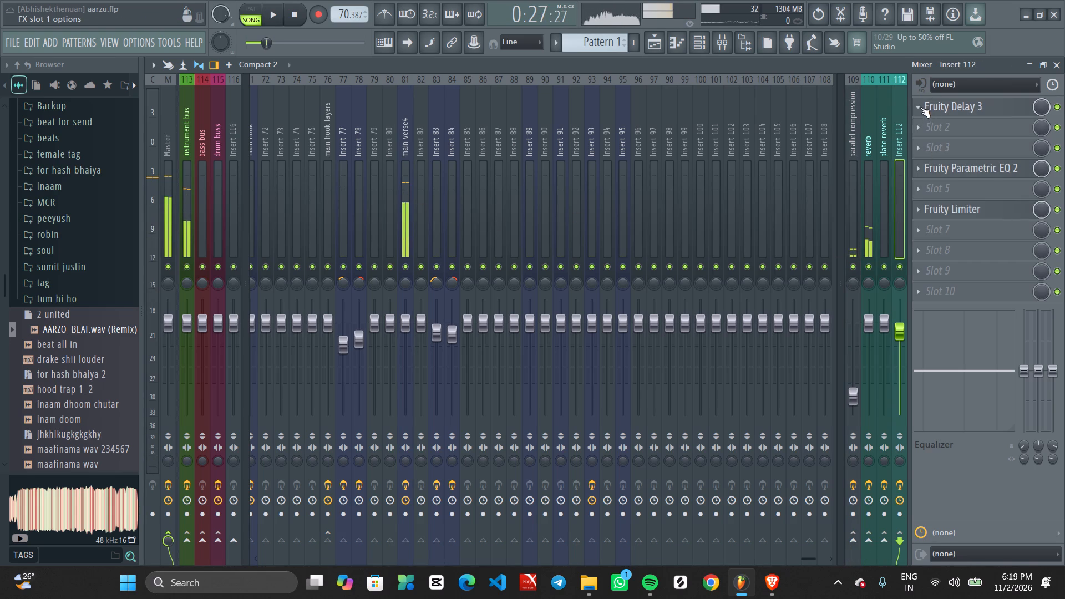
left_click(920, 107)
left_click(931, 132)
left_click(945, 109)
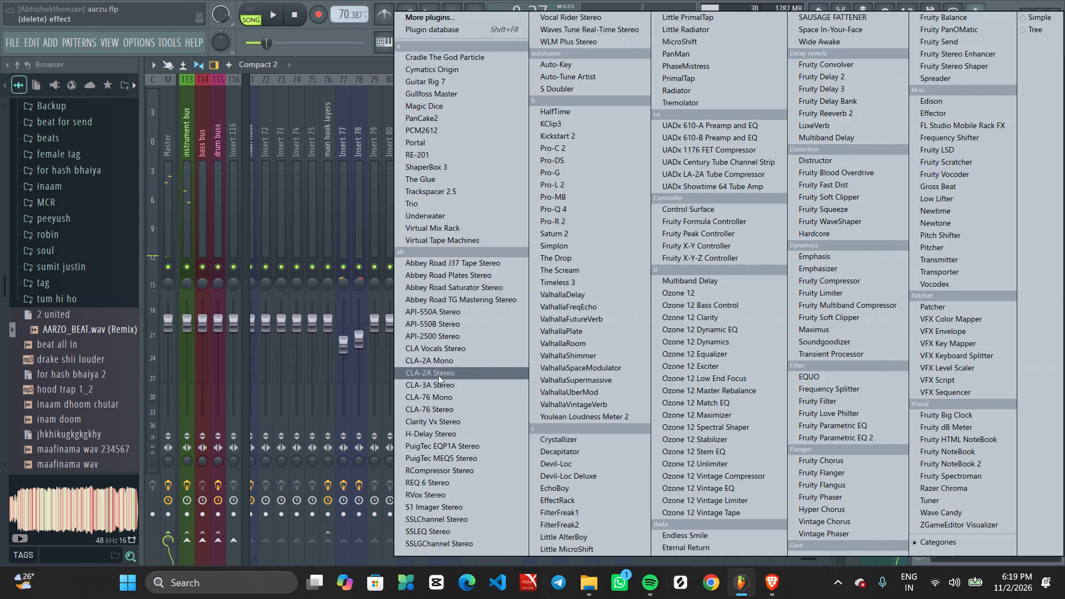
left_click(455, 433)
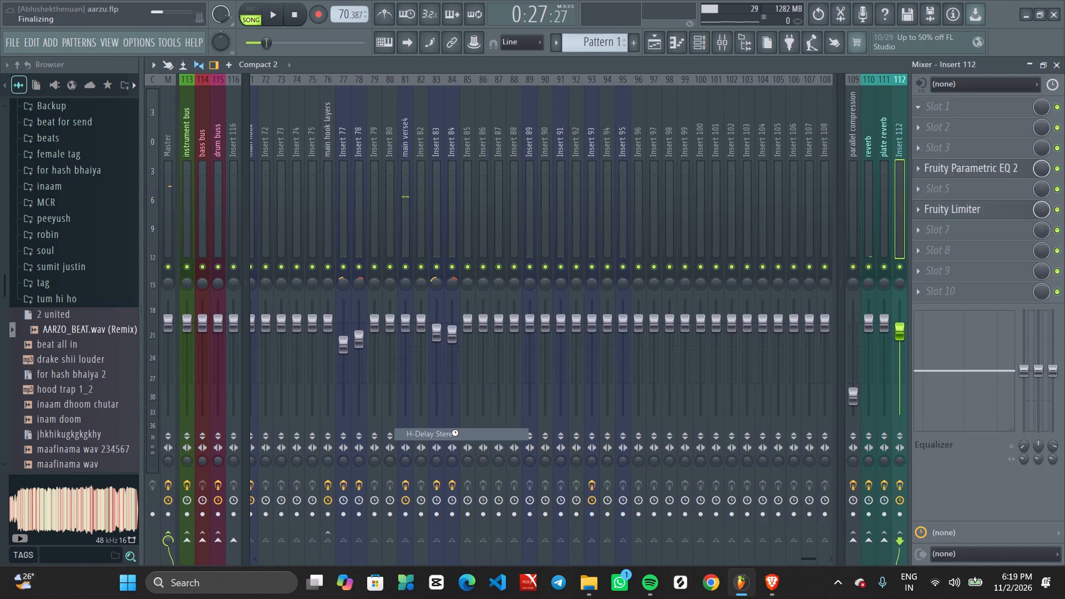
Set the H-Delay time on Insert 112 to 1/8, checking it against playback.
key("space")
left_click_drag(489, 167, 510, 167)
key("space")
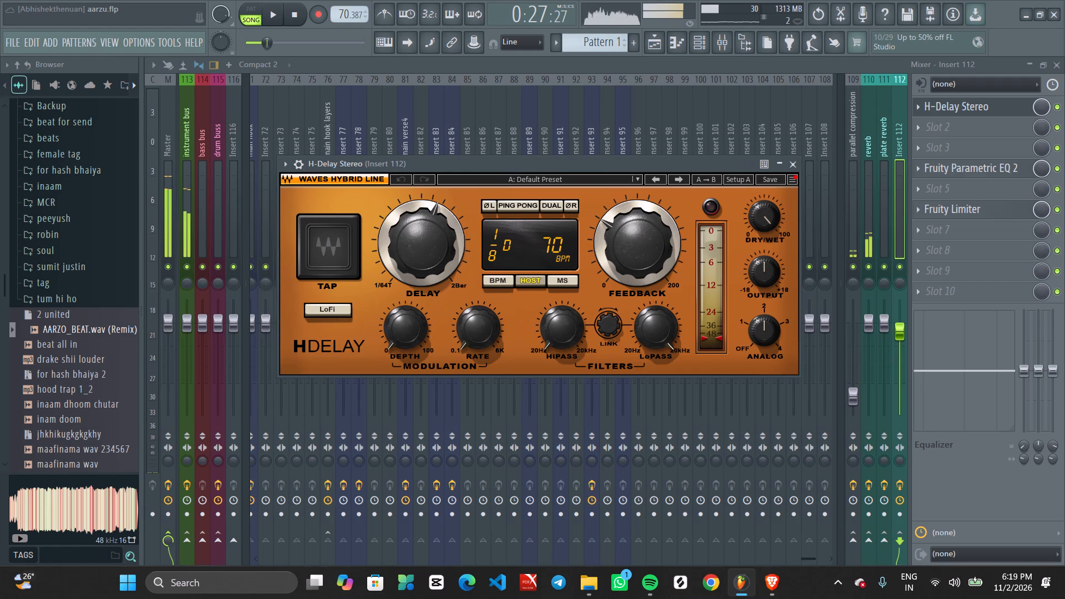
scroll(420, 241, "down", 4)
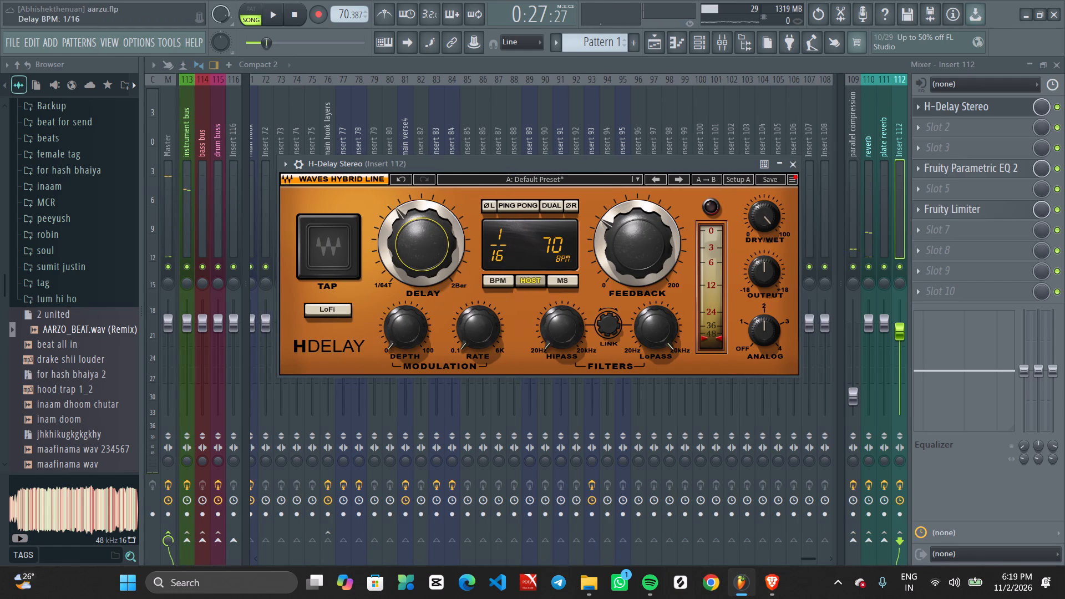
scroll(420, 241, "down", 1)
scroll(420, 241, "up", 4)
key("space")
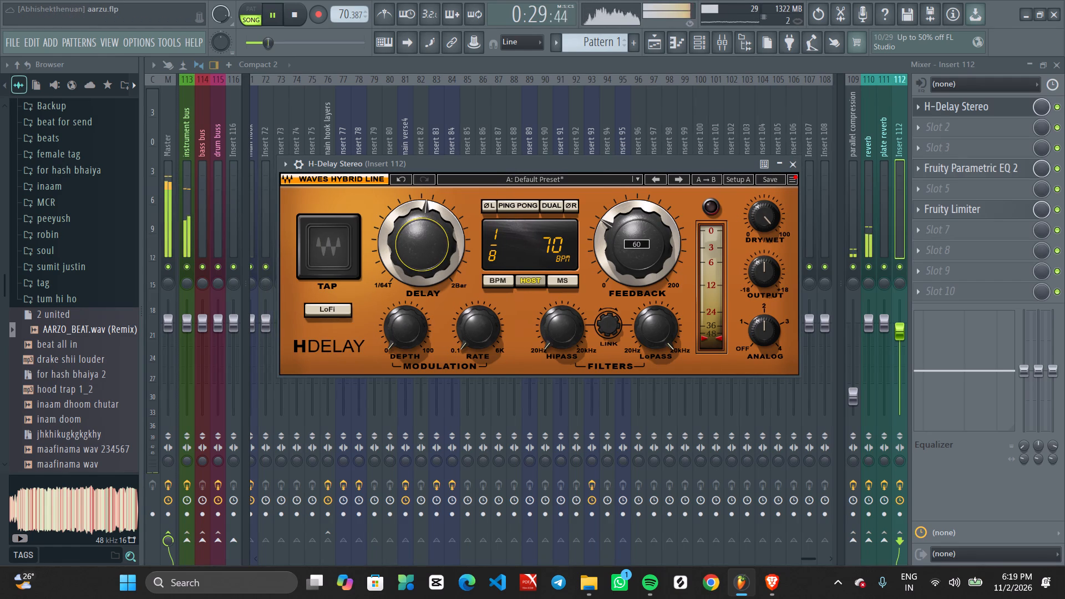
left_click(796, 164)
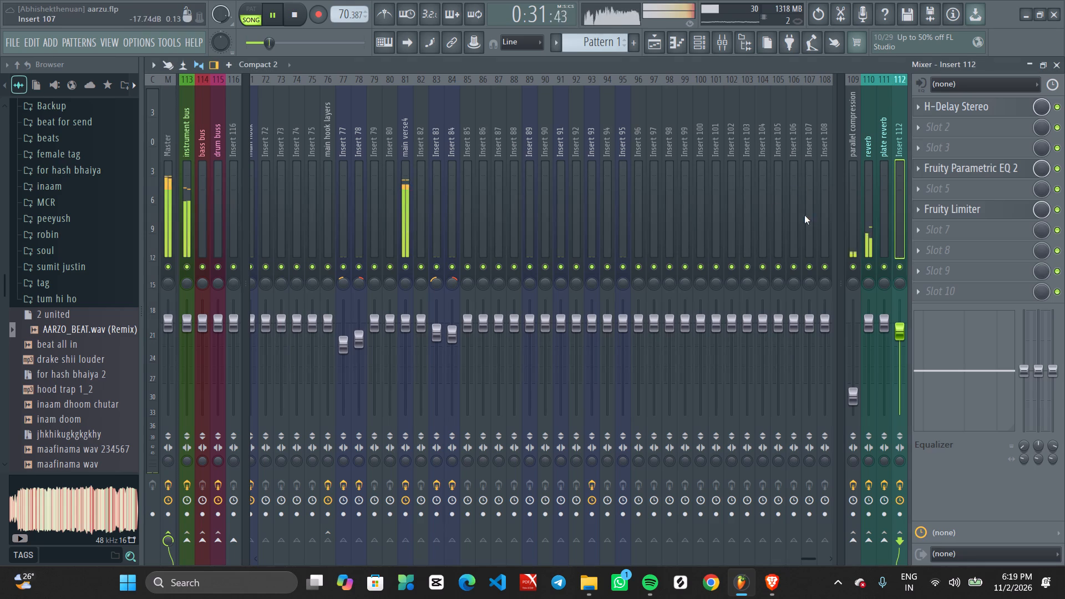
Load Pro-DS in the main verse4 track's sixth effect slot and set its threshold to -28.10 dB.
left_click(408, 190)
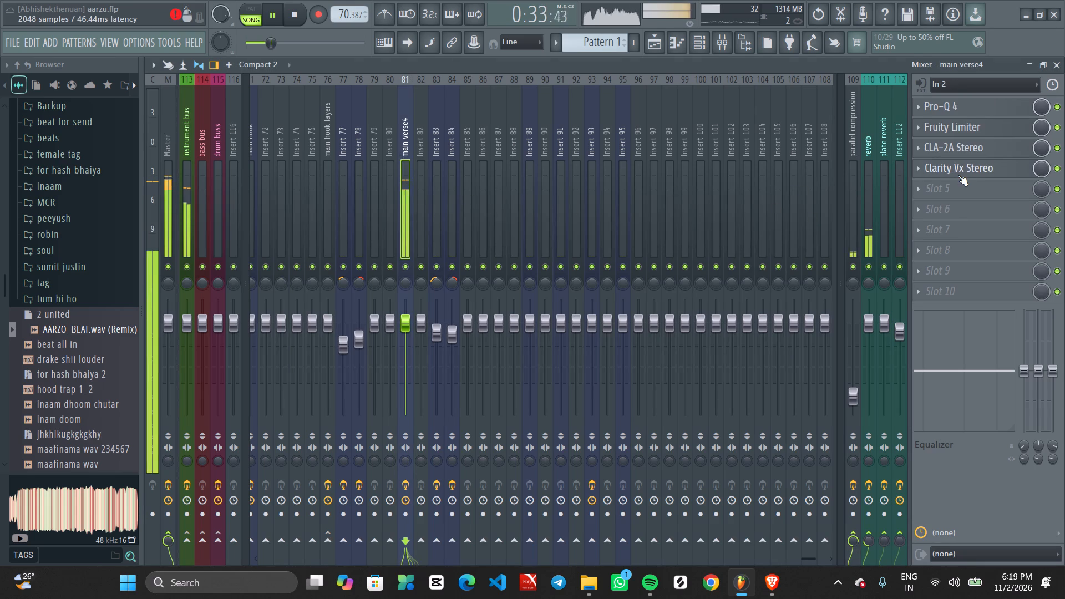
left_click(960, 212)
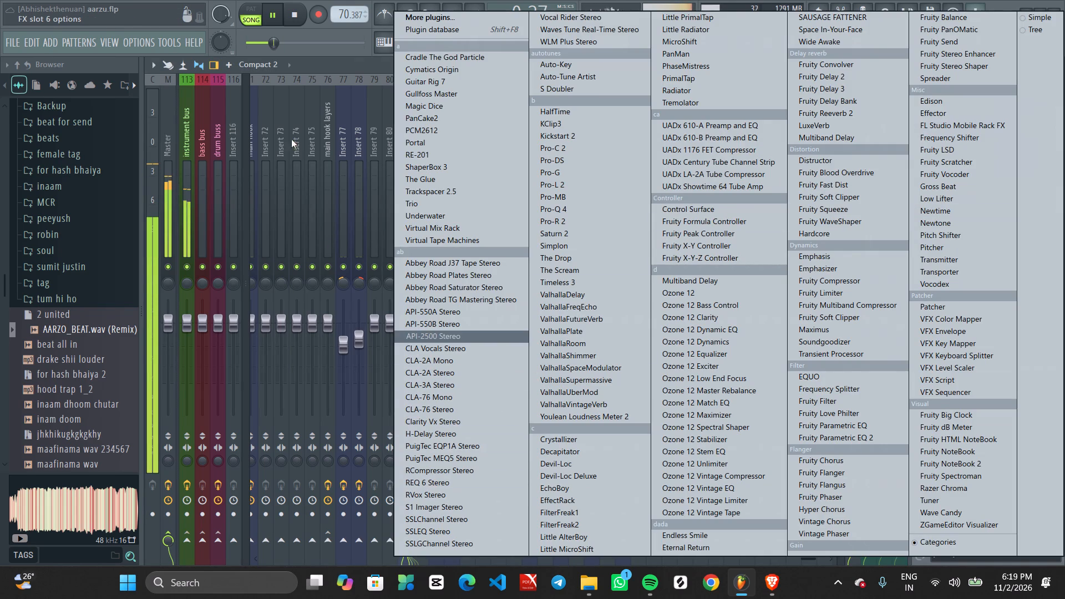
left_click(347, 66)
key("space")
key("space")
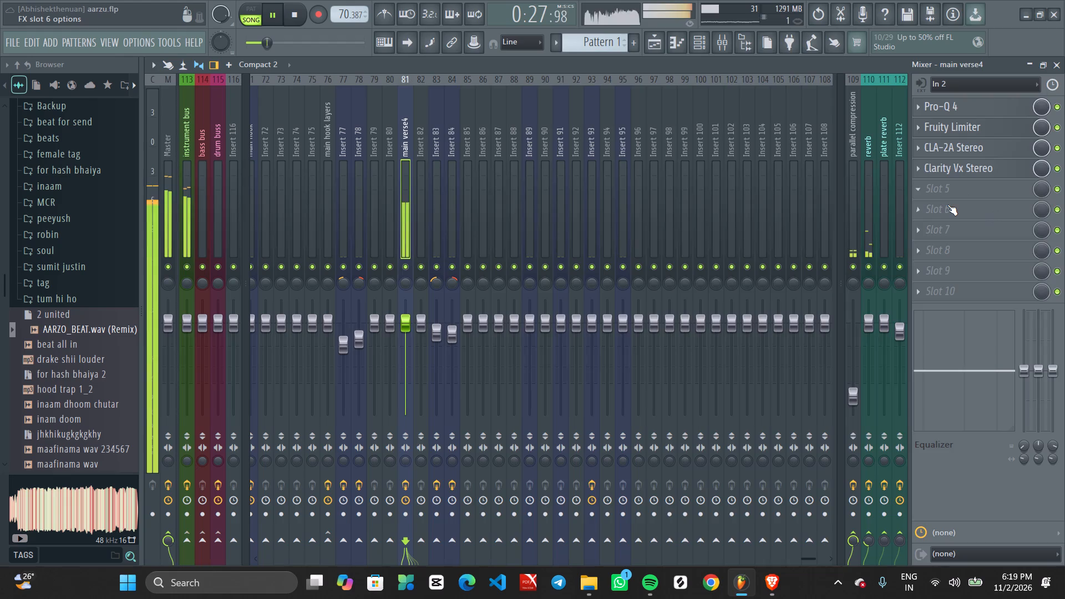
left_click(950, 209)
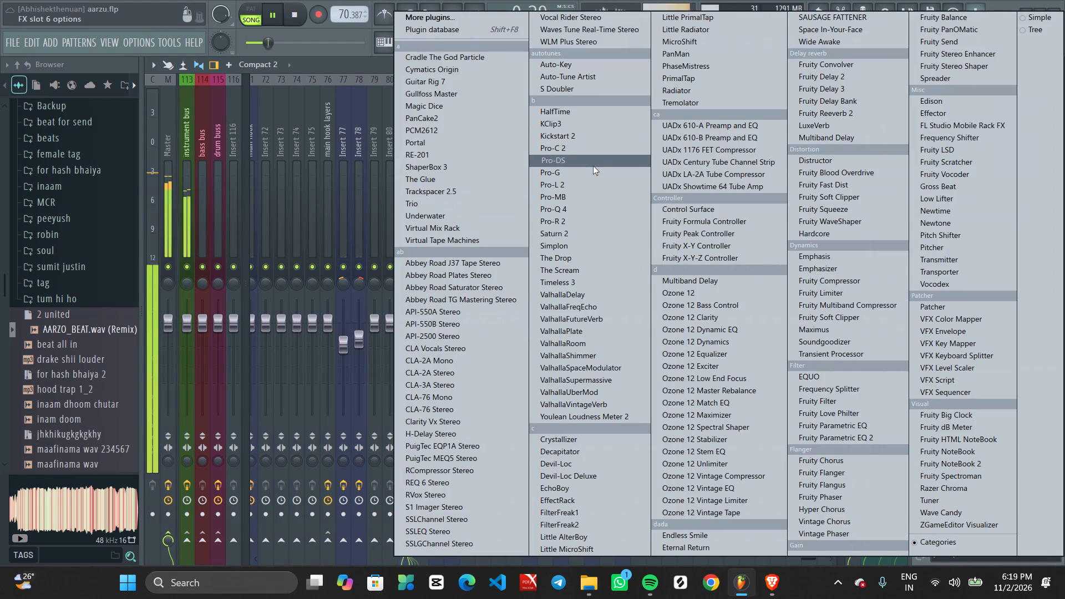
left_click(591, 166)
left_click_drag(462, 130, 566, 134)
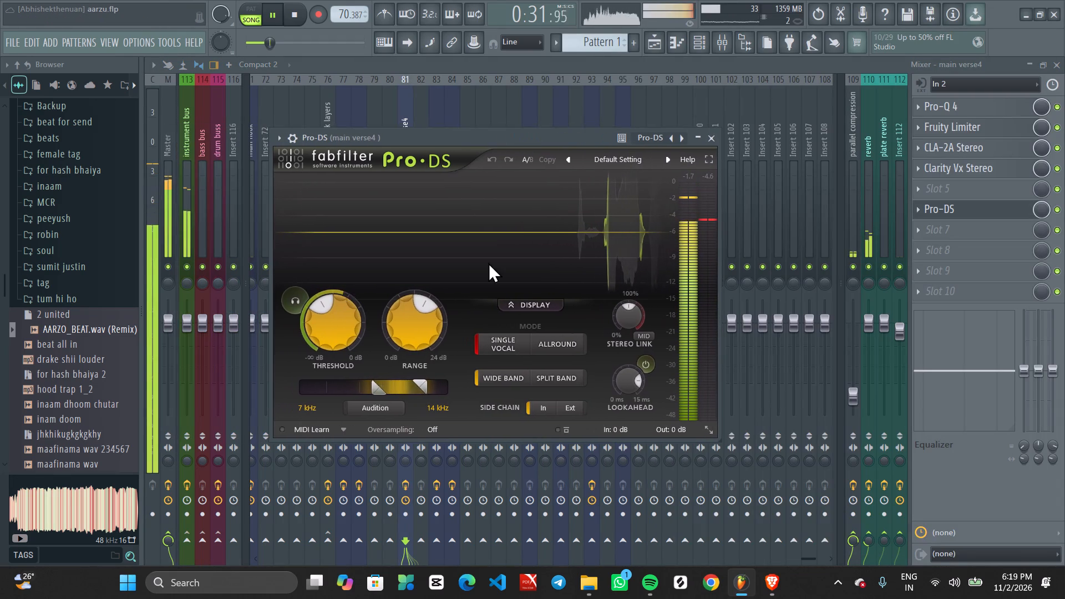
scroll(333, 322, "up", 6)
scroll(332, 322, "down", 4)
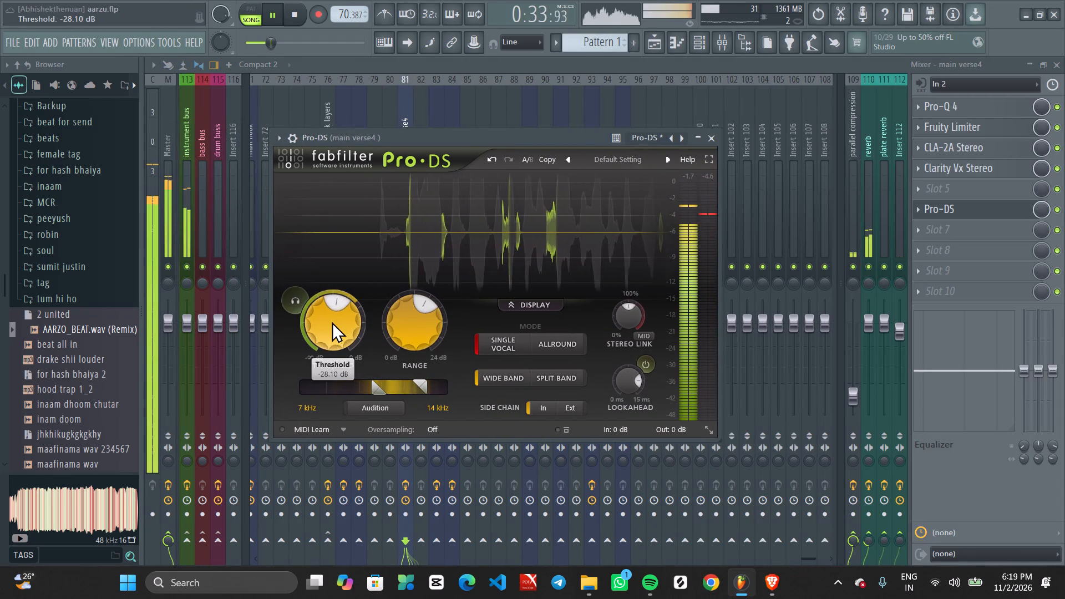
left_click(711, 139)
Move Pro-DS down to the seventh slot of the main verse4 effect chain.
scroll(982, 213, "down", 1)
Load a second Pro-Q 4 in the fifth effect slot of main verse4 and restart the verse.
left_click(962, 189)
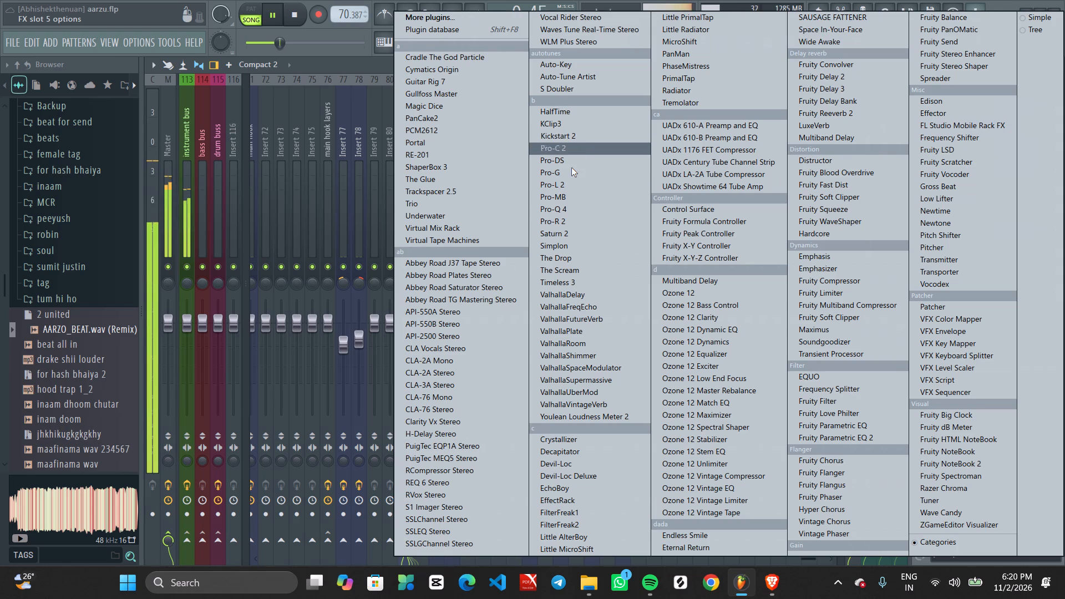
left_click(572, 210)
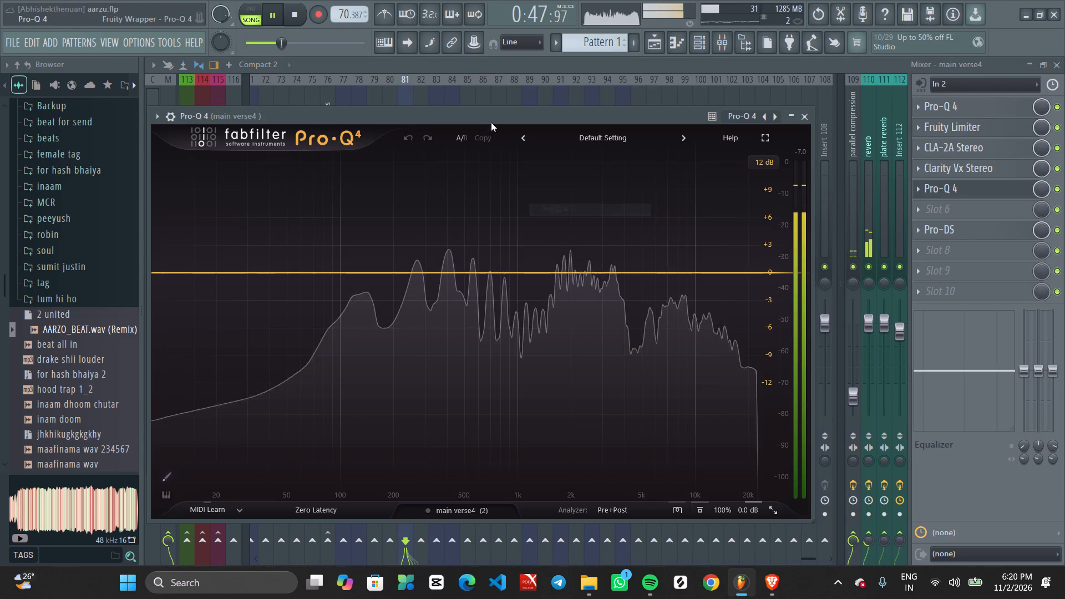
key("space")
left_click_drag(492, 118, 566, 111)
key("space")
Add a low cut at about 64 Hz with a 36 dB/oct slope in the new Pro-Q 4.
left_click_drag(252, 265, 262, 272)
scroll(262, 272, "up", 2)
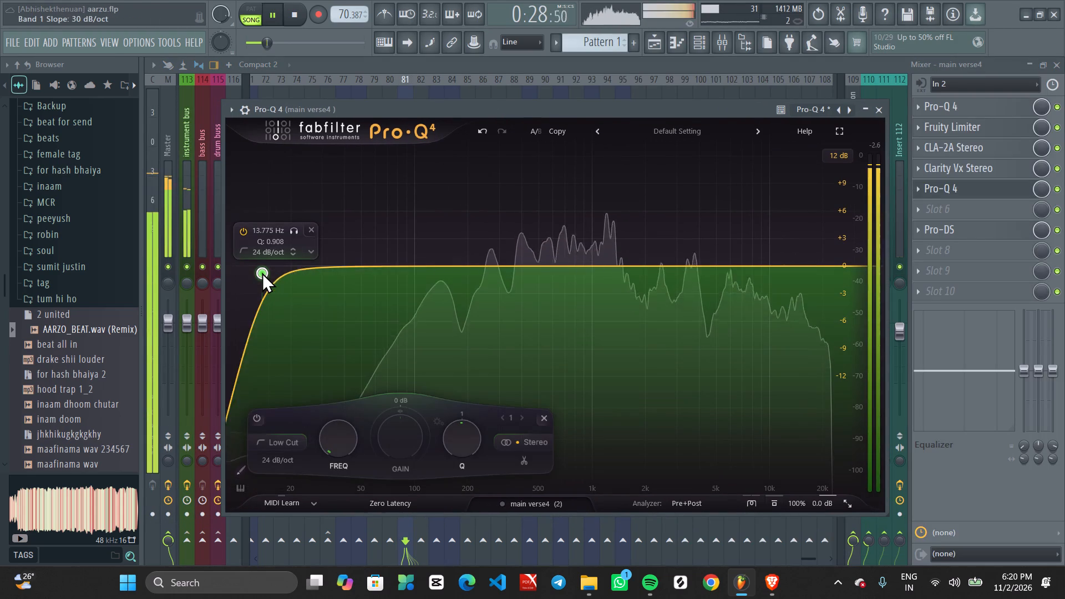
scroll(262, 272, "up", 2)
left_click_drag(262, 273, 381, 272)
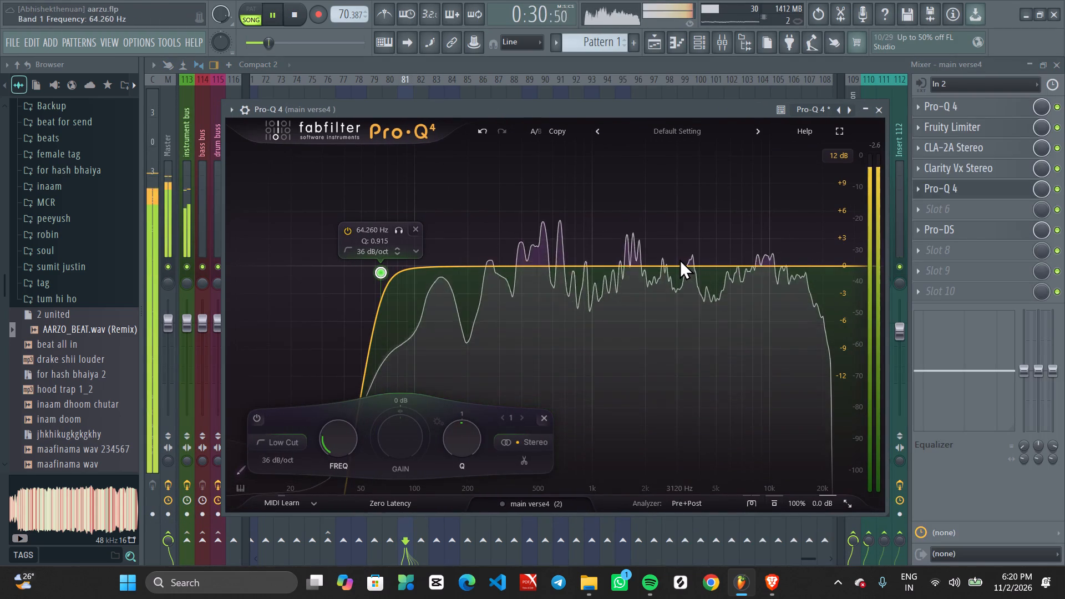
Add a bell cut of about -2.2 dB near 2456 Hz and a bell boost of about +1.45 dB near 8469 Hz.
left_click(680, 259)
left_click_drag(655, 266, 614, 292)
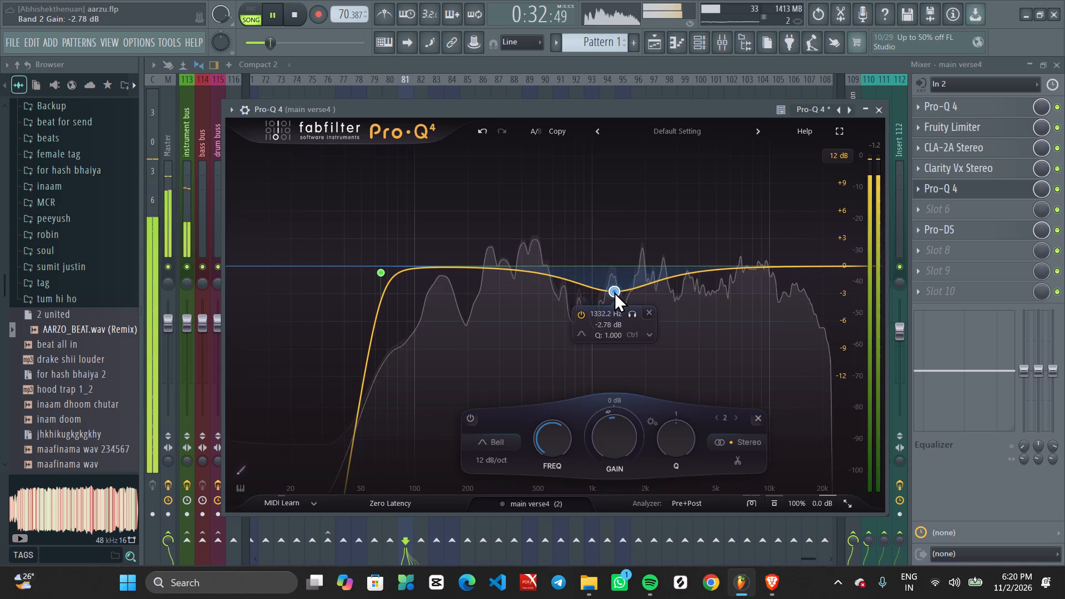
left_click_drag(614, 292, 661, 286)
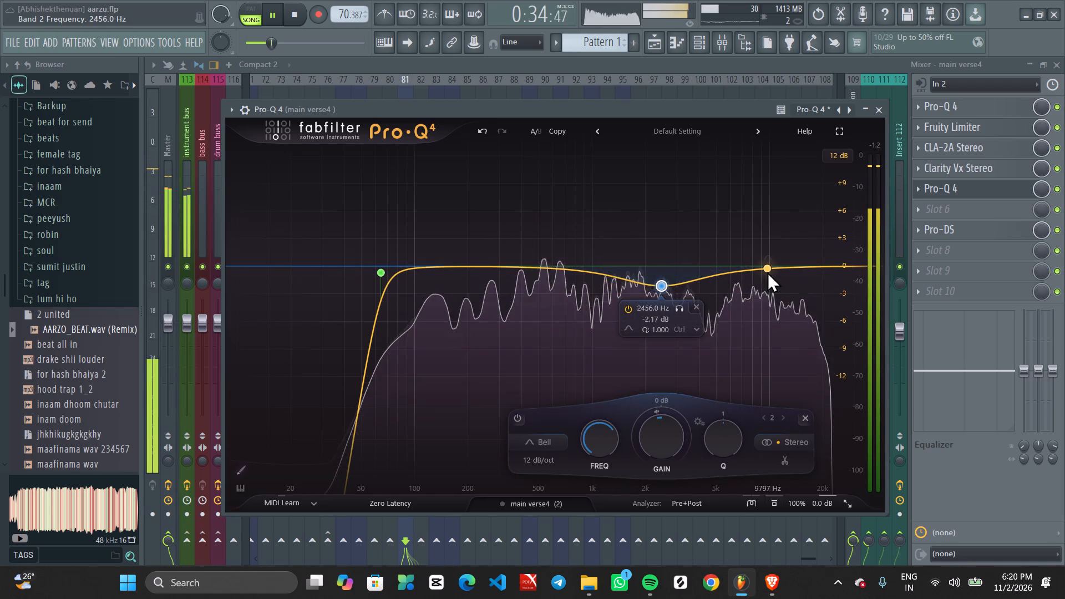
left_click(767, 270)
left_click_drag(769, 270, 757, 257)
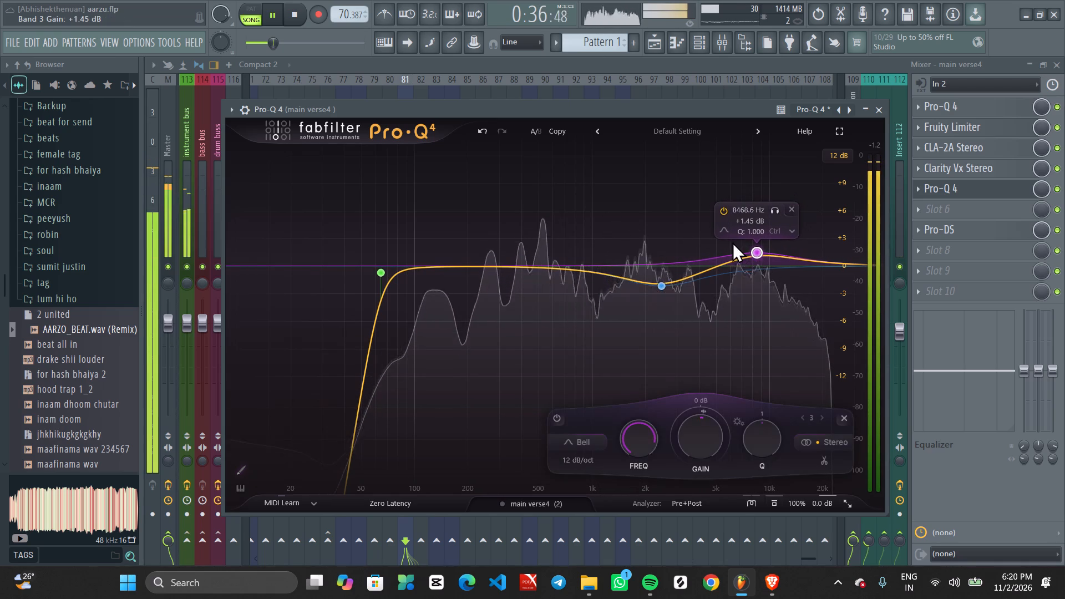
Change the new Pro-Q 4's top band to a high shelf near 5460 Hz at +2.17 dB and ease the upper-mid bell cut.
left_click(723, 232)
left_click(771, 242)
left_click_drag(752, 261, 747, 260)
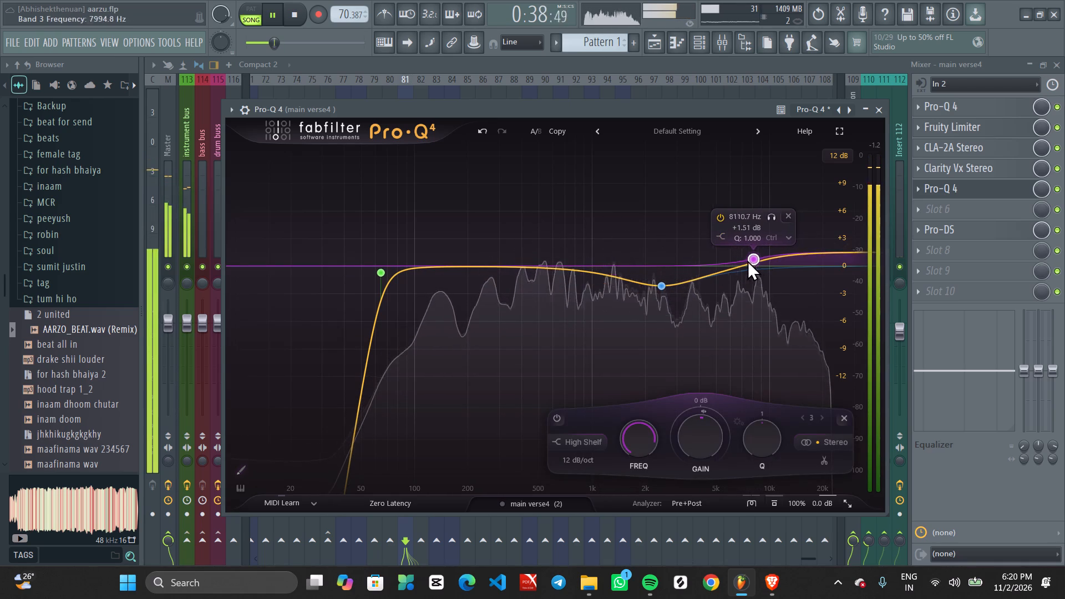
left_click_drag(747, 260, 718, 255)
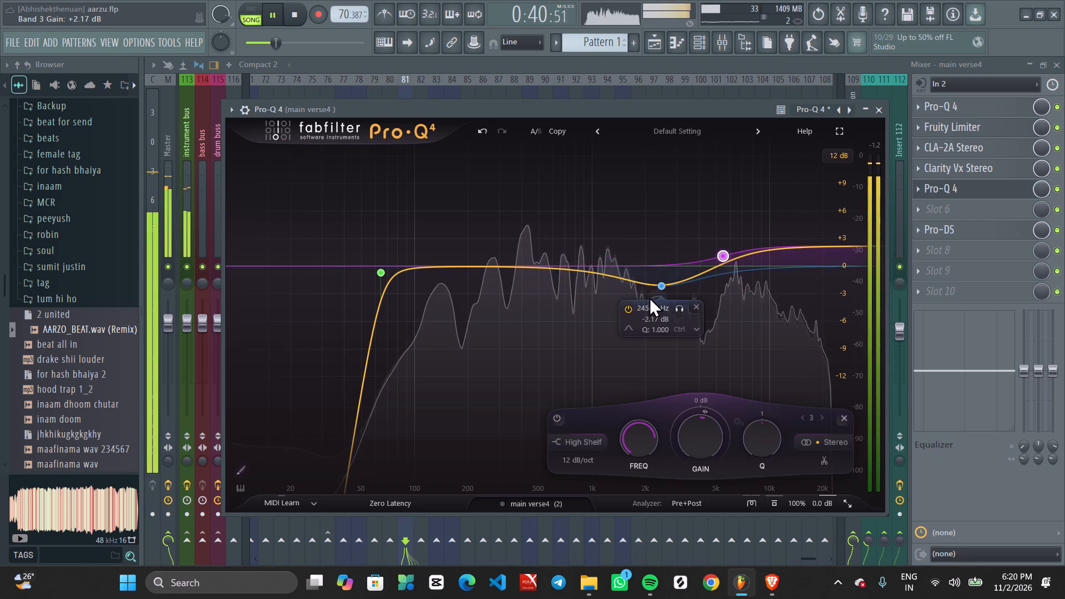
left_click_drag(662, 287, 665, 280)
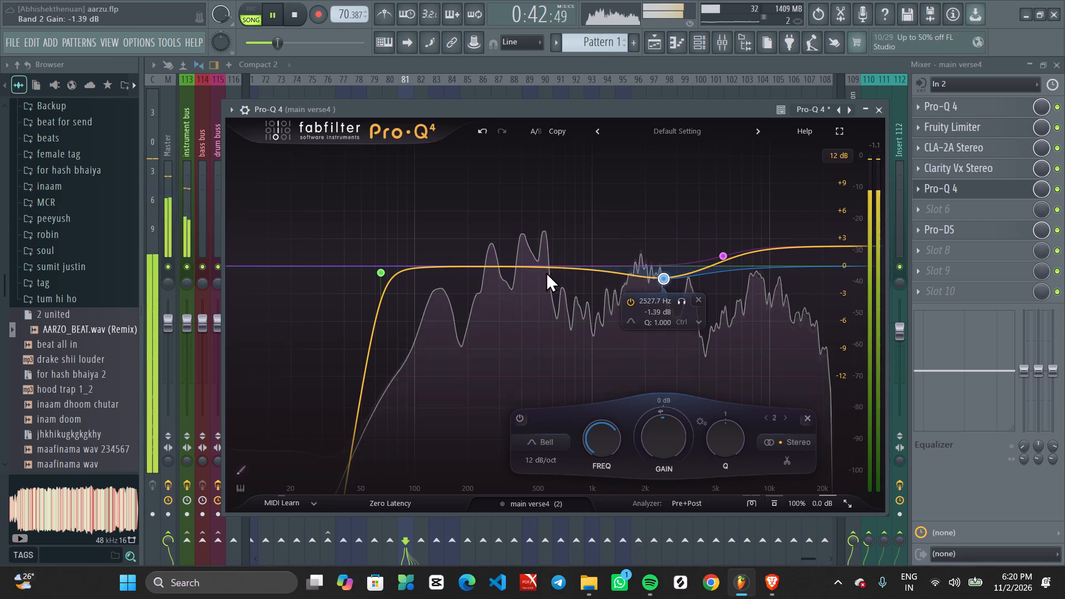
left_click(880, 111)
Move Pro-DS down to the ninth slot of the main verse4 effect chain.
scroll(944, 229, "down", 2)
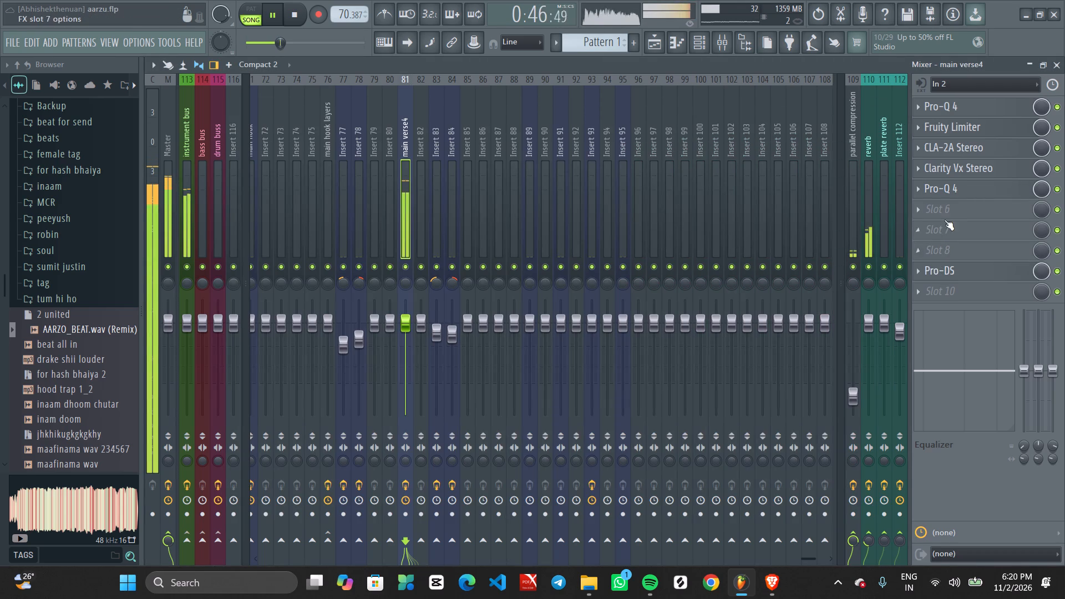
Load a second CLA-2A Stereo in the sixth effect slot of main verse4 and restart the verse.
left_click(944, 209)
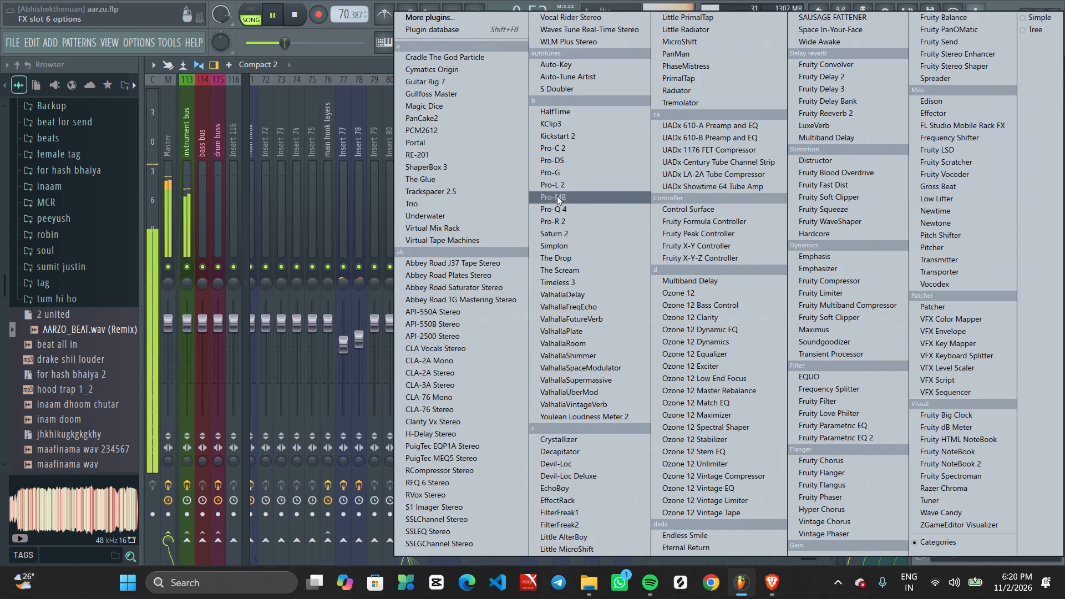
left_click(465, 369)
key("space")
left_click_drag(448, 149, 572, 148)
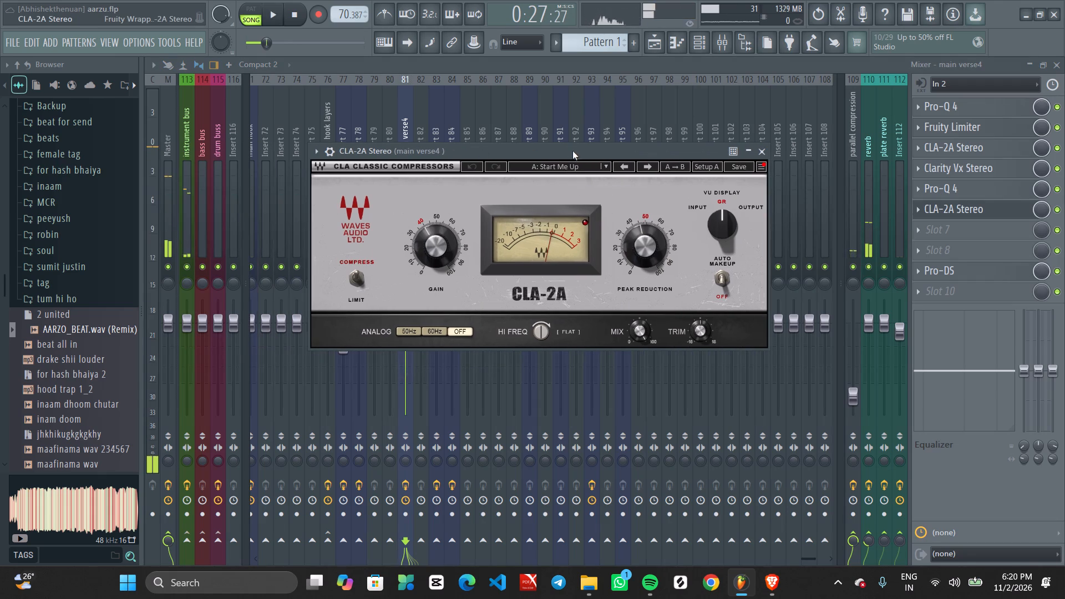
key("space")
Set the new CLA-2A's gain to about 33 and its peak reduction to about 44.
scroll(437, 240, "down", 14)
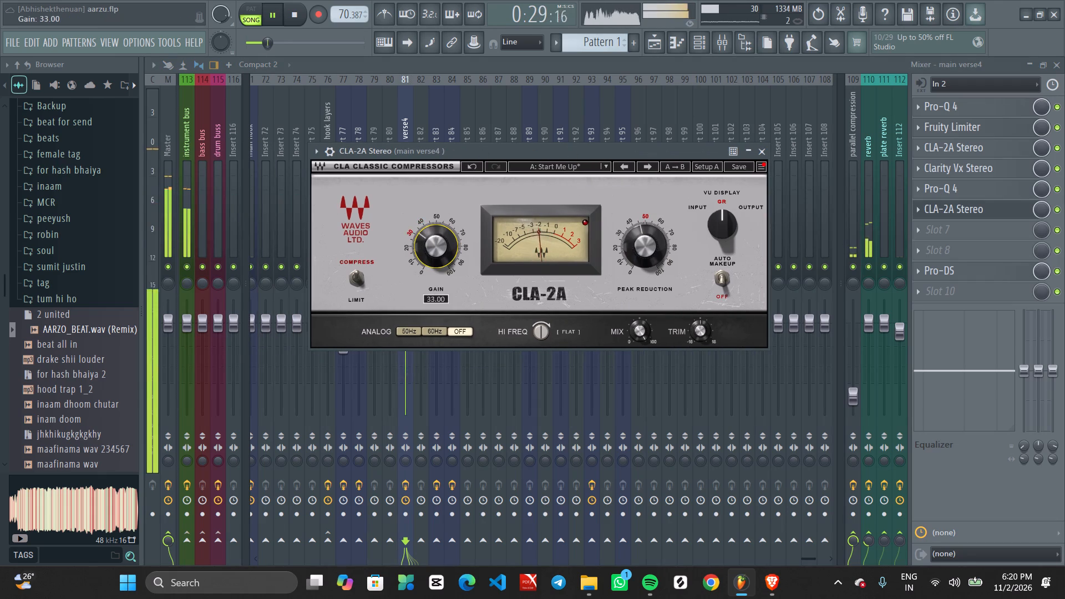
scroll(649, 241, "down", 5)
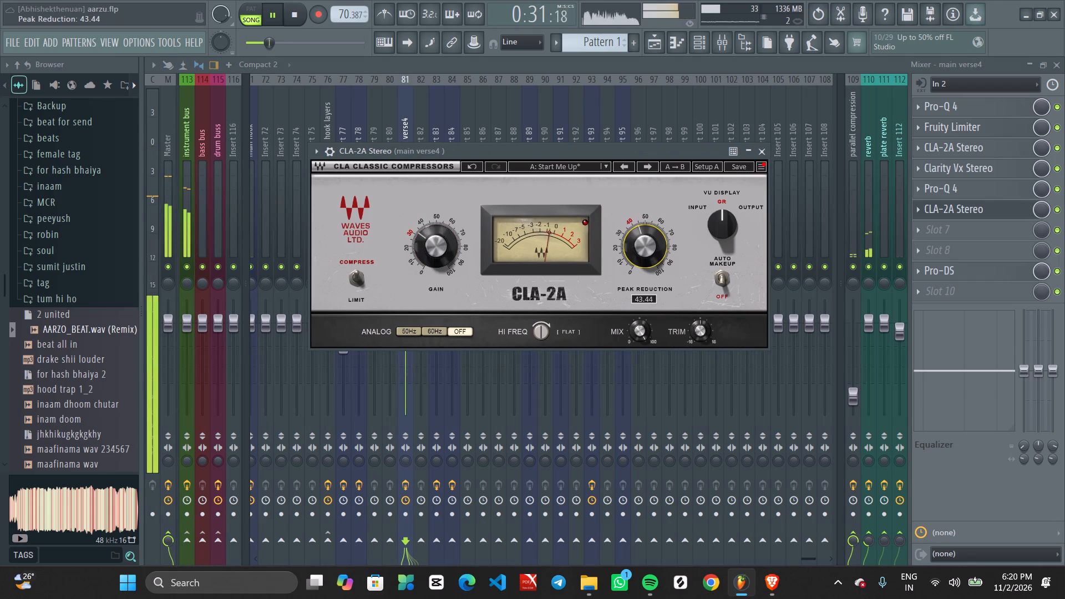
scroll(647, 241, "down", 3)
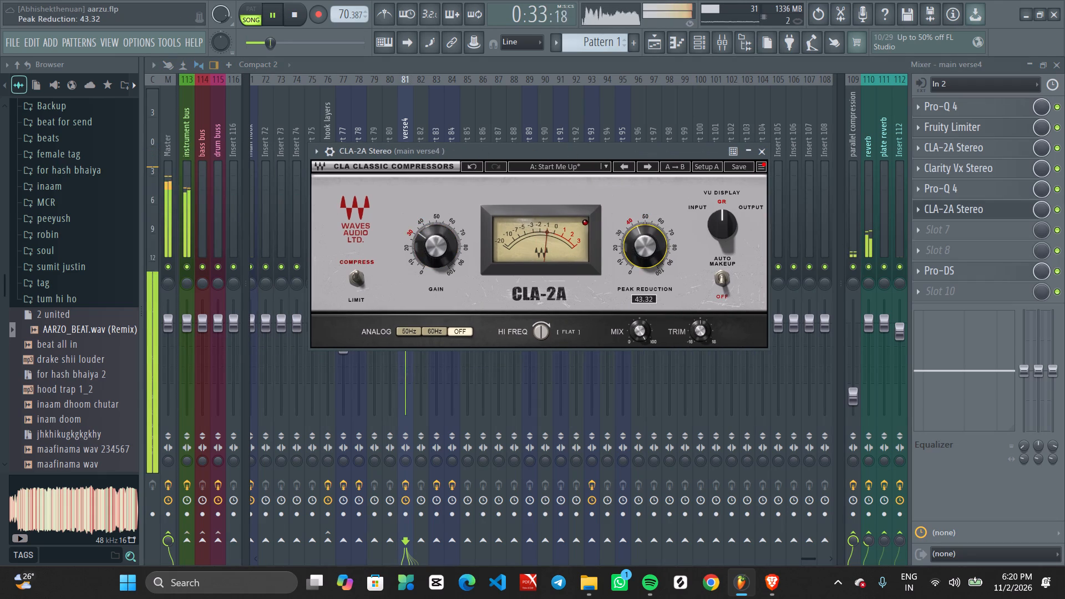
scroll(647, 242, "up", 2)
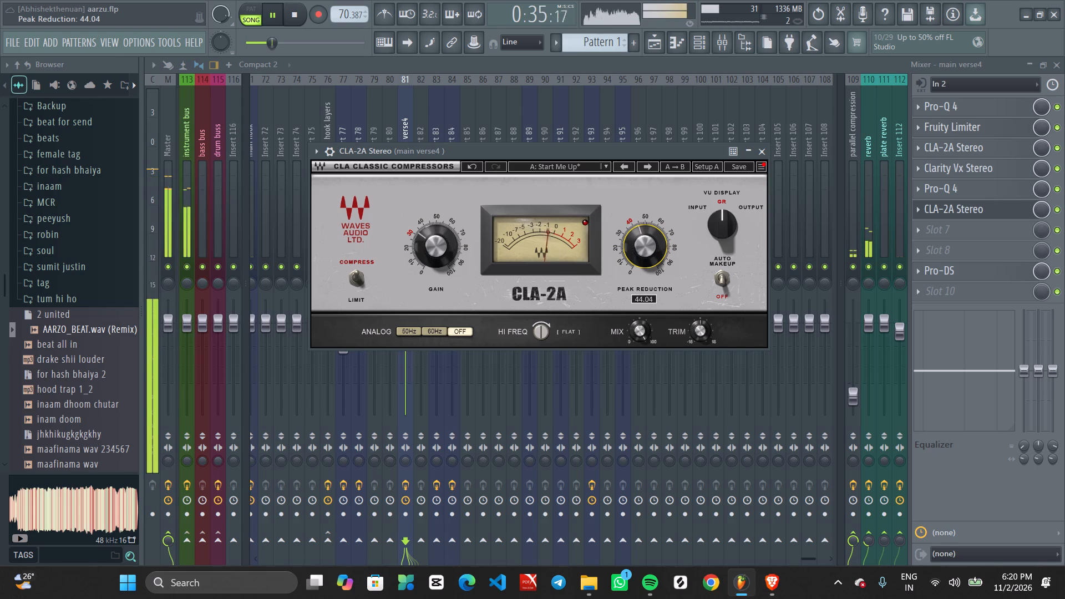
Fine-tune the second CLA-2A's gain around 33 while the verse plays.
scroll(443, 243, "down", 4)
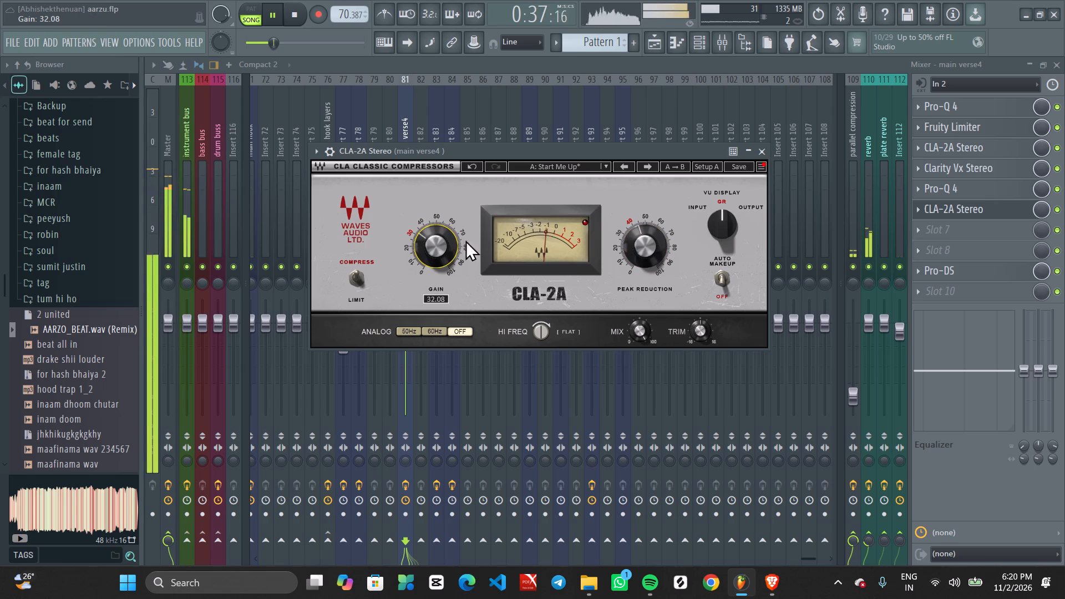
scroll(447, 246, "down", 4)
scroll(441, 250, "up", 1)
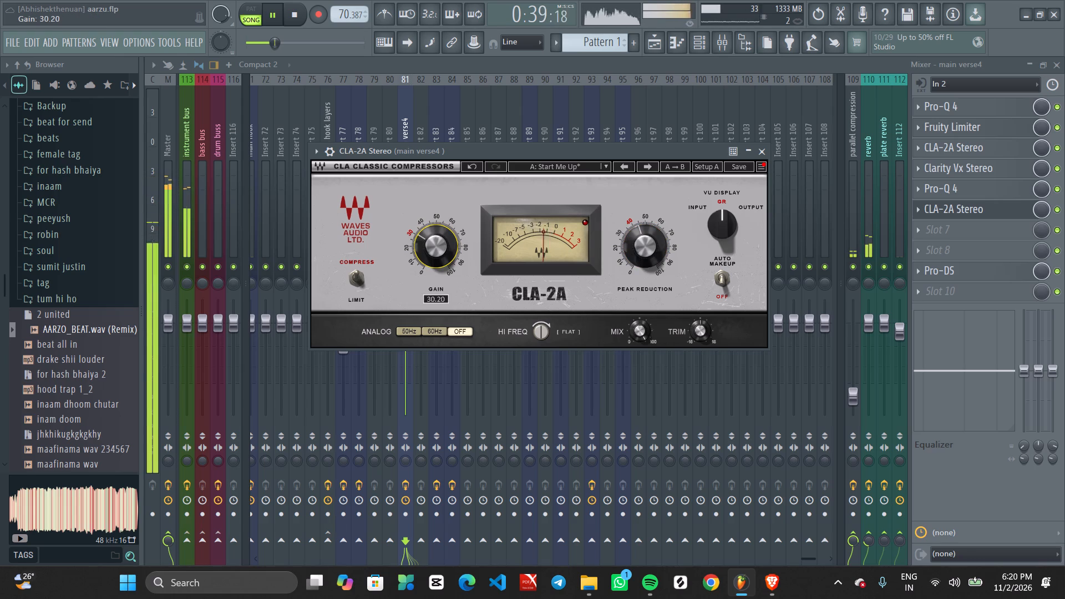
scroll(440, 250, "up", 8)
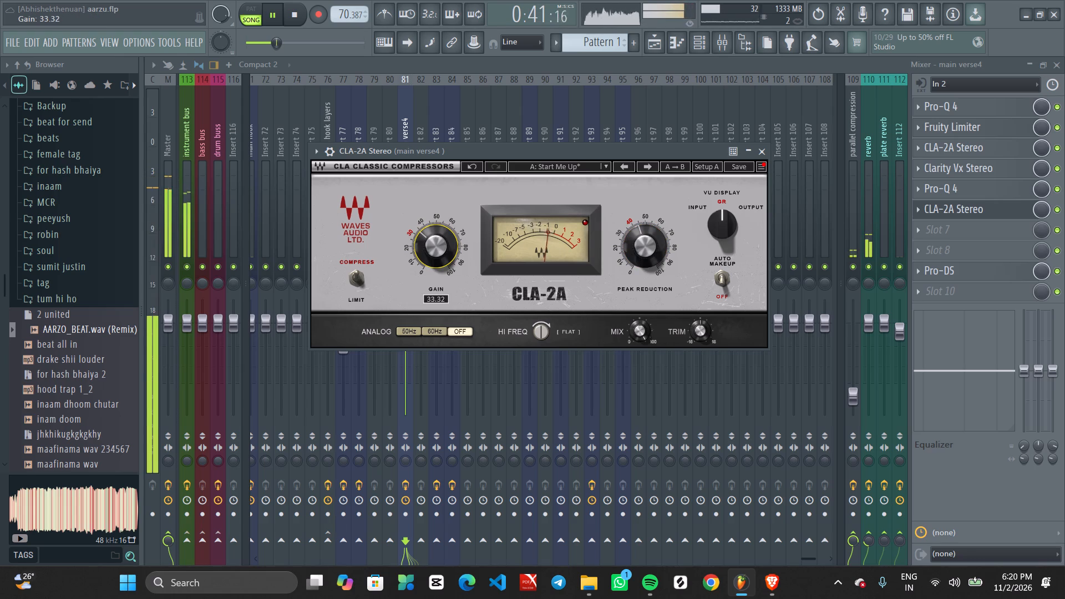
scroll(439, 250, "up", 1)
scroll(439, 250, "down", 2)
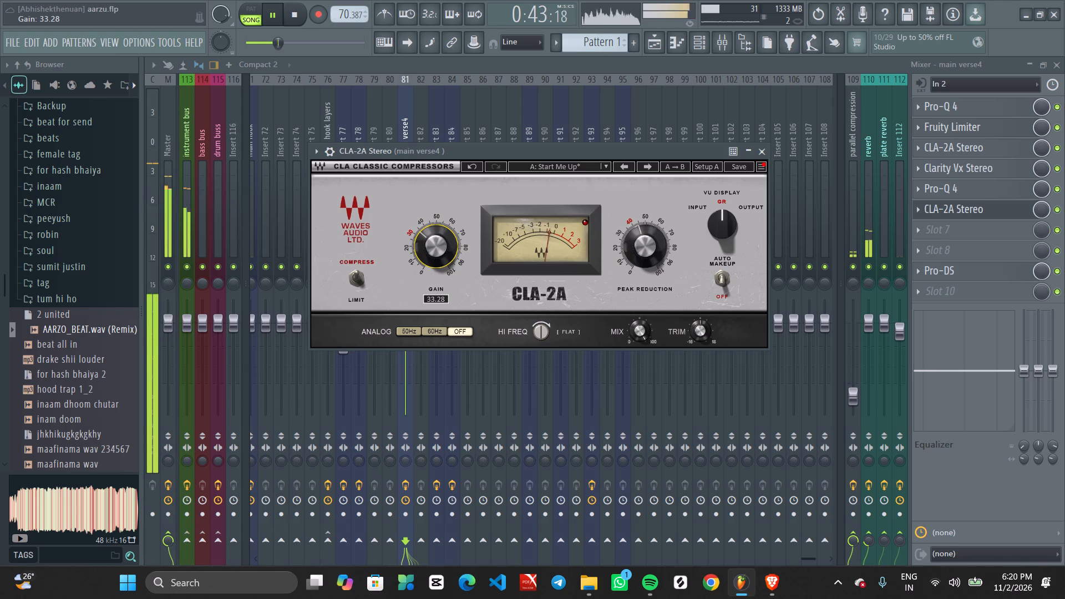
left_click(764, 149)
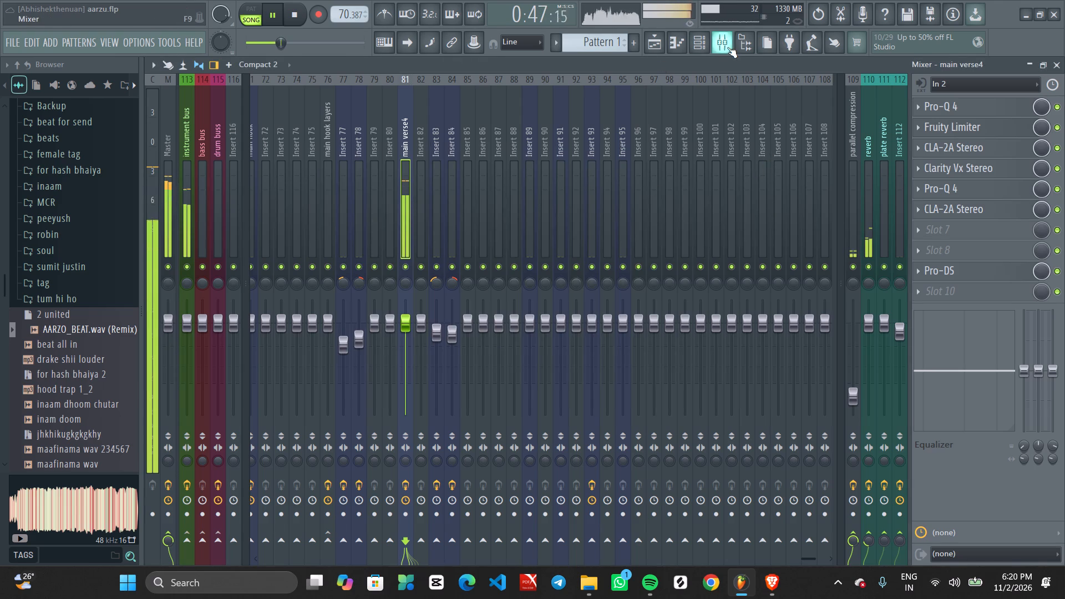
Set the gain of Pro-L 2 on the Master track to about +2.3 dB.
left_click(727, 47)
left_click(727, 38)
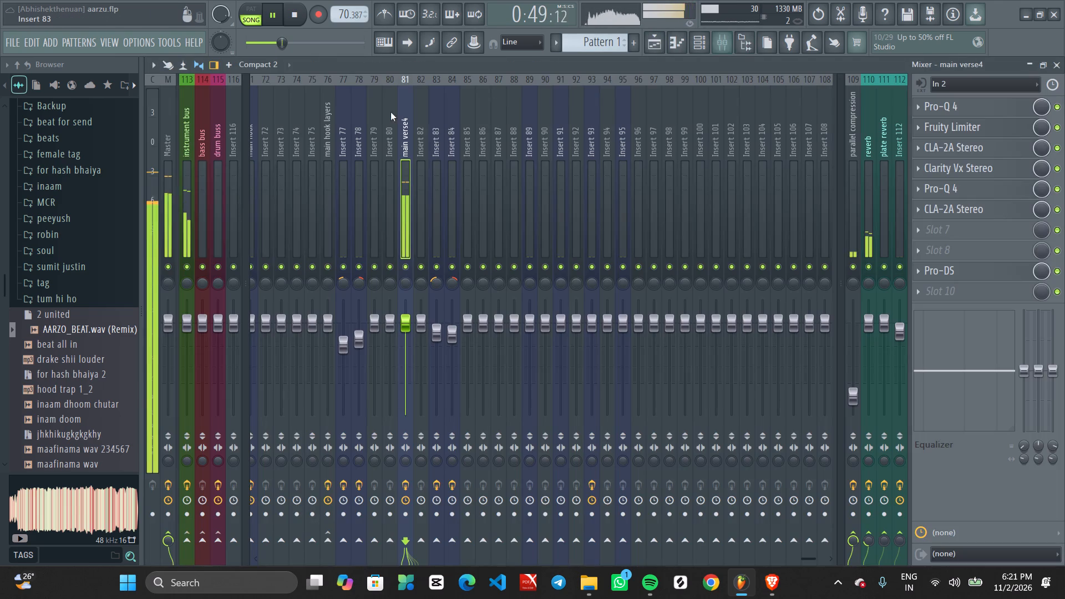
left_click(166, 159)
left_click(963, 235)
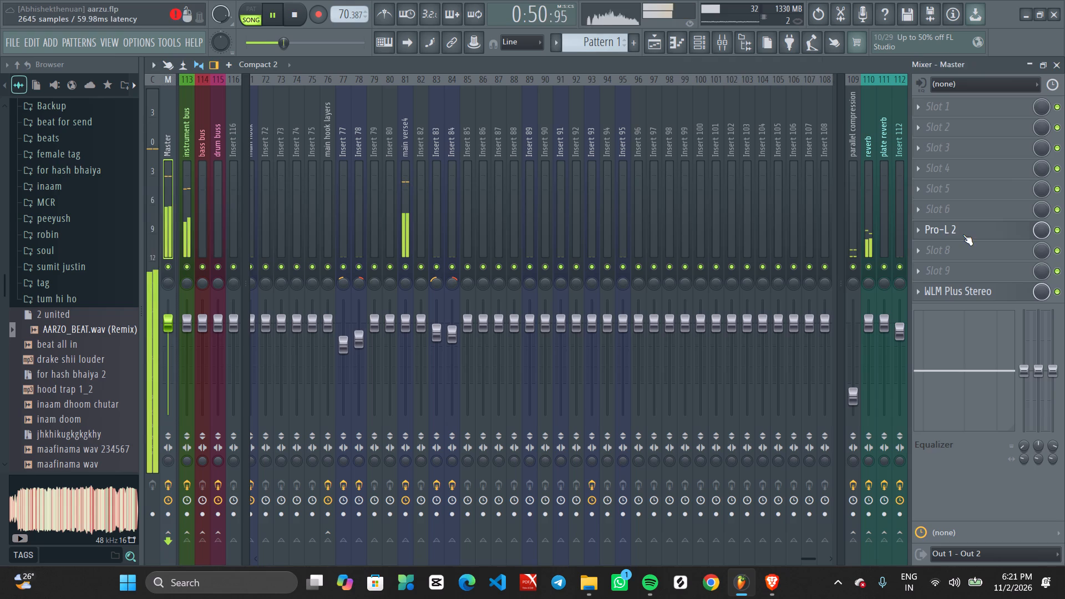
left_click(955, 228)
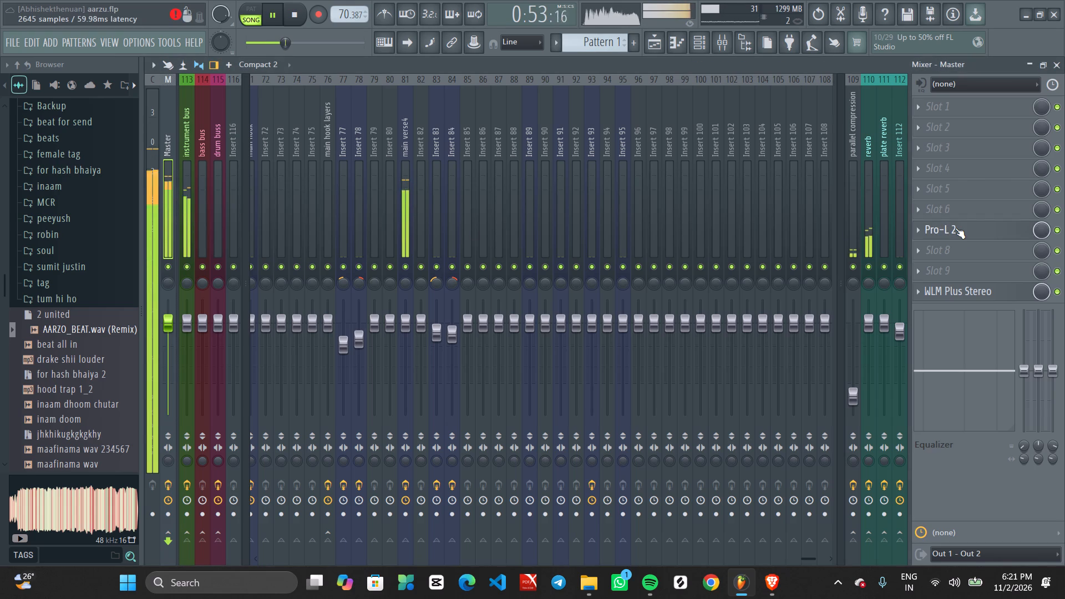
left_click(964, 231)
left_click(976, 231)
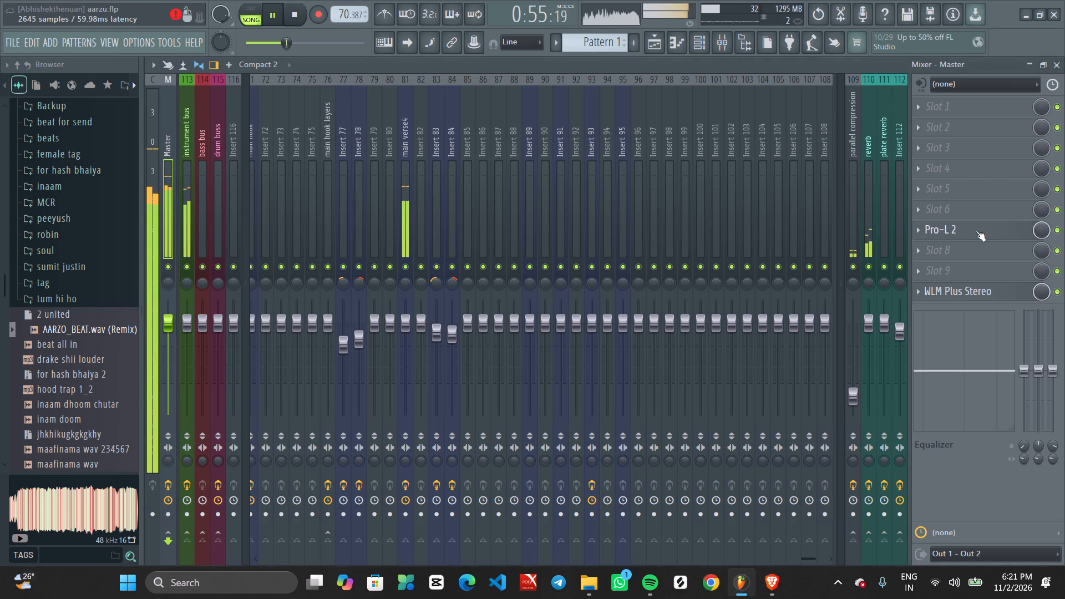
left_click(976, 231)
left_click(976, 231)
left_click(976, 231)
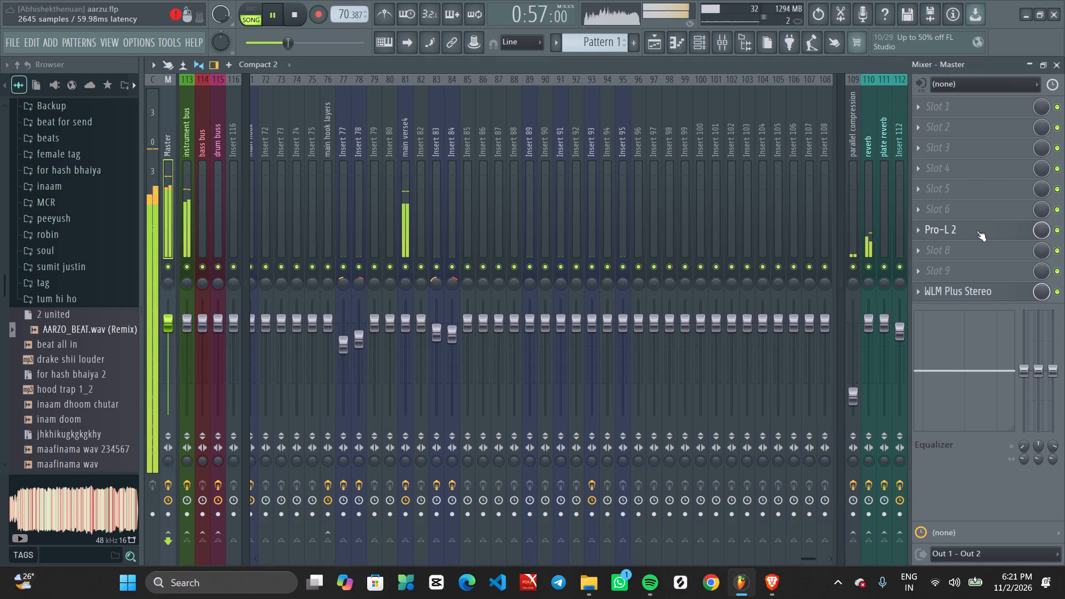
double_click(744, 76)
left_click_drag(831, 67, 471, 128)
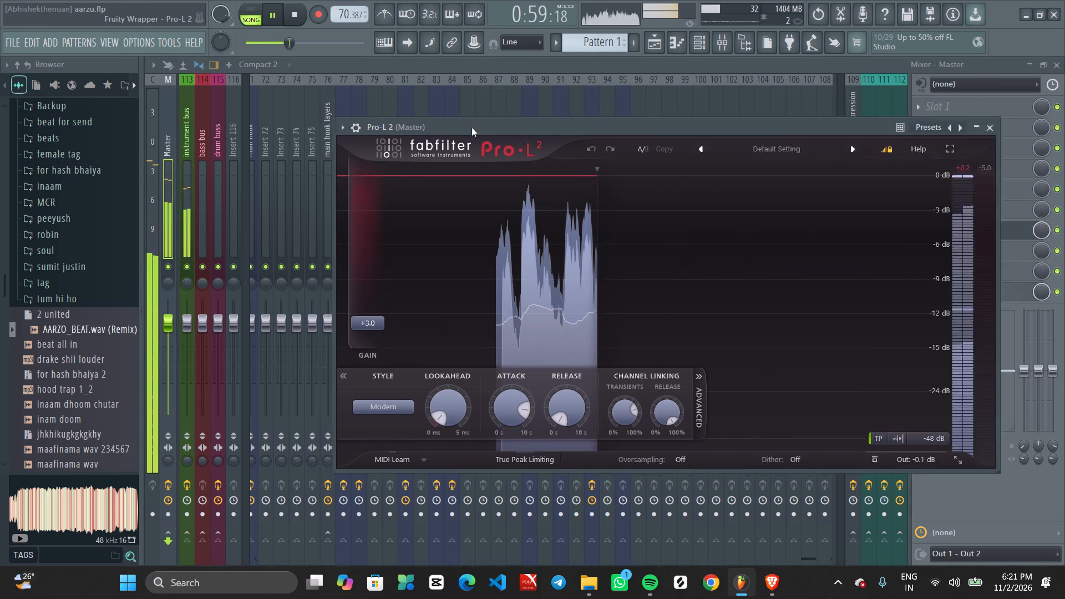
left_click_drag(471, 128, 364, 125)
left_click_drag(255, 315, 256, 321)
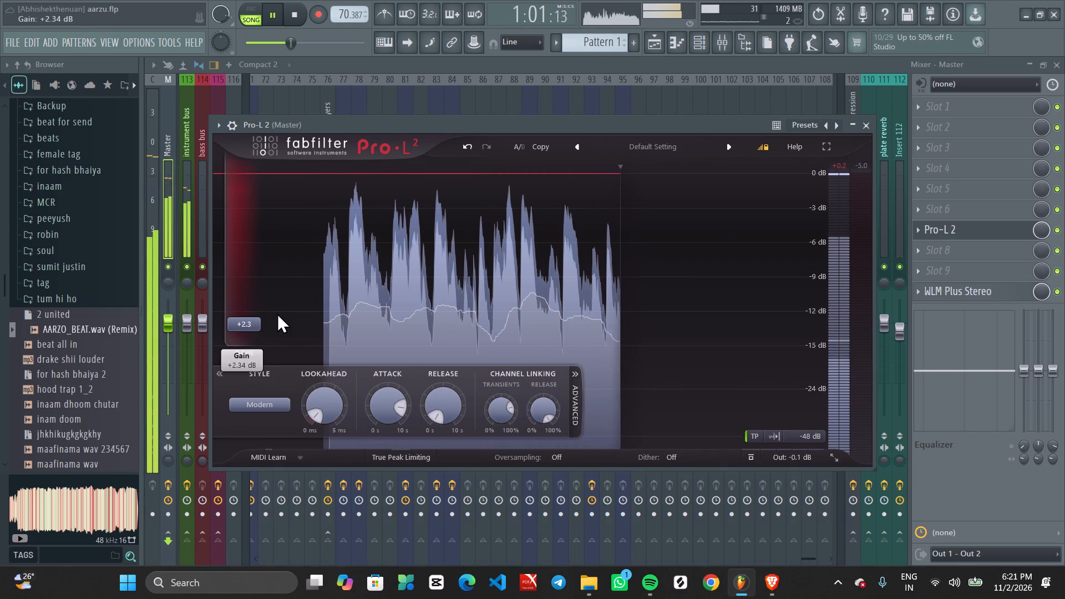
left_click(865, 126)
Listen in the playlist to the transition around bar 17 from the main verse4 clip to the Insert 81 clip.
left_click(653, 45)
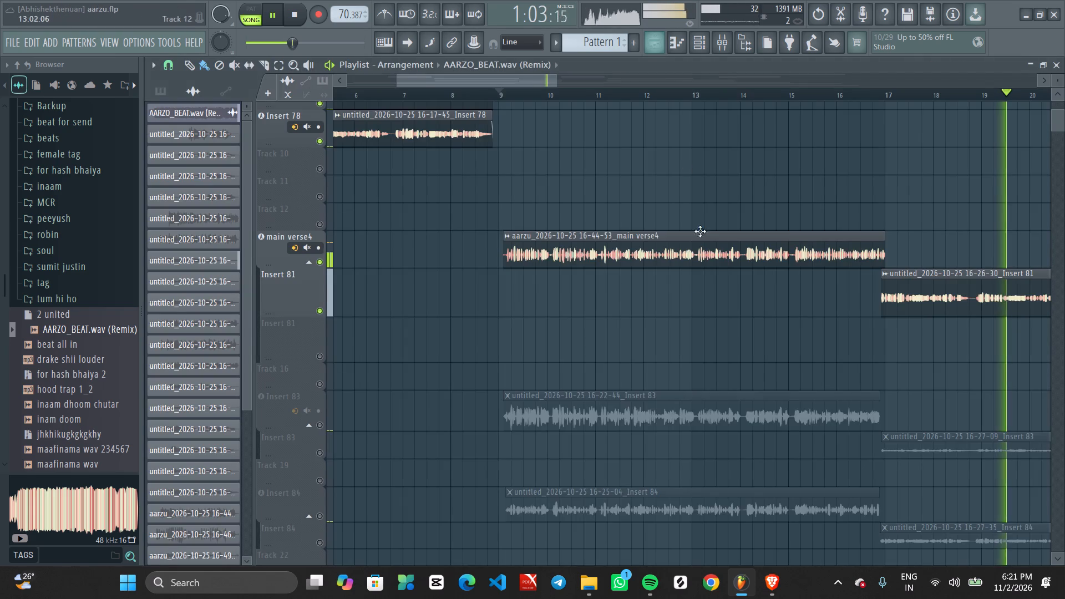
scroll(822, 343, "up", 2, "ctrl")
middle_click_drag(986, 338, 659, 331)
scroll(750, 300, "down", 6, "ctrl")
key("space")
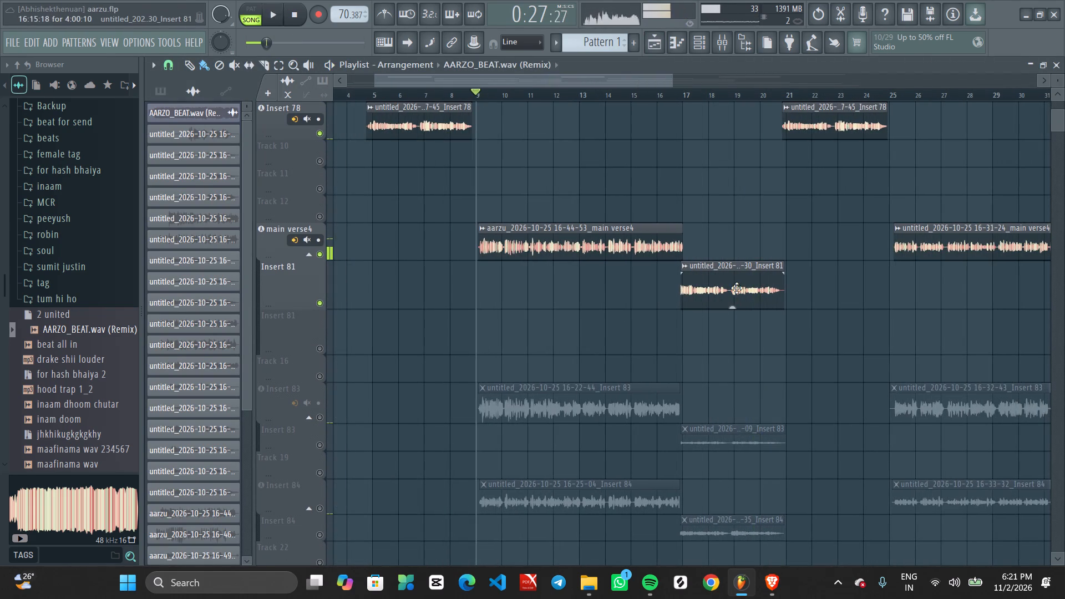
key("space")
scroll(681, 338, "up", 4, "ctrl")
middle_click_drag(686, 309, 674, 563)
scroll(741, 395, "down", 4, "ctrl")
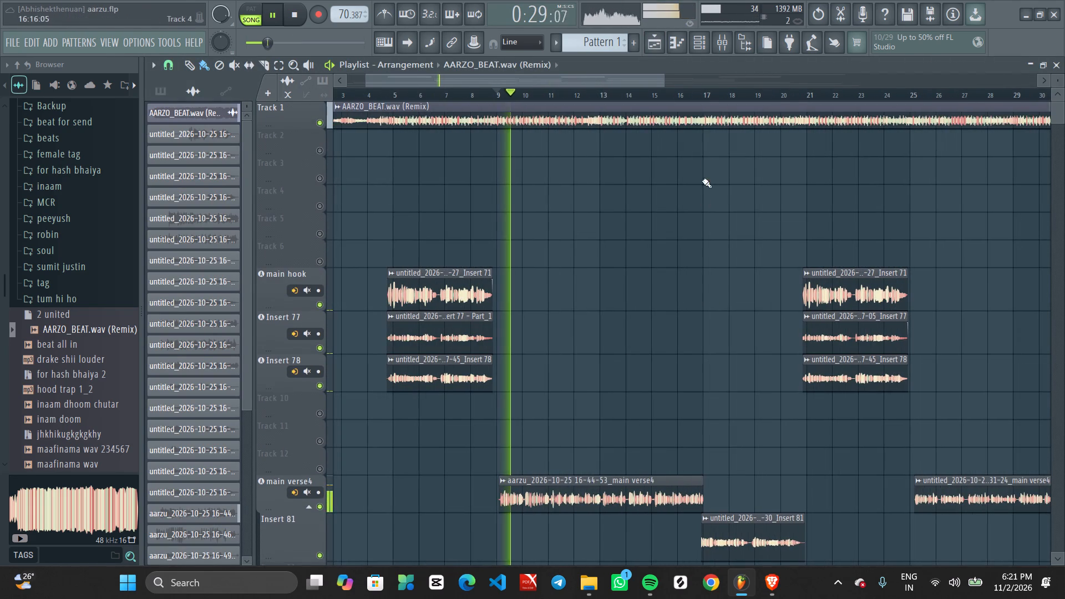
left_click(703, 94)
scroll(692, 392, "up", 7, "ctrl")
middle_click_drag(789, 485, 769, 332)
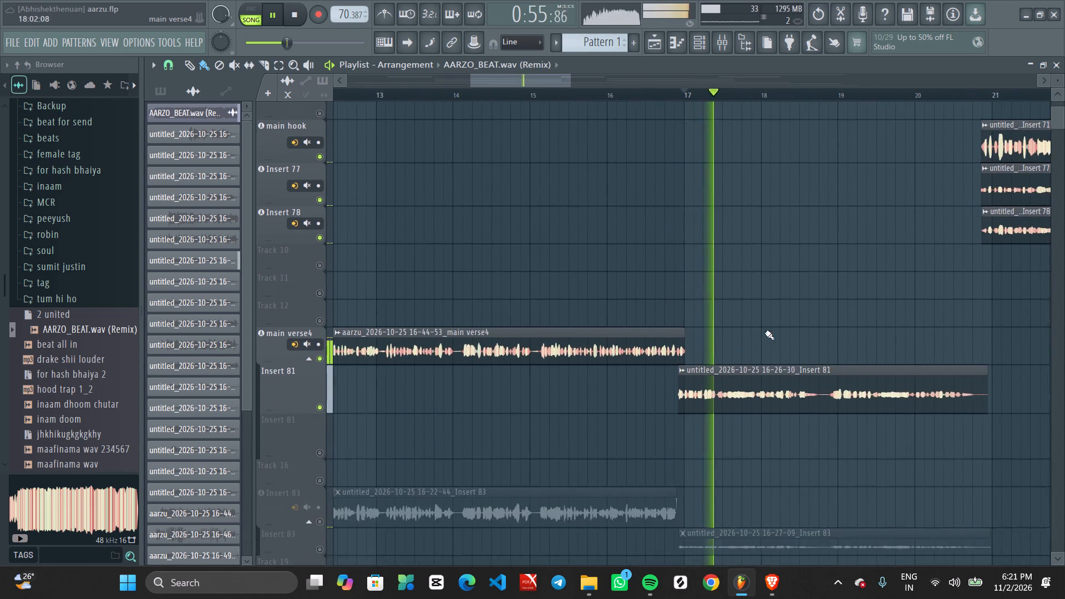
scroll(745, 352, "down", 5, "ctrl")
key("space")
key("space")
scroll(711, 185, "up", 4, "ctrl")
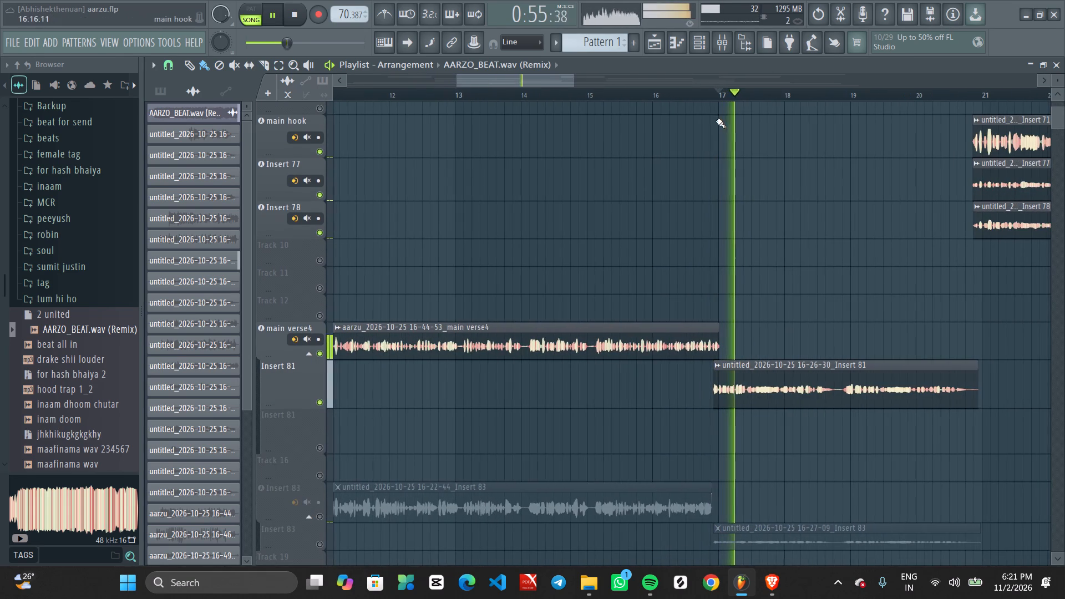
left_click(708, 96)
scroll(744, 294, "up", 3, "ctrl")
middle_click_drag(777, 334, 749, 252)
scroll(732, 266, "down", 2, "ctrl")
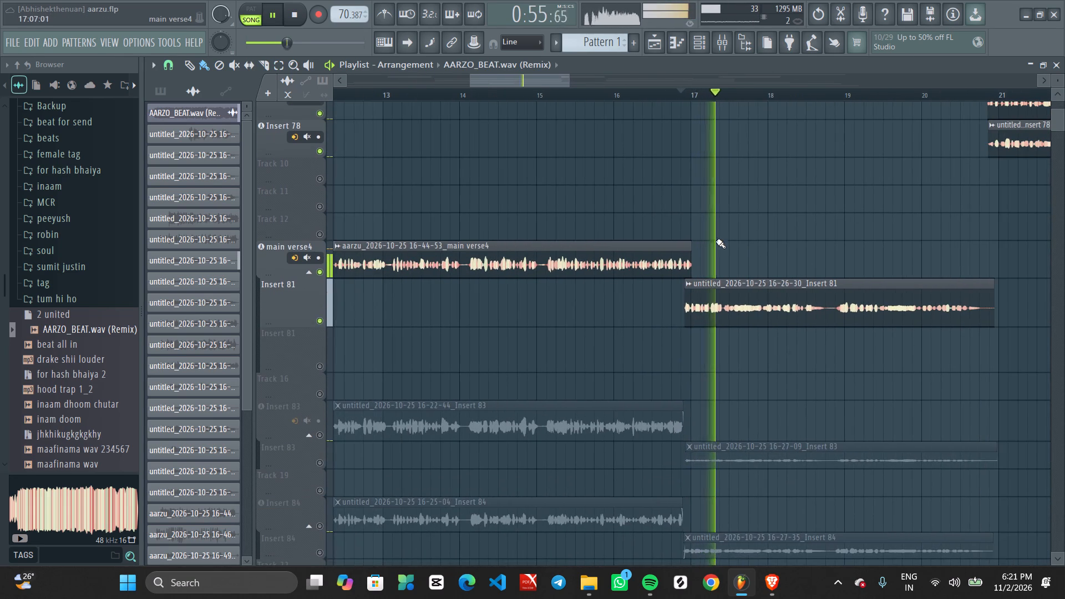
key("space")
key("space")
left_click(643, 90)
Reroute the Insert 81 audio clip starting near bar 17 to the main hook mixer track.
left_click(723, 47)
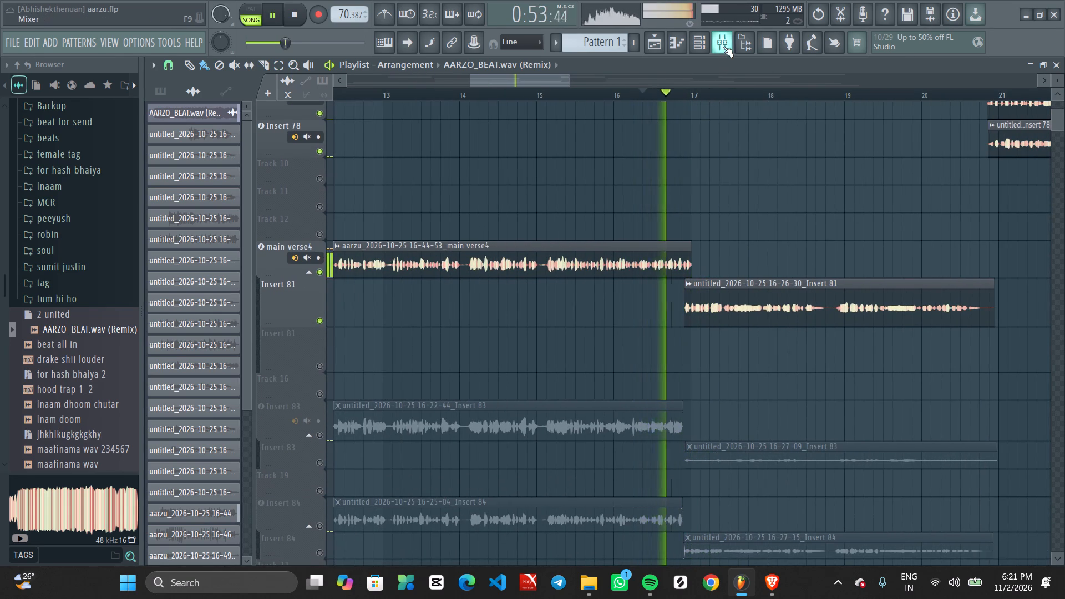
scroll(449, 221, "up", 6)
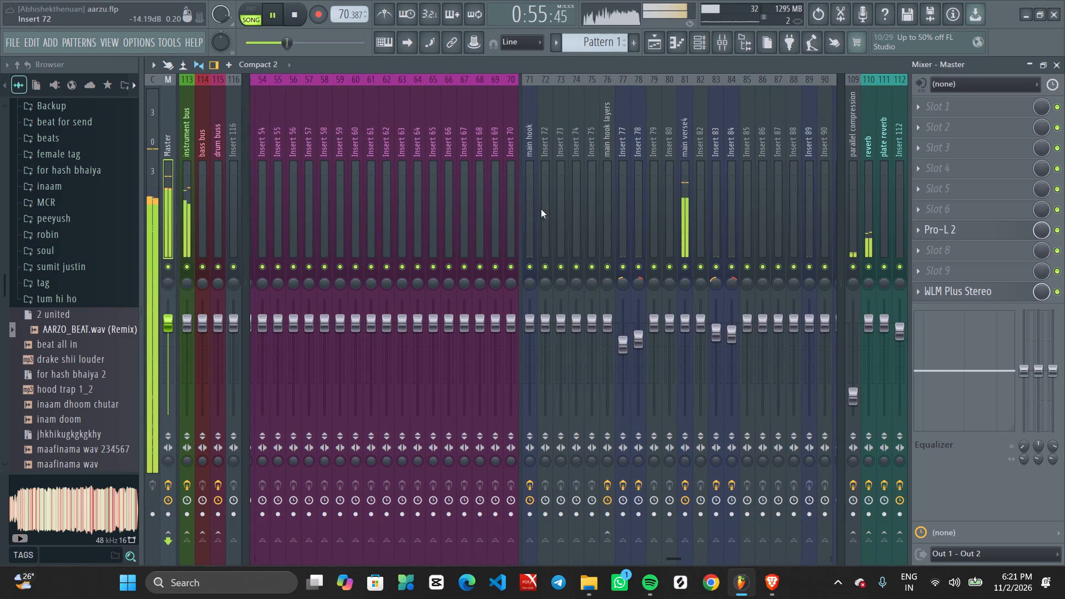
left_click(530, 193)
left_click(658, 43)
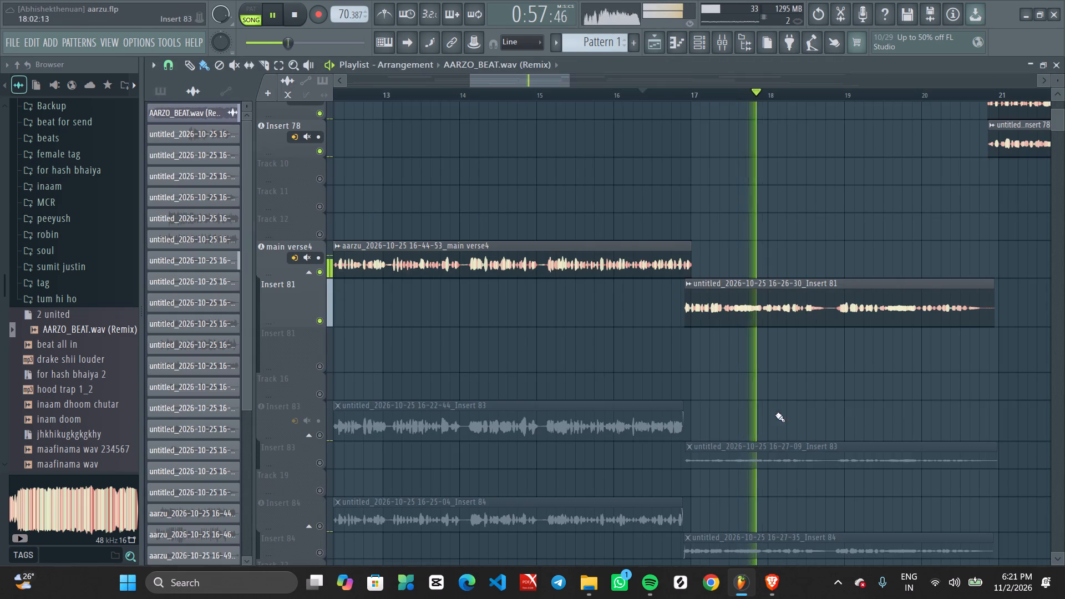
key("space")
double_click(793, 317)
scroll(610, 227, "down", 5)
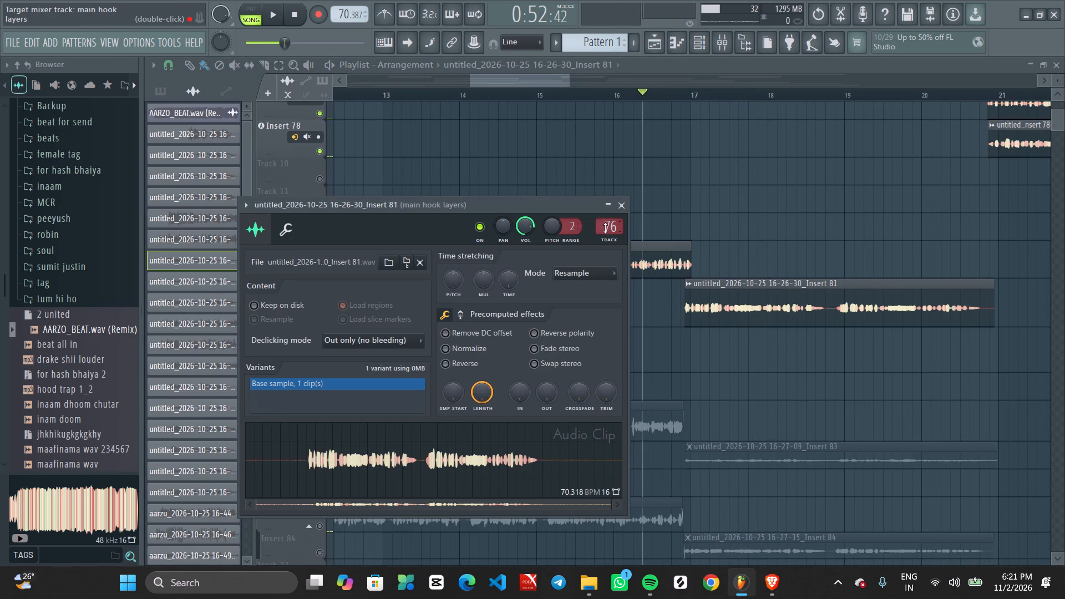
scroll(600, 231, "down", 4)
key("space")
key("space")
scroll(612, 225, "down", 1)
left_click(620, 209)
Play the transition around bar 17 again and check the main verse4 clip's settings and the clips below.
key("space")
double_click(616, 263)
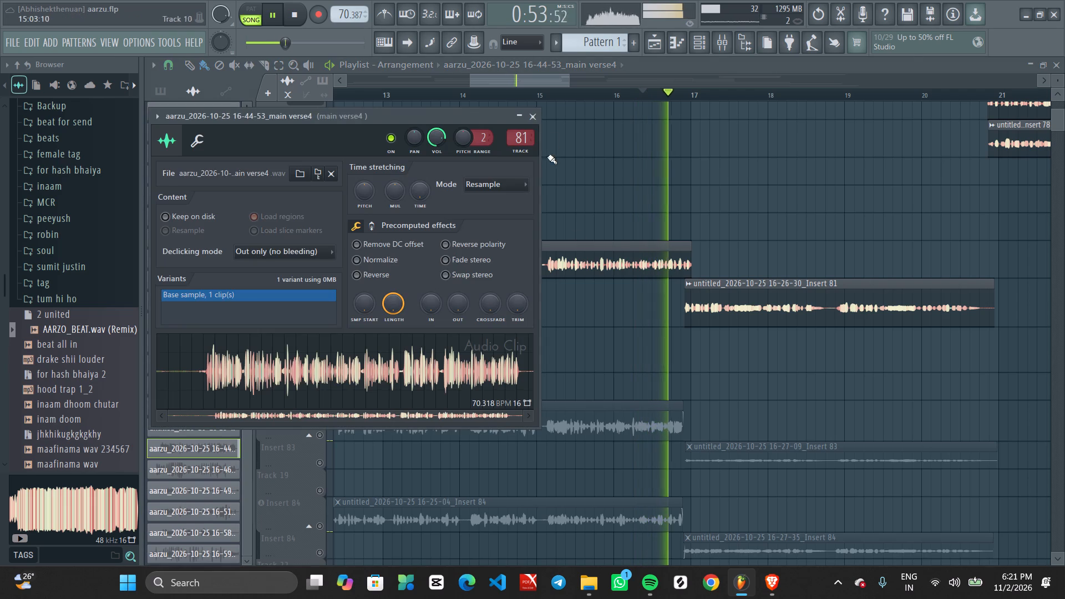
left_click(532, 117)
scroll(741, 432, "up", 3, "ctrl")
middle_click_drag(744, 447, 581, 566)
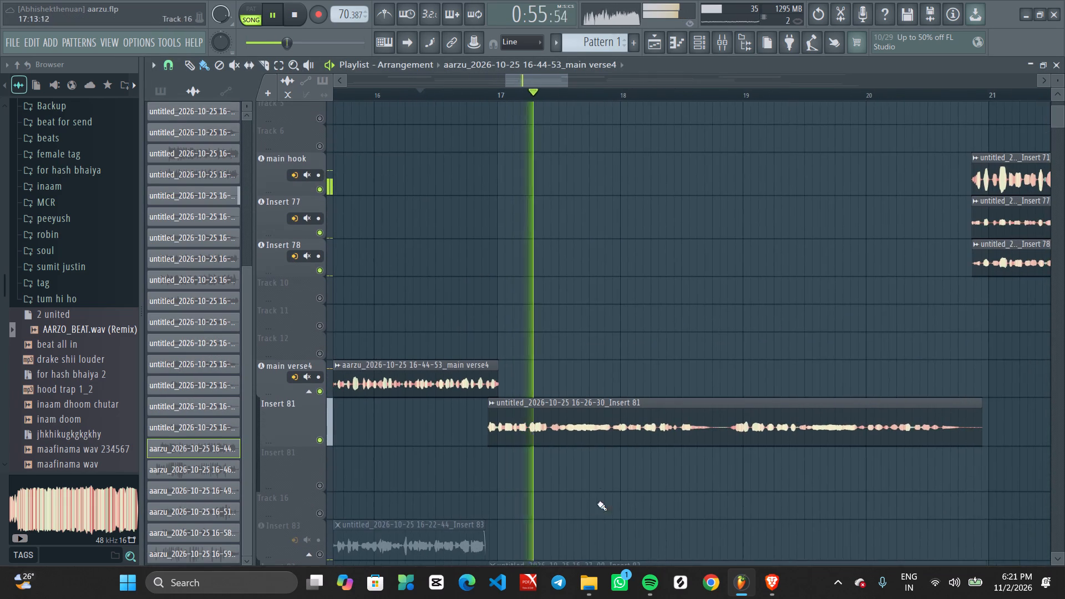
scroll(595, 479, "up", 1, "ctrl")
middle_click_drag(601, 517, 674, 291)
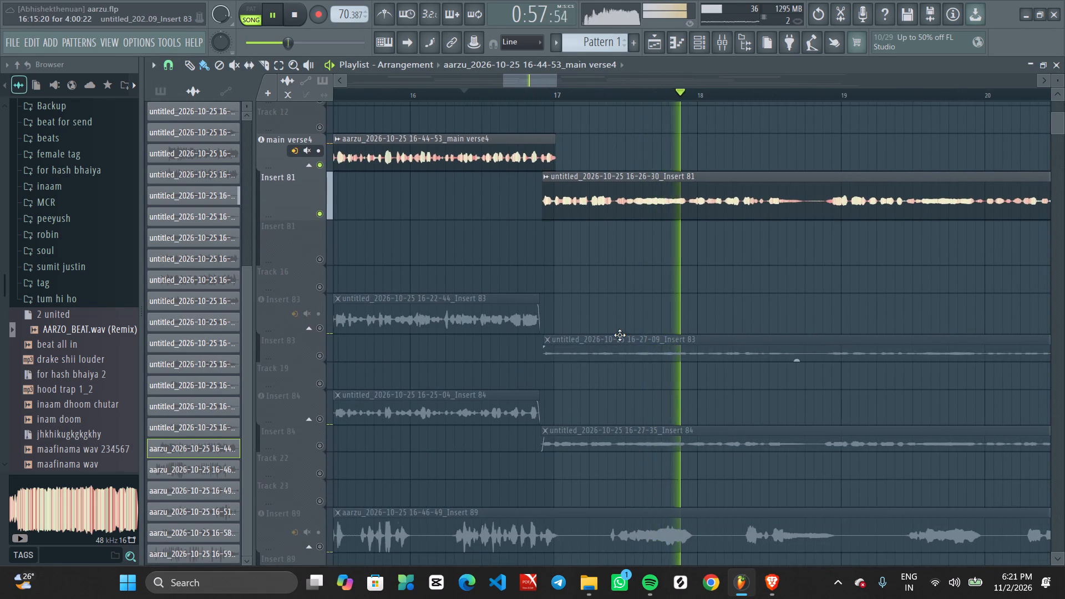
Unmute the Insert 83 and Insert 84 playlist tracks holding the vocal layer clips that start near bar 17.
scroll(620, 335, "down", 4, "ctrl")
left_click(315, 349)
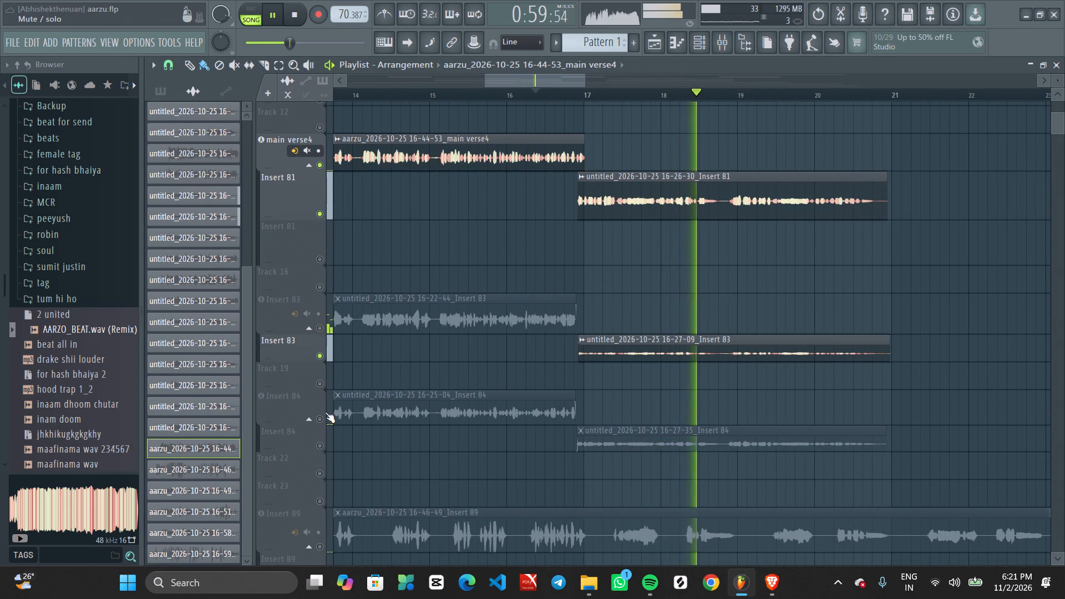
left_click(316, 446)
scroll(628, 410, "up", 2, "ctrl")
middle_click_drag(726, 394, 716, 393)
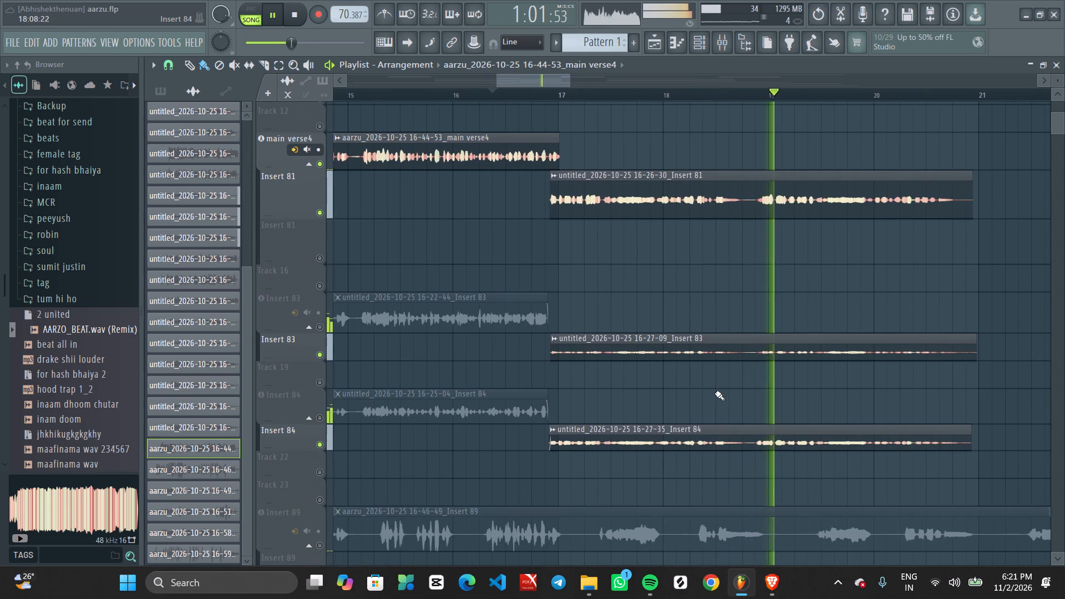
scroll(713, 393, "down", 4, "ctrl")
Check the layer tracks in the mixer, then reroute the Insert 83 clip starting near bar 17 to mixer track 77.
key("space")
left_click(726, 43)
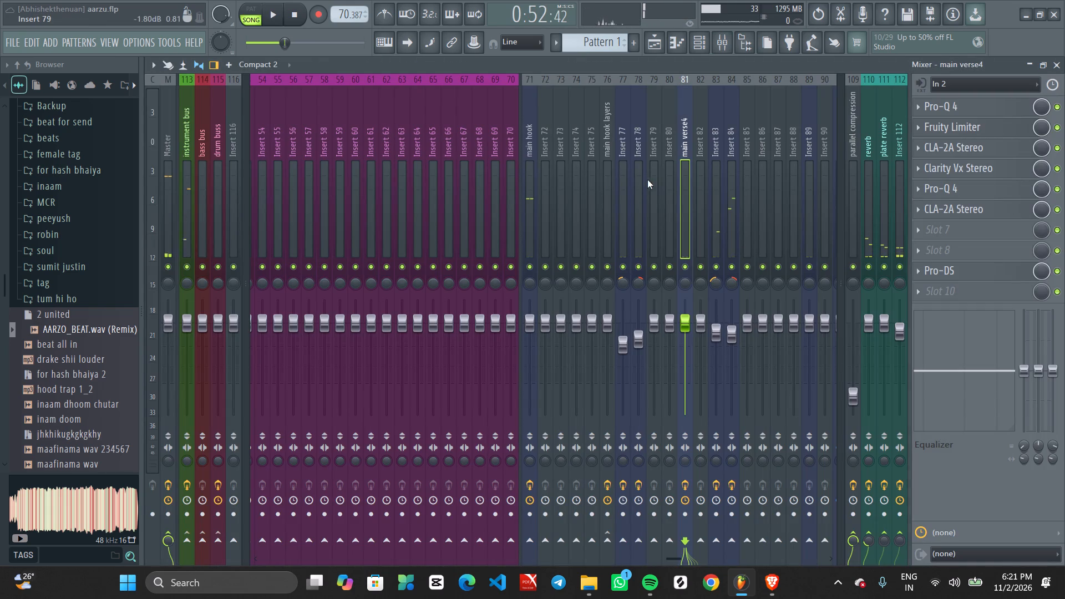
key("space")
key("space")
left_click(658, 43)
double_click(722, 344)
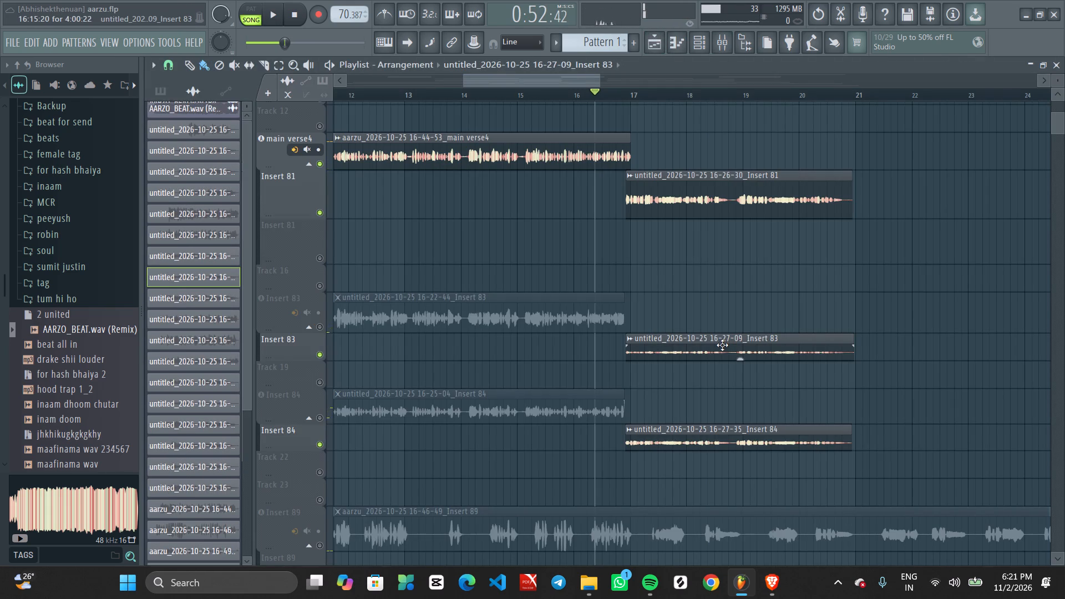
scroll(623, 247, "down", 6)
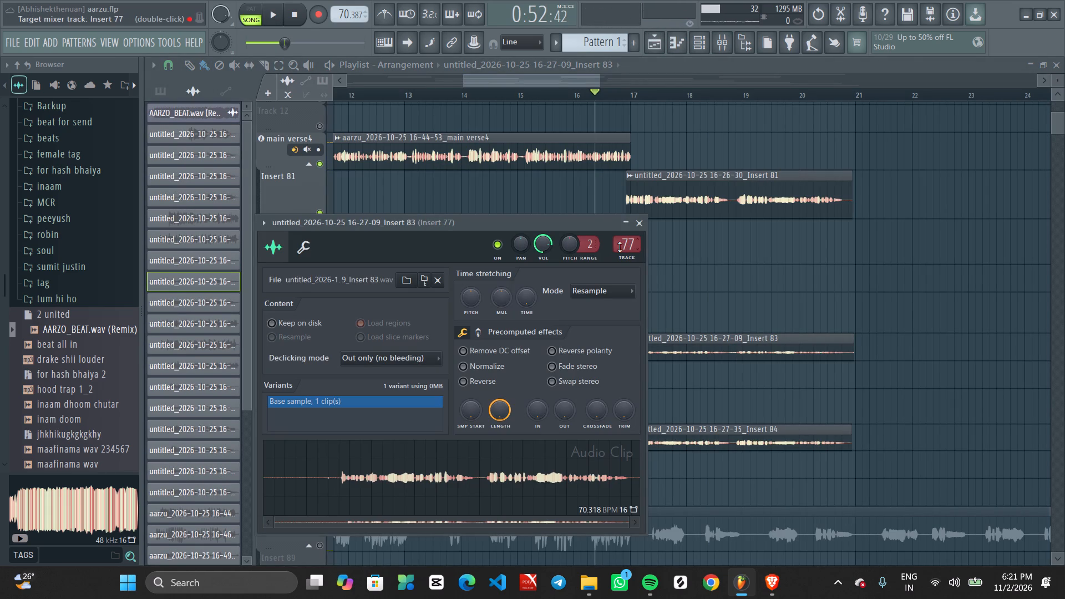
left_click(637, 225)
Reroute the Insert 84 clip starting near bar 17 to mixer track 78.
double_click(672, 431)
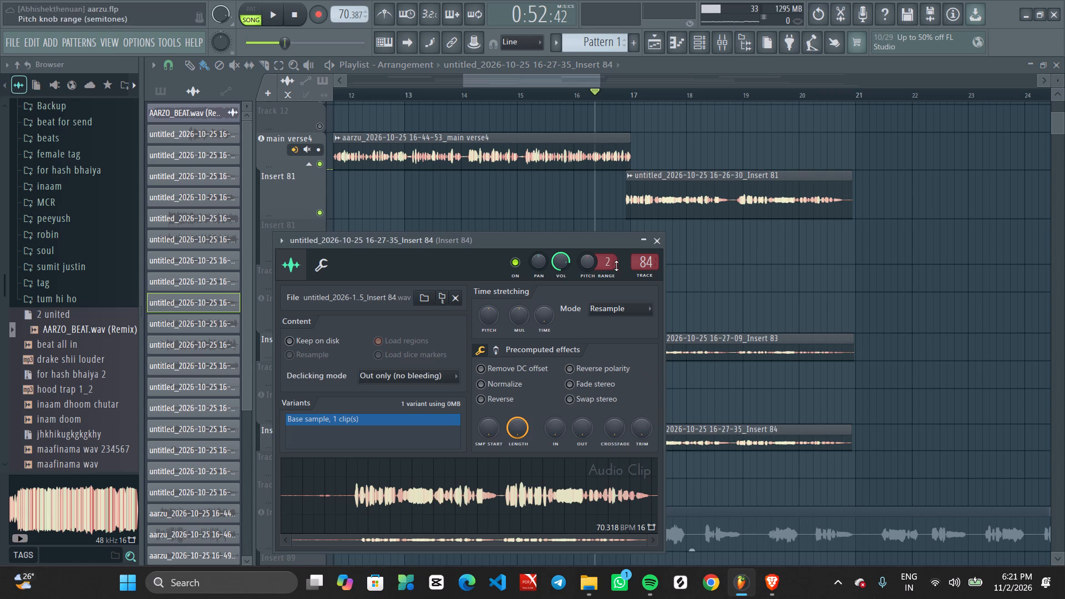
scroll(640, 263, "up", 1)
scroll(640, 263, "down", 7)
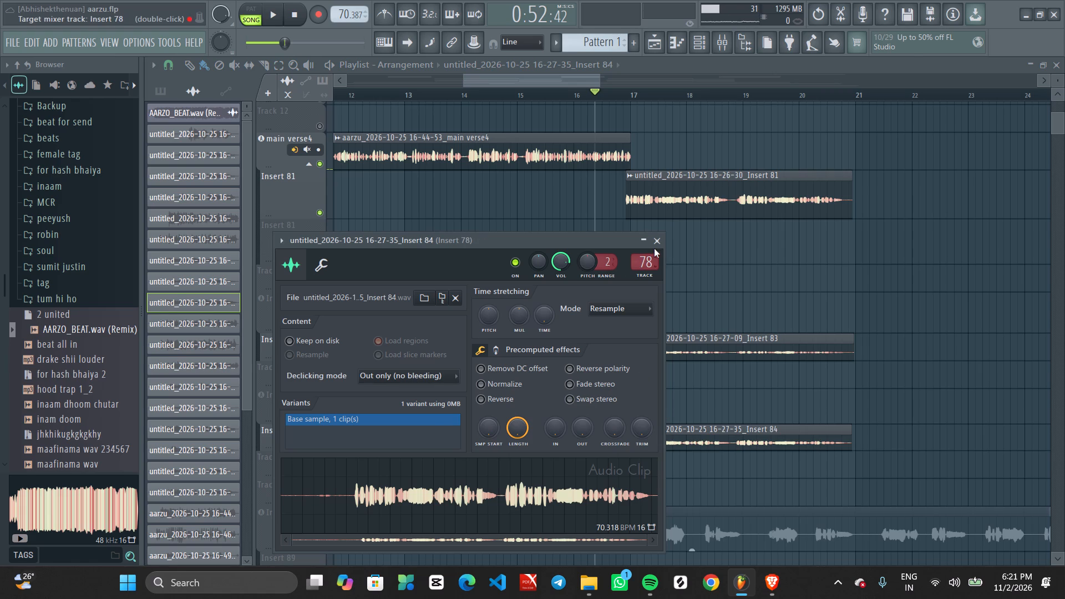
left_click(655, 247)
Play the passage around bar 17 and raise the Insert 81 clip's gain to 3.9 dB.
key("space")
scroll(655, 271, "up", 4, "ctrl")
middle_click_drag(718, 258, 699, 373)
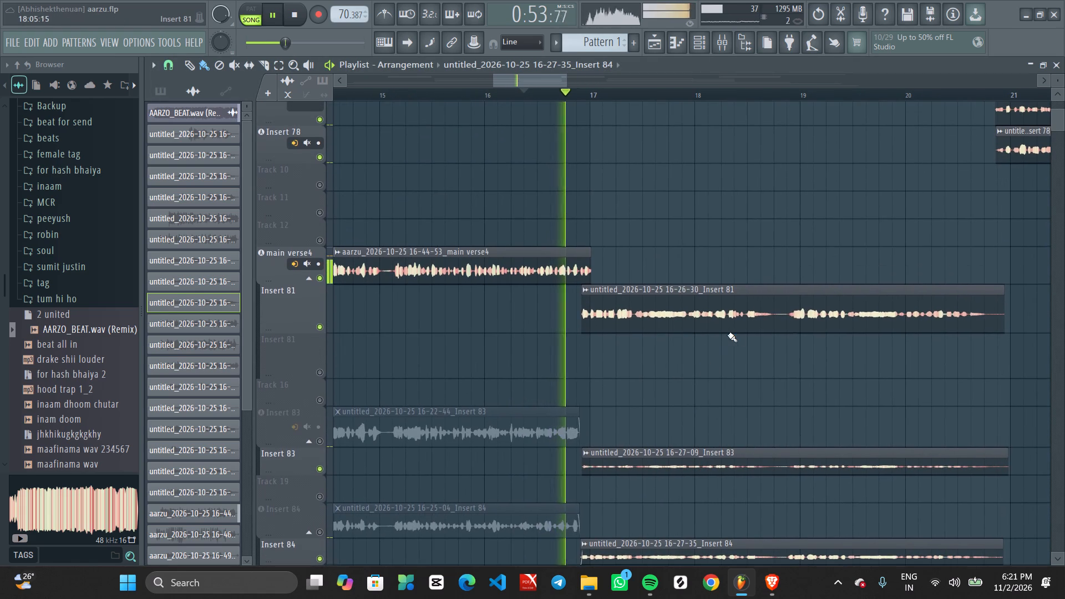
double_click(796, 319)
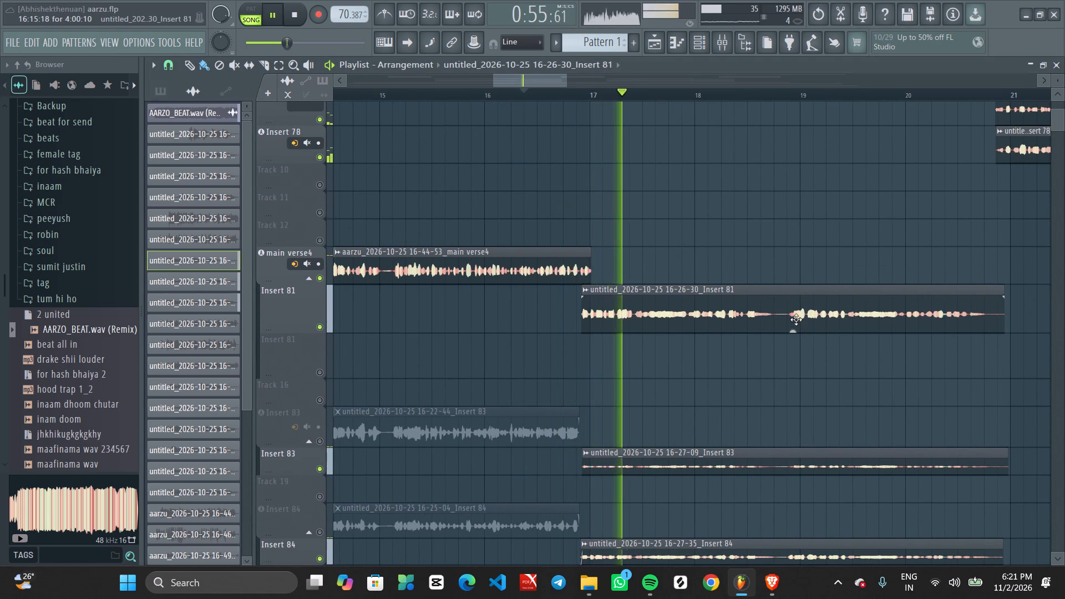
left_click(625, 207)
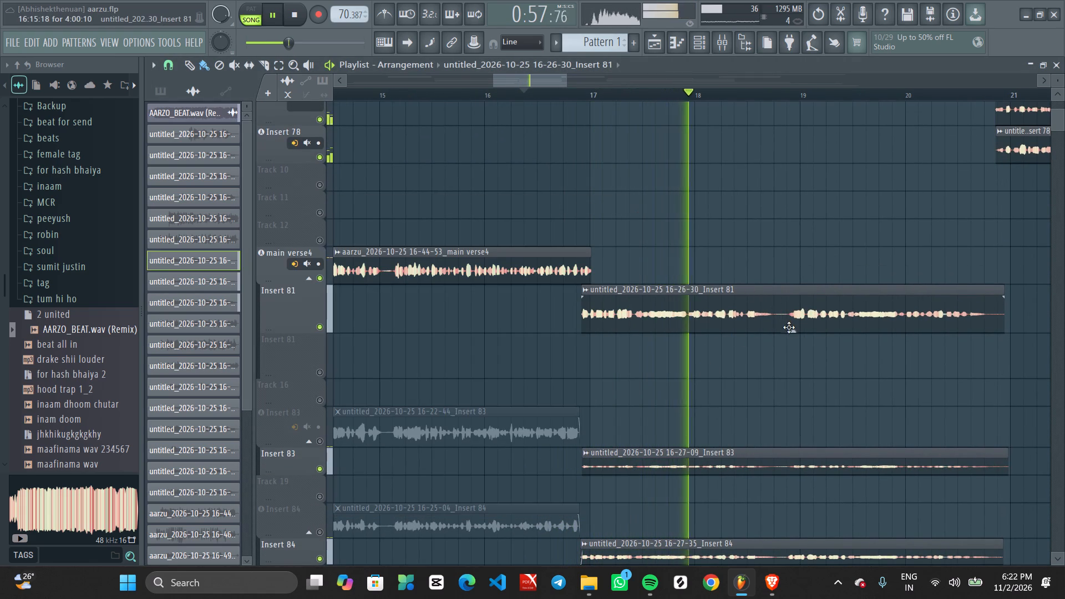
left_click_drag(796, 333, 798, 309)
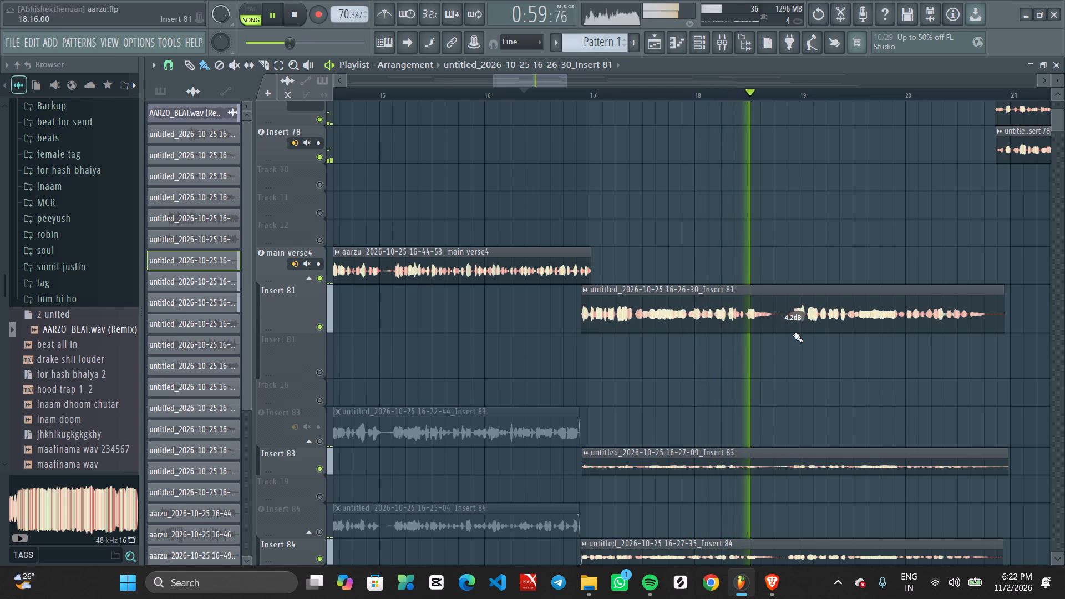
scroll(788, 340, "down", 8, "ctrl")
scroll(777, 355, "up", 1, "ctrl")
scroll(777, 355, "down", 5, "ctrl")
scroll(708, 385, "up", 2, "ctrl")
middle_click_drag(689, 388, 780, 395)
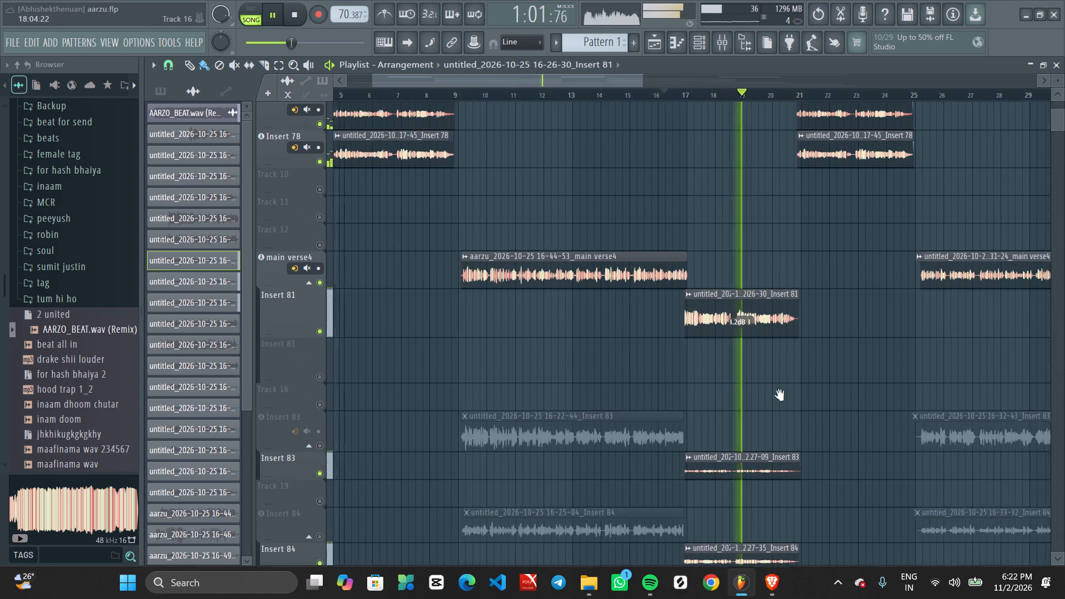
middle_click_drag(780, 395, 781, 395)
scroll(791, 391, "up", 8, "ctrl")
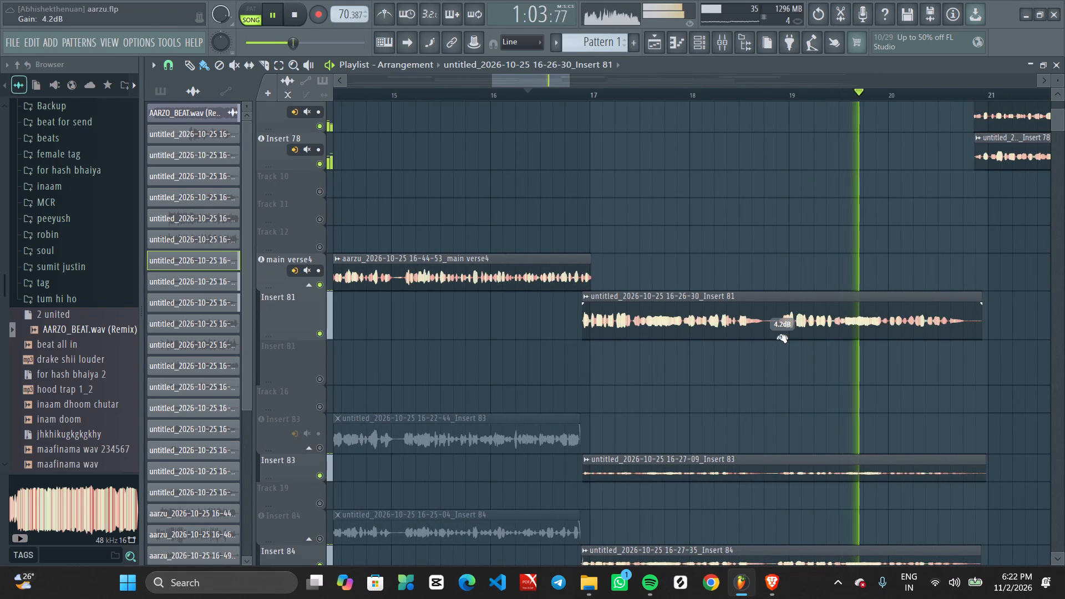
left_click(780, 336)
Play the first hook from around bar 4 and listen to the main hook, Insert 77 and Insert 78 clips.
scroll(804, 351, "down", 14, "ctrl")
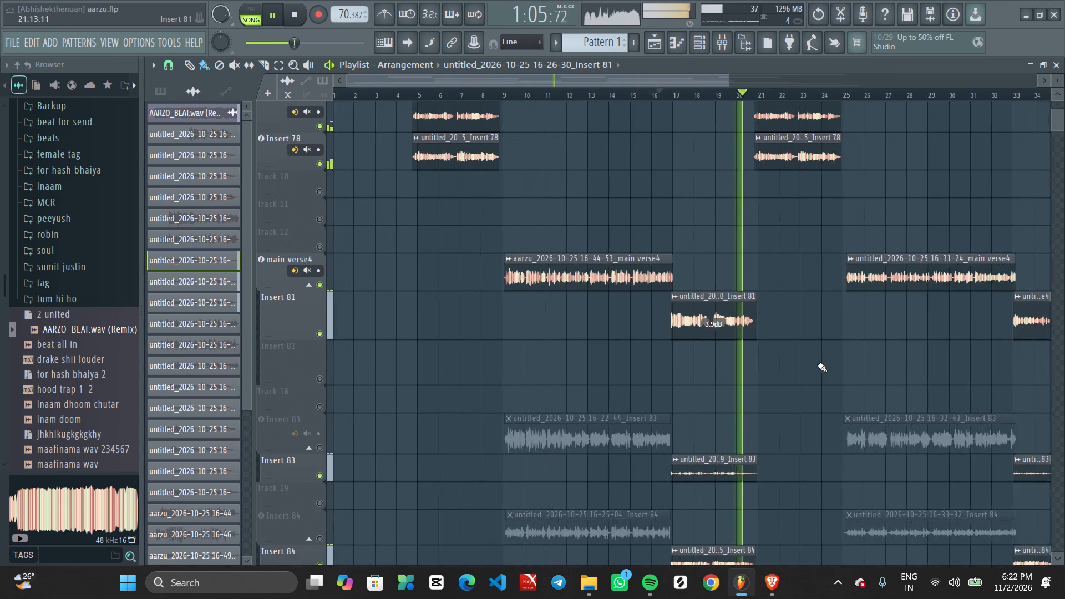
scroll(818, 364, "down", 1, "ctrl")
key("space")
key("space")
left_click(387, 93)
scroll(403, 257, "up", 5, "ctrl")
middle_click_drag(432, 286, 440, 379)
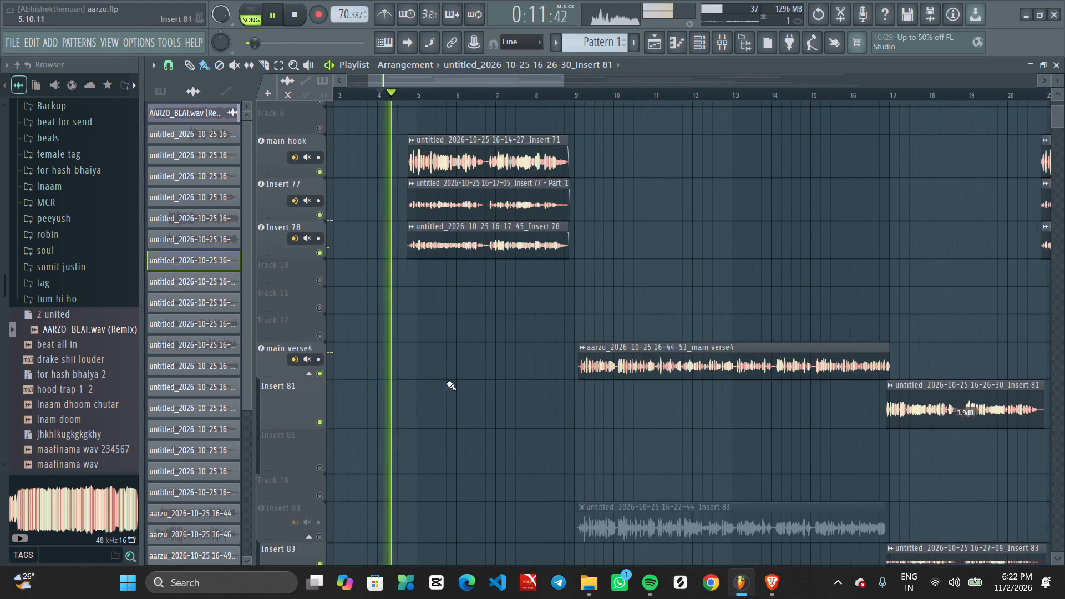
scroll(480, 373, "down", 1, "ctrl")
scroll(480, 373, "up", 5, "ctrl")
scroll(428, 379, "up", 2, "ctrl")
middle_click_drag(433, 380, 462, 375)
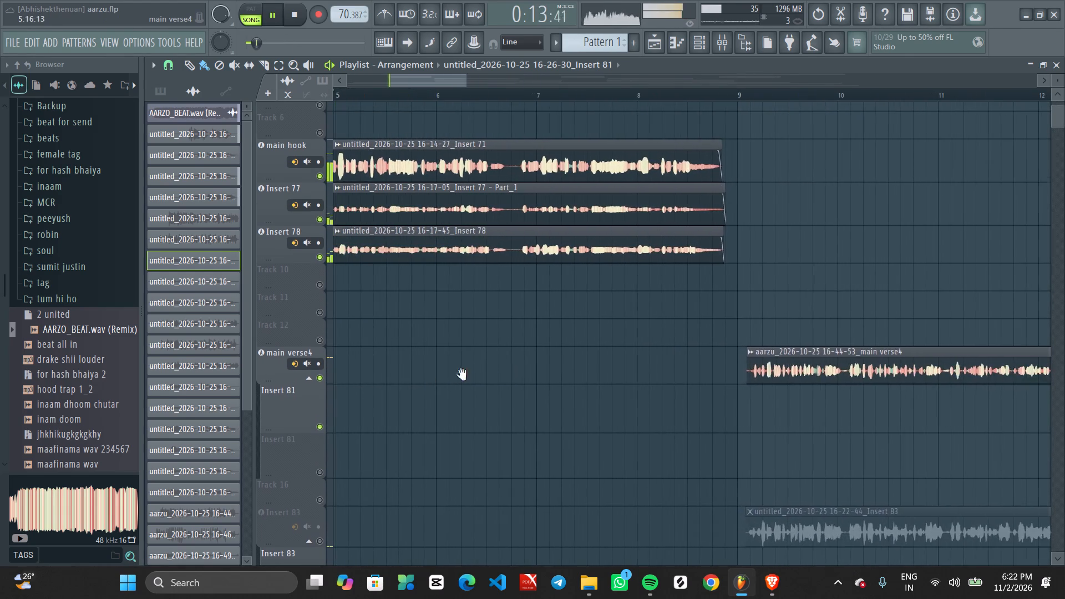
middle_click_drag(462, 375, 569, 361)
scroll(578, 358, "down", 8, "ctrl")
scroll(534, 384, "up", 3)
middle_click_drag(530, 369, 534, 374)
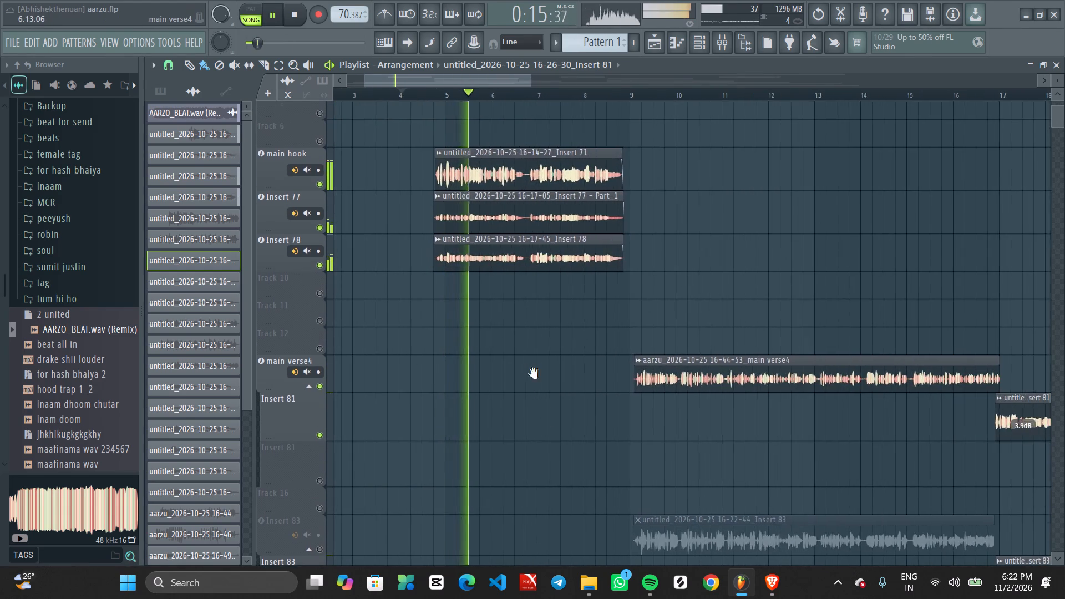
middle_click_drag(534, 374, 551, 547)
scroll(574, 424, "up", 2, "ctrl")
middle_click_drag(529, 430, 576, 433)
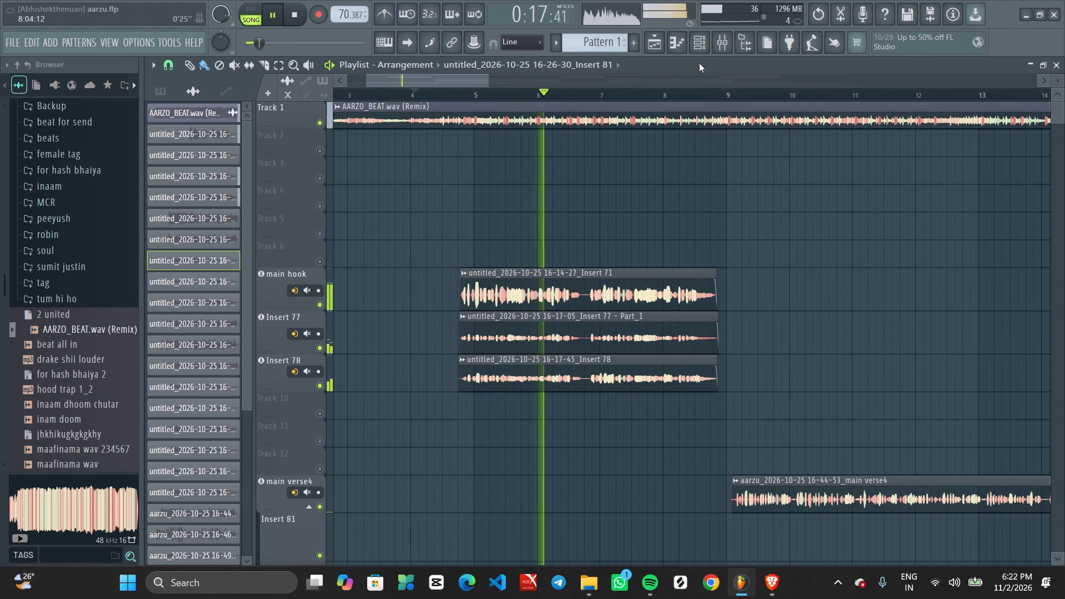
Slightly lower the volume of the main hook layers mixer track while the hook plays.
left_click(727, 40)
scroll(606, 327, "down", 3)
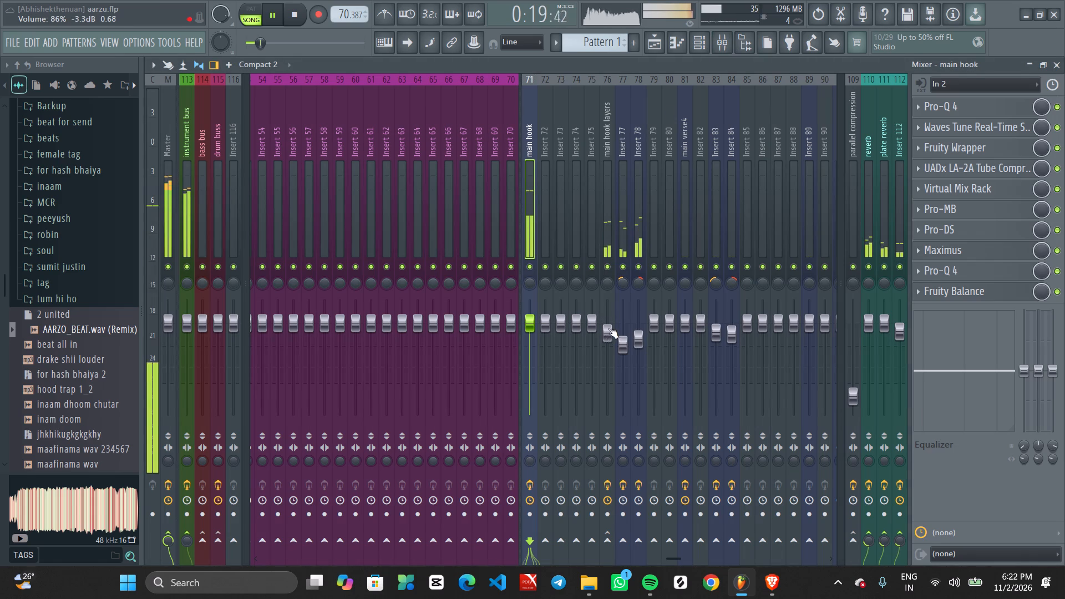
scroll(606, 340, "up", 1)
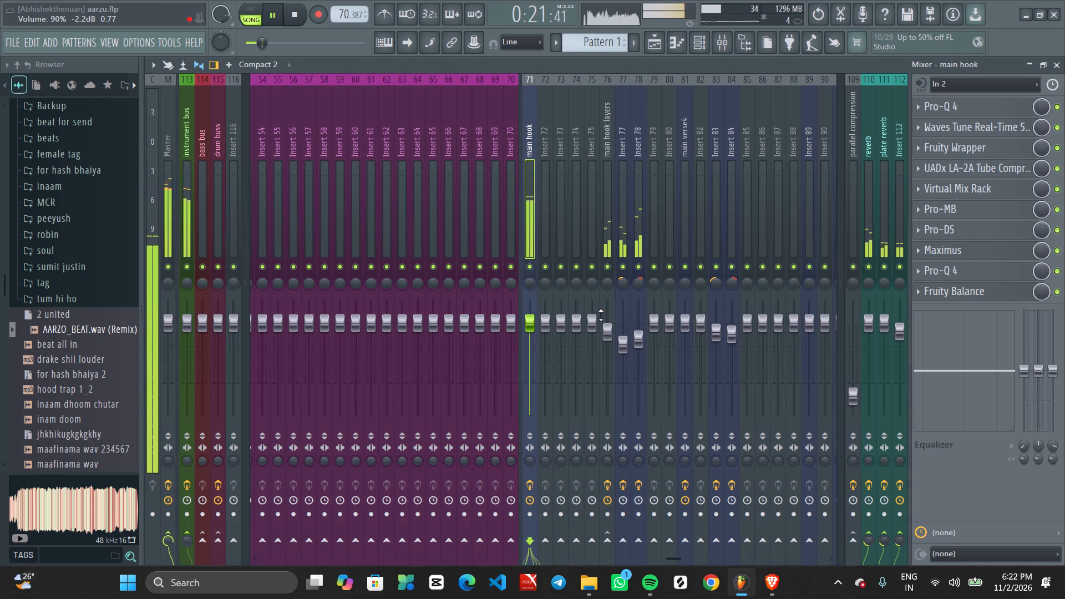
scroll(605, 328, "up", 2)
scroll(605, 328, "down", 1)
Inspect the UADx LA-2A Tube Compressor settings on the main hook track.
left_click(529, 196)
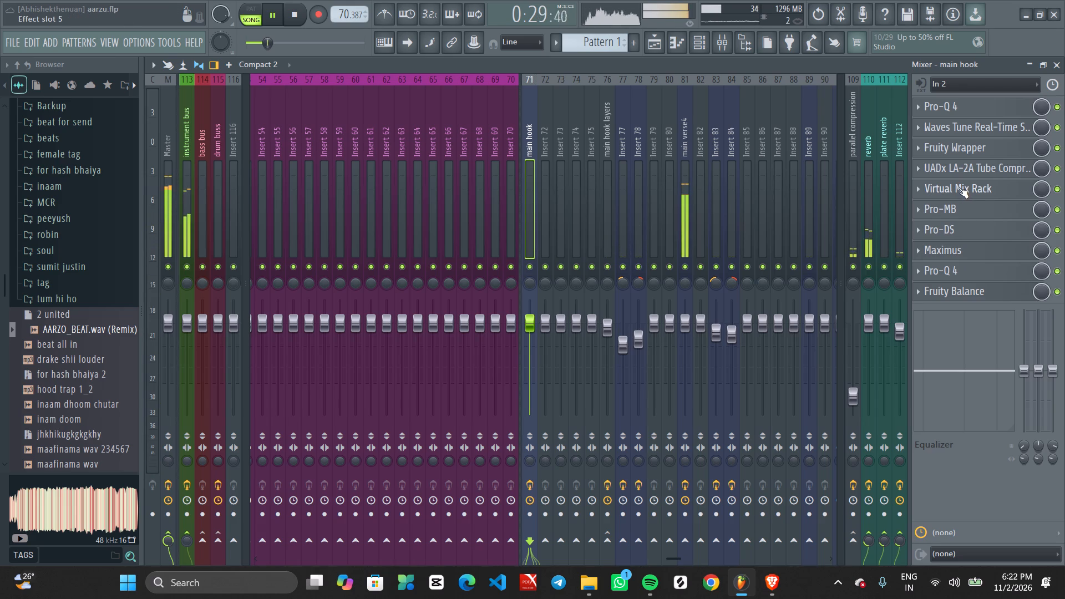
left_click(966, 174)
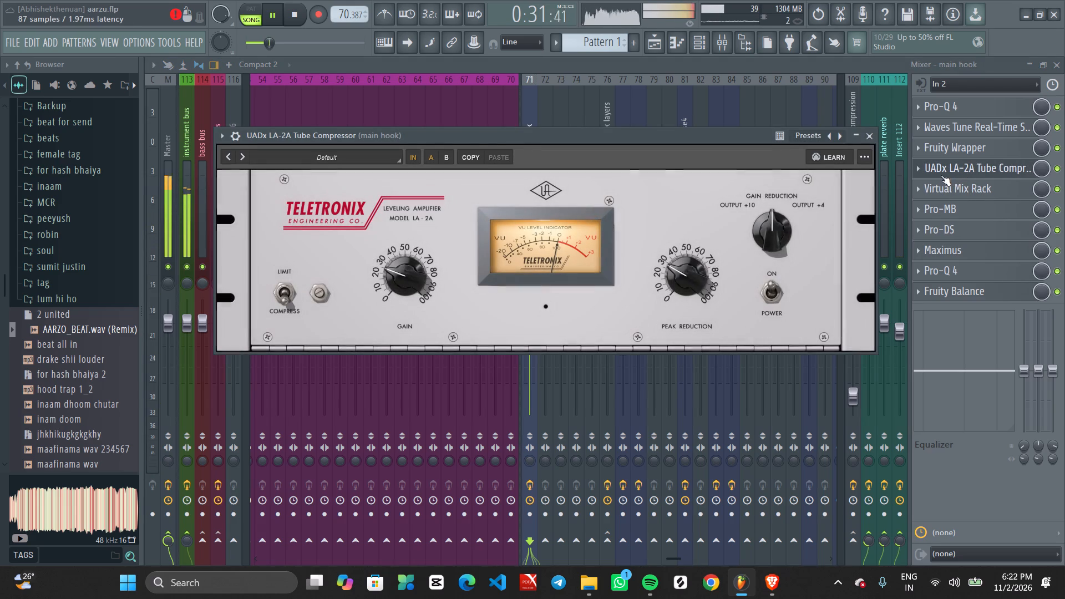
left_click(871, 135)
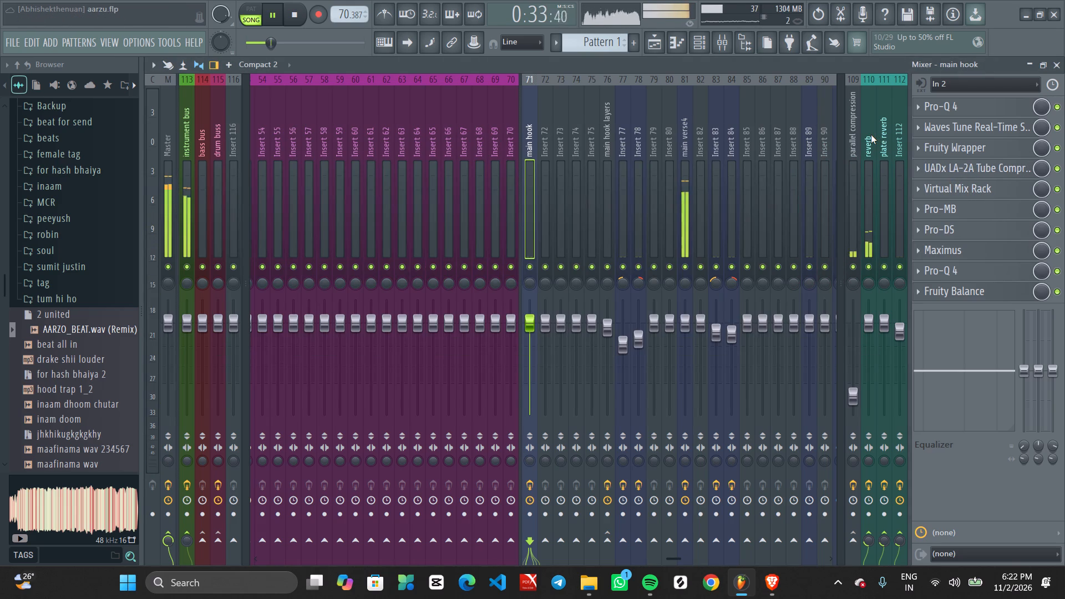
Find the mixer track of the AARZO_BEAT clip and lower its volume to about 91% (-2.2 dB).
left_click(648, 50)
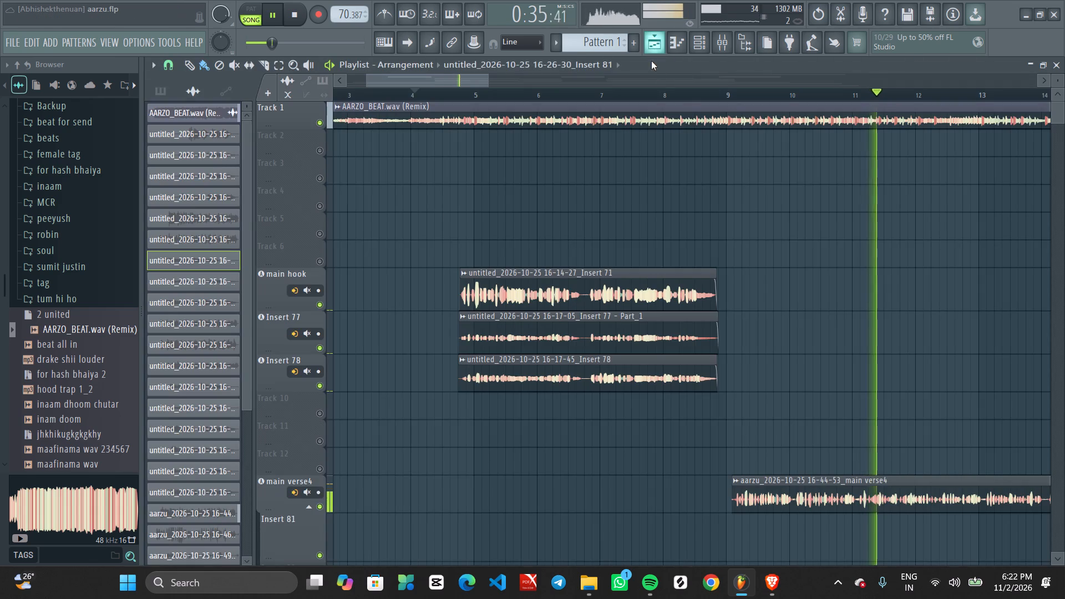
scroll(897, 263, "down", 4, "ctrl")
double_click(798, 121)
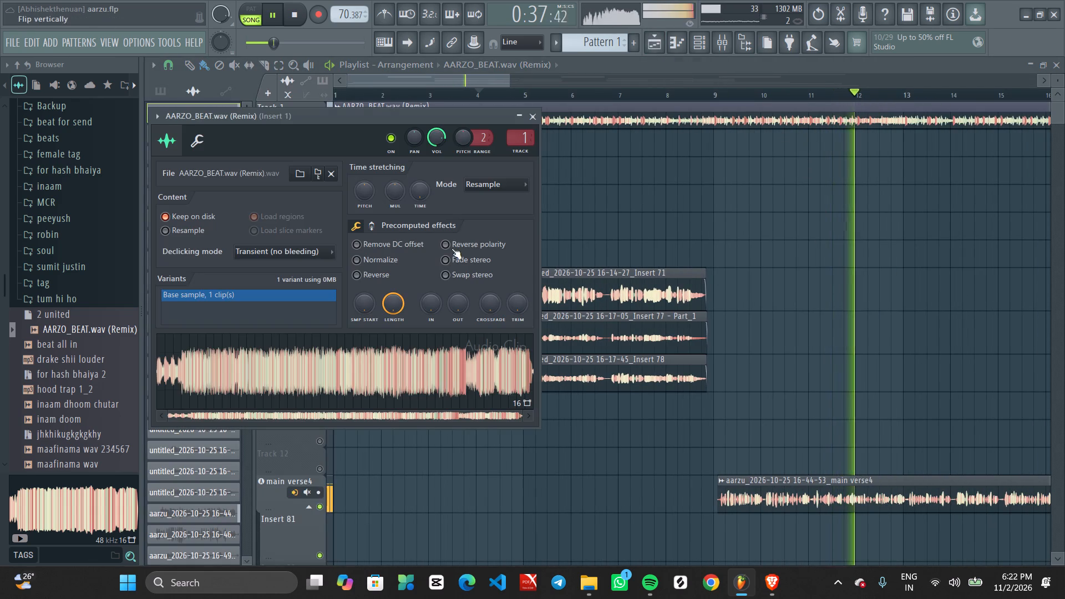
double_click(515, 131)
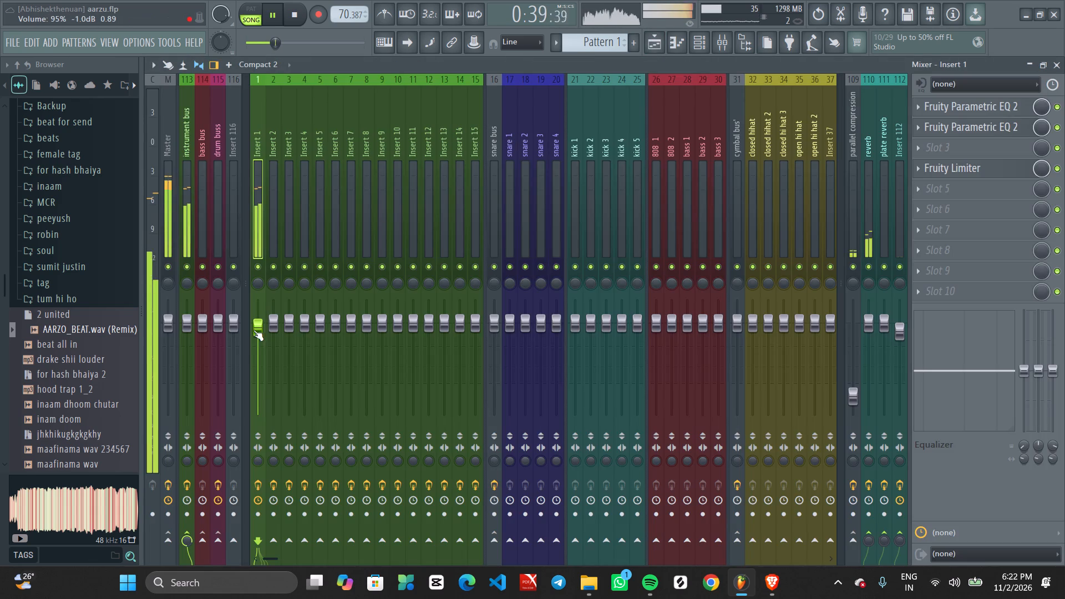
scroll(252, 331, "down", 2)
scroll(257, 338, "up", 1)
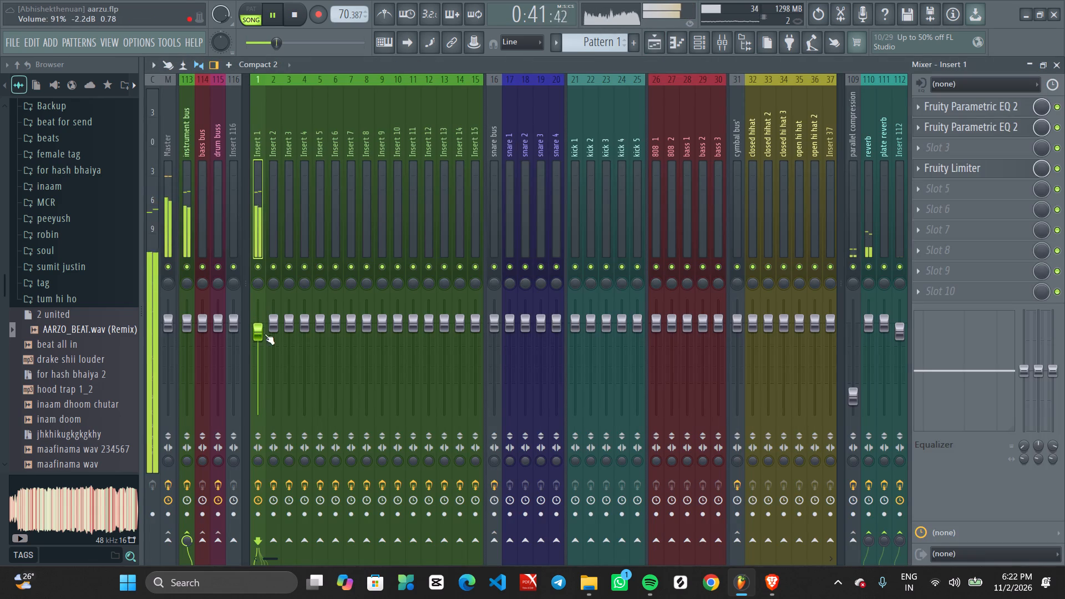
Listen in the playlist to the end of the main verse4 clip and its transition to the Insert 81 clip around bar 17.
left_click(658, 31)
left_click(658, 34)
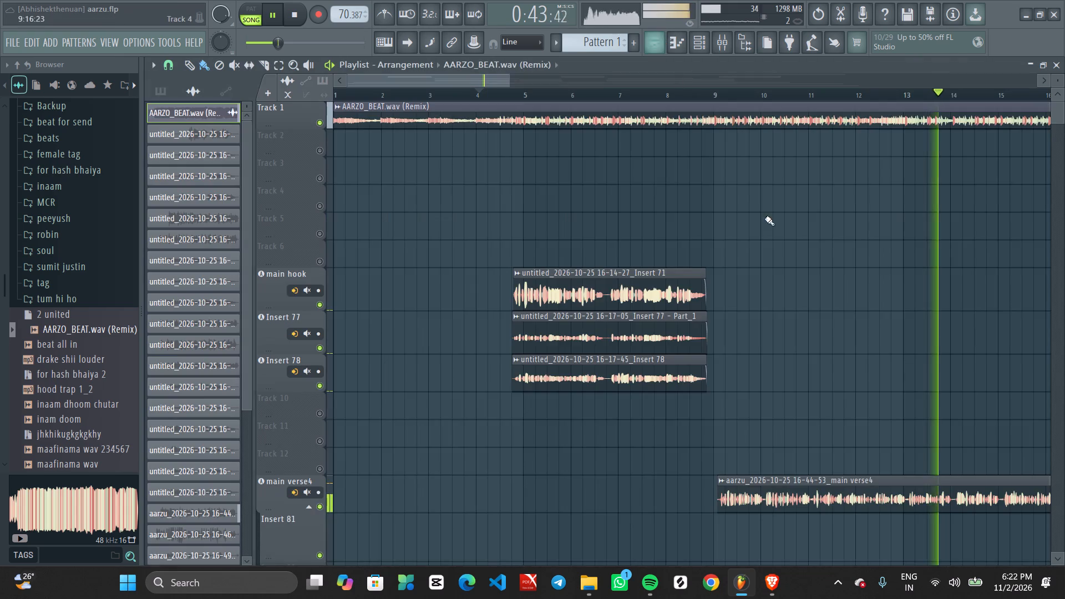
scroll(775, 231, "down", 8, "ctrl")
scroll(801, 344, "down", 5, "ctrl")
scroll(696, 428, "up", 4, "ctrl")
middle_click_drag(651, 464, 706, 369)
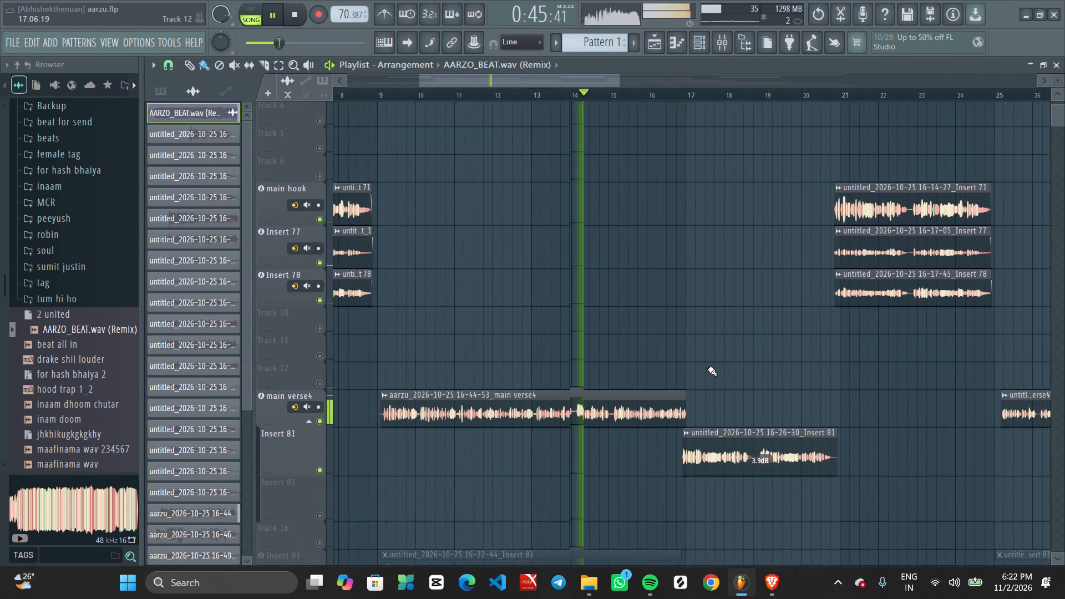
scroll(709, 368, "up", 4, "ctrl")
middle_click(714, 368)
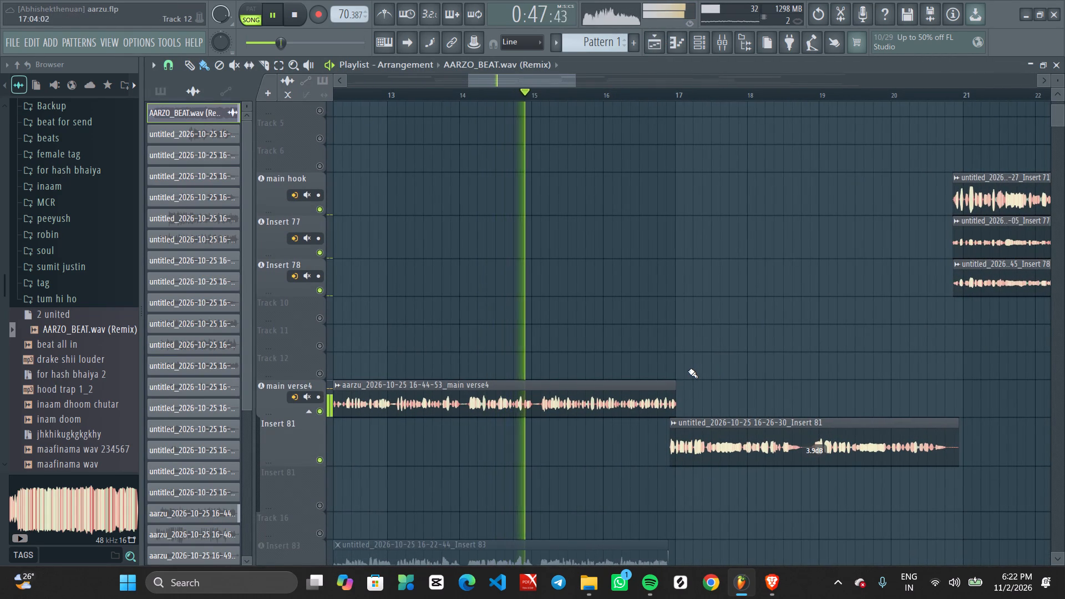
scroll(685, 370, "down", 7, "ctrl")
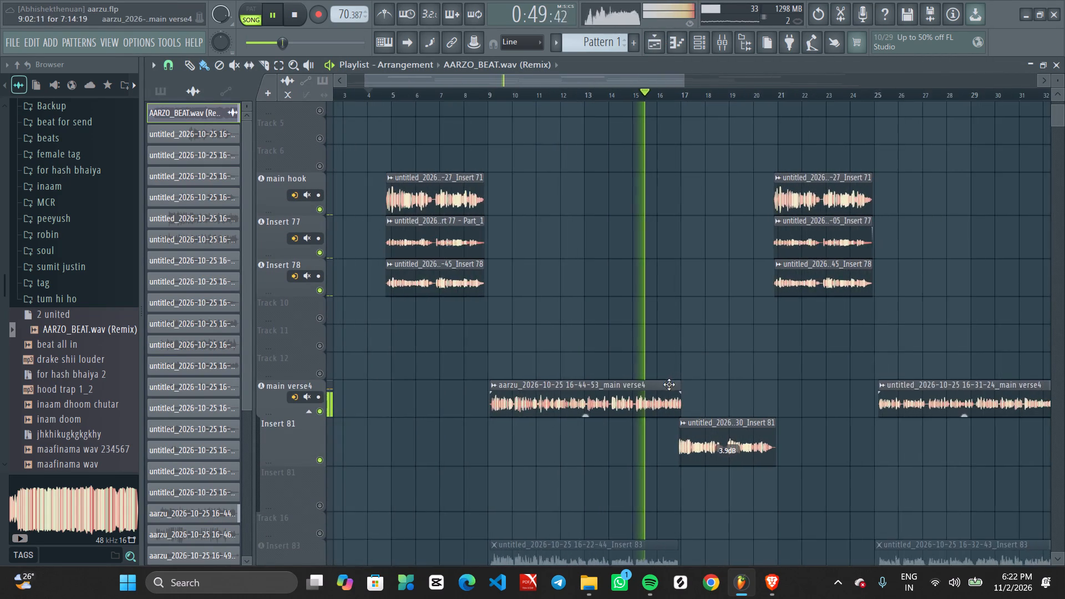
scroll(670, 394, "up", 12, "ctrl")
middle_click_drag(698, 380, 773, 246)
scroll(738, 271, "down", 6, "ctrl")
scroll(734, 369, "up", 10, "ctrl")
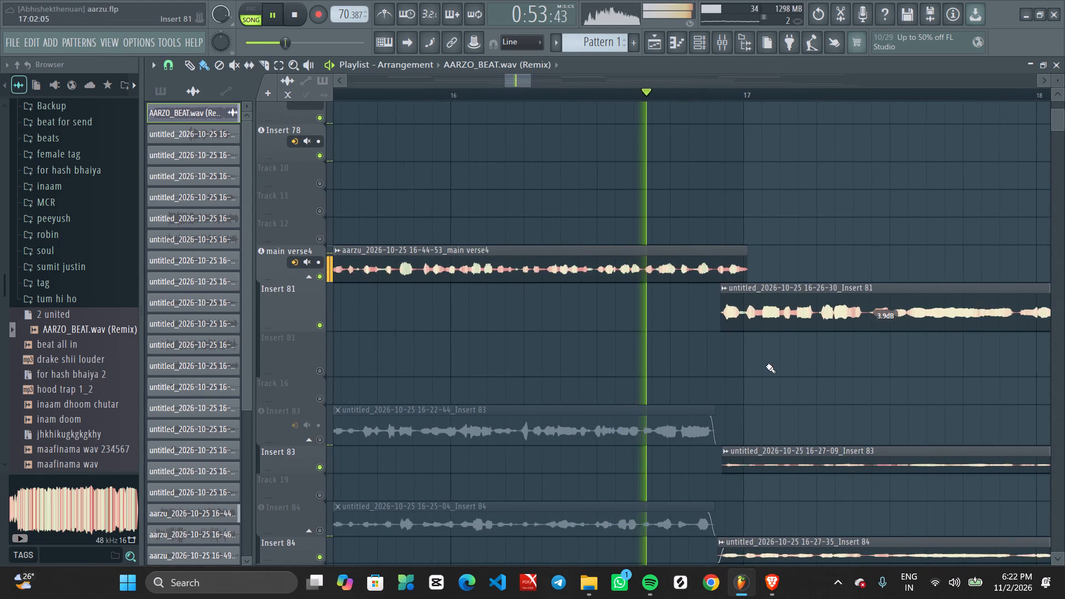
middle_click_drag(766, 362, 753, 334)
scroll(750, 333, "up", 2, "ctrl")
scroll(789, 338, "down", 8)
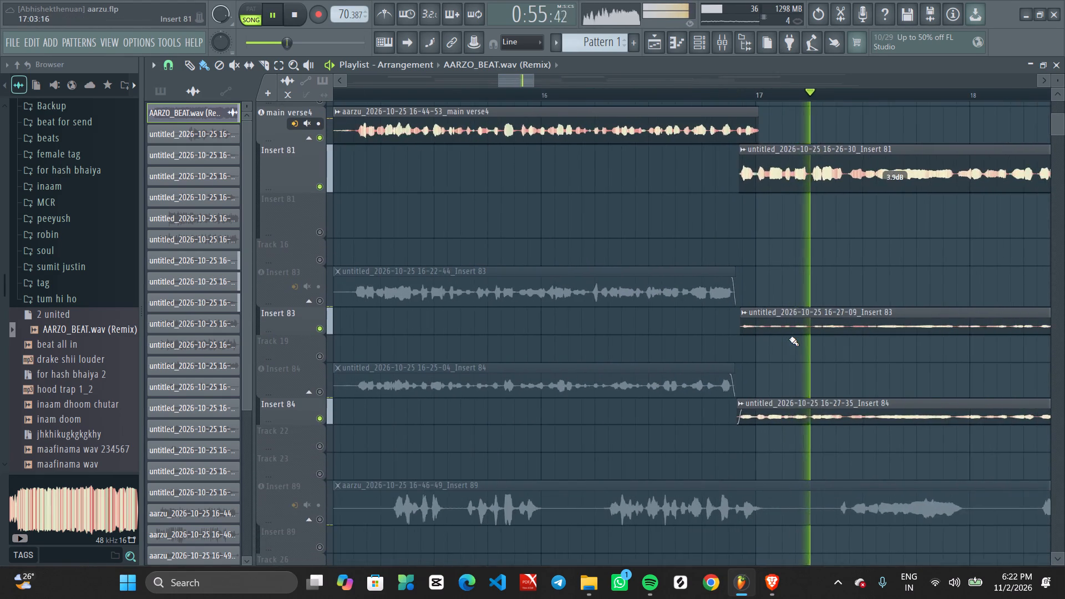
scroll(789, 338, "down", 7, "ctrl")
scroll(879, 316, "up", 3, "ctrl")
middle_click_drag(935, 289, 785, 363)
scroll(787, 338, "up", 2, "ctrl")
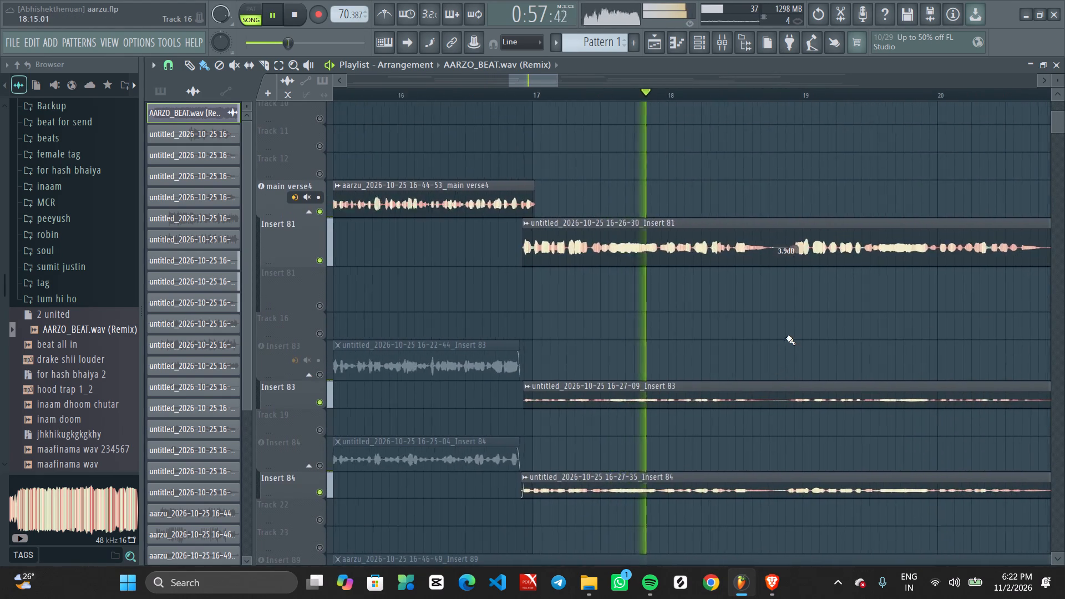
Slice out and delete the silent gap just before bar 19 in the Insert 81 vocal clip, and return to Draw mode.
scroll(786, 337, "up", 8, "ctrl")
middle_click(762, 301)
right_click(763, 299)
left_click(776, 357)
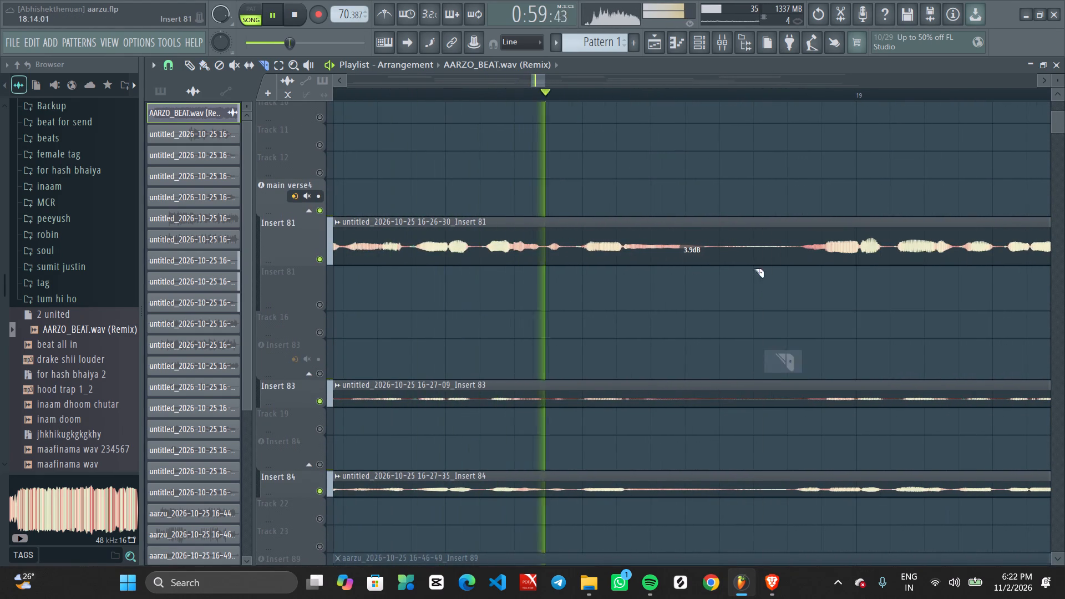
left_click(716, 261)
left_click_drag(778, 252, 794, 260)
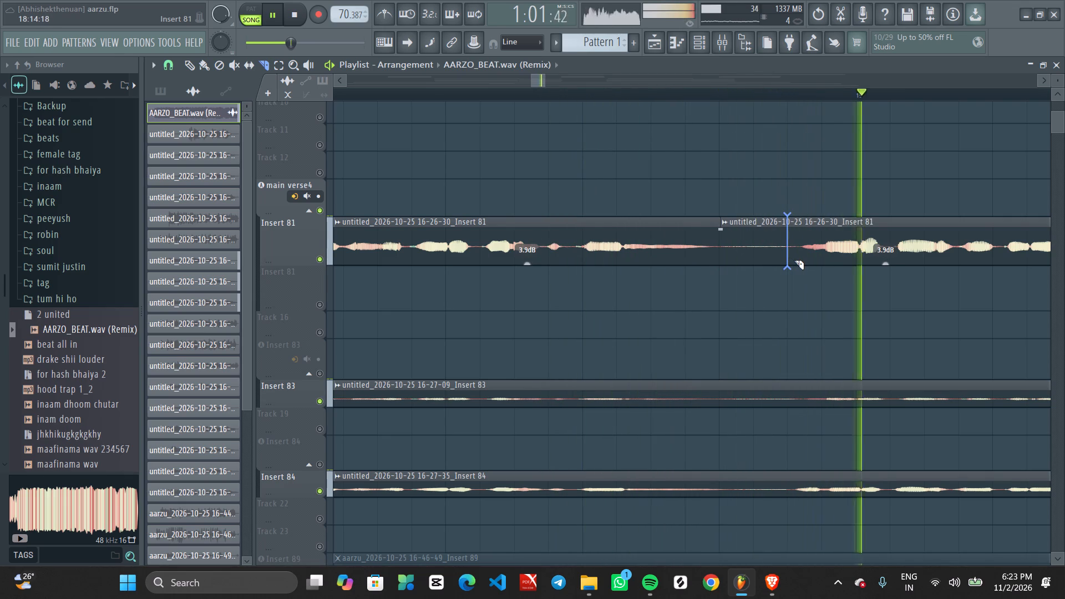
left_click_drag(794, 260, 803, 261)
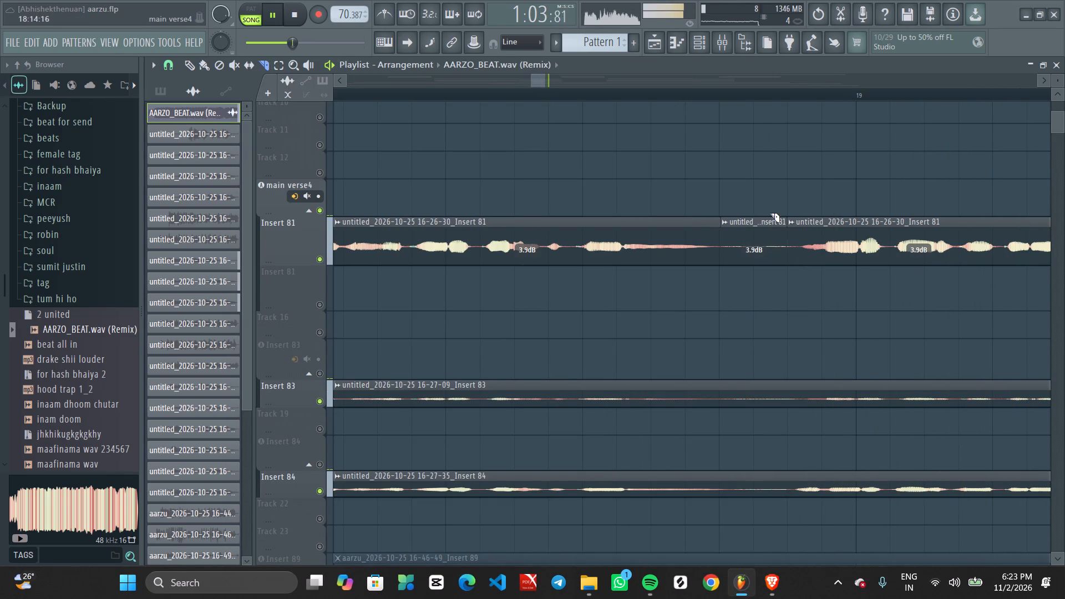
left_click_drag(748, 209, 767, 271, "ctrl")
key("Delete")
scroll(768, 266, "down", 6, "ctrl")
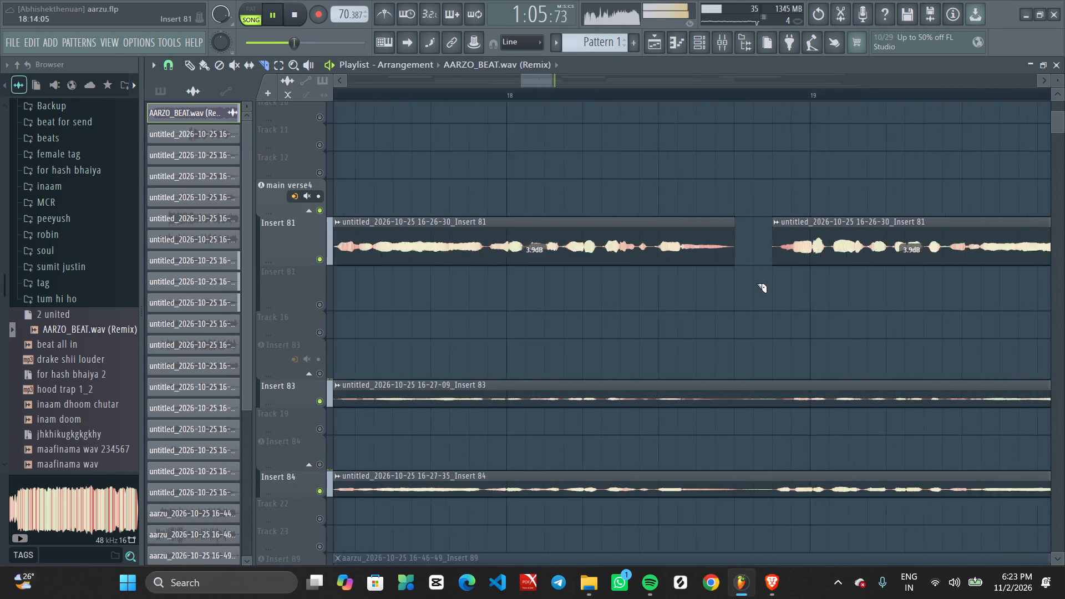
scroll(757, 283, "down", 9, "ctrl")
scroll(845, 313, "down", 4, "ctrl")
scroll(845, 313, "up", 1, "ctrl")
scroll(845, 313, "down", 2, "ctrl")
middle_click(884, 266)
right_click(885, 266)
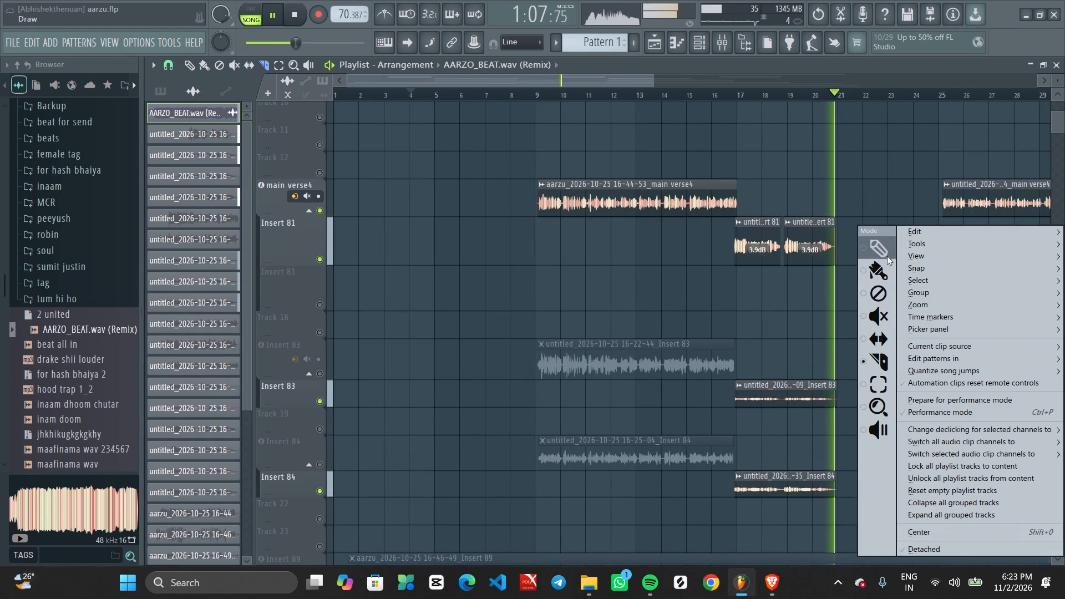
left_click(886, 253)
Listen to the hook entry around bars 21 to 22 while examining the hook and verse clips in the playlist.
scroll(861, 273, "up", 5, "ctrl")
middle_click_drag(848, 215, 792, 507)
scroll(808, 434, "up", 3, "ctrl")
middle_click_drag(817, 496, 849, 256)
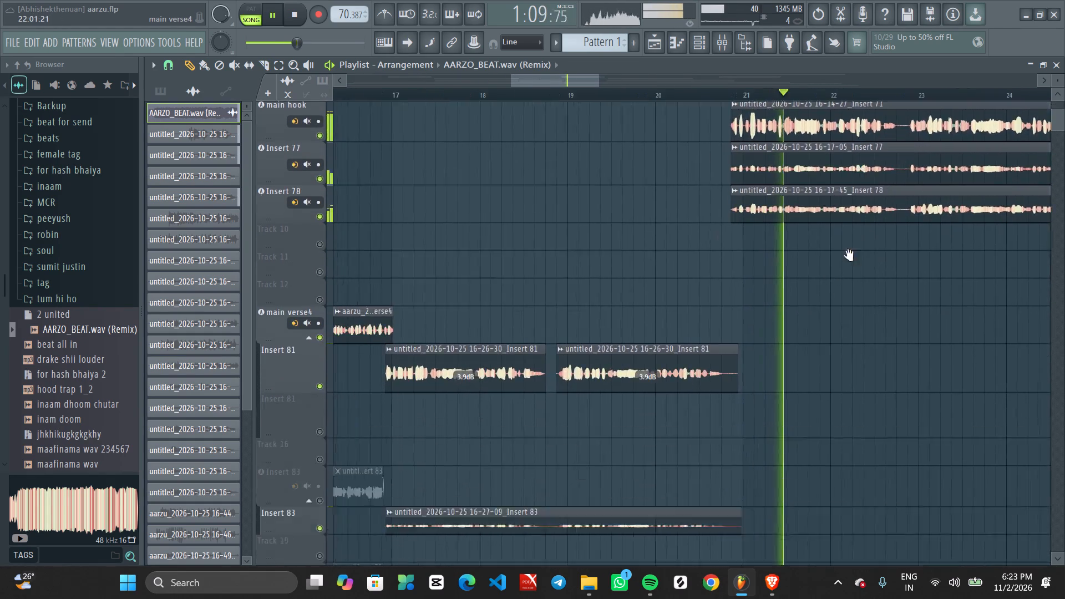
middle_click_drag(849, 256, 850, 255)
scroll(823, 283, "down", 8, "ctrl")
scroll(781, 339, "up", 3, "ctrl")
middle_click_drag(889, 254, 850, 389)
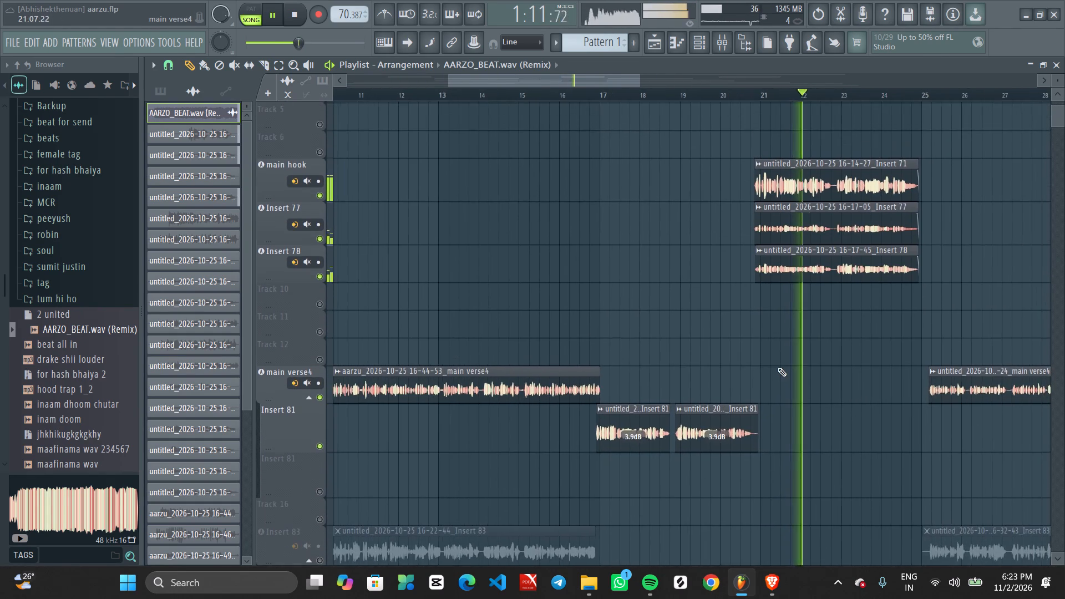
scroll(777, 367, "up", 1, "ctrl")
middle_click_drag(772, 363, 782, 371)
scroll(734, 445, "up", 4, "ctrl")
scroll(685, 319, "down", 4, "ctrl")
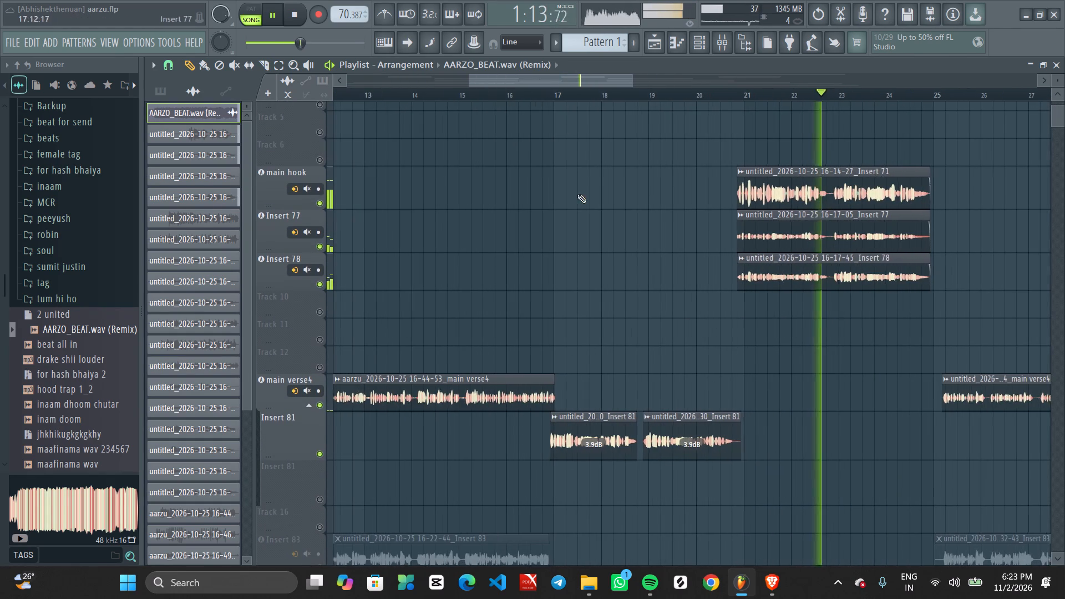
Replay from just before bar 17 and set the main hook track's Fruity Balance volume to 0.0 dB.
key("space")
key("space")
left_click(547, 97)
left_click(723, 42)
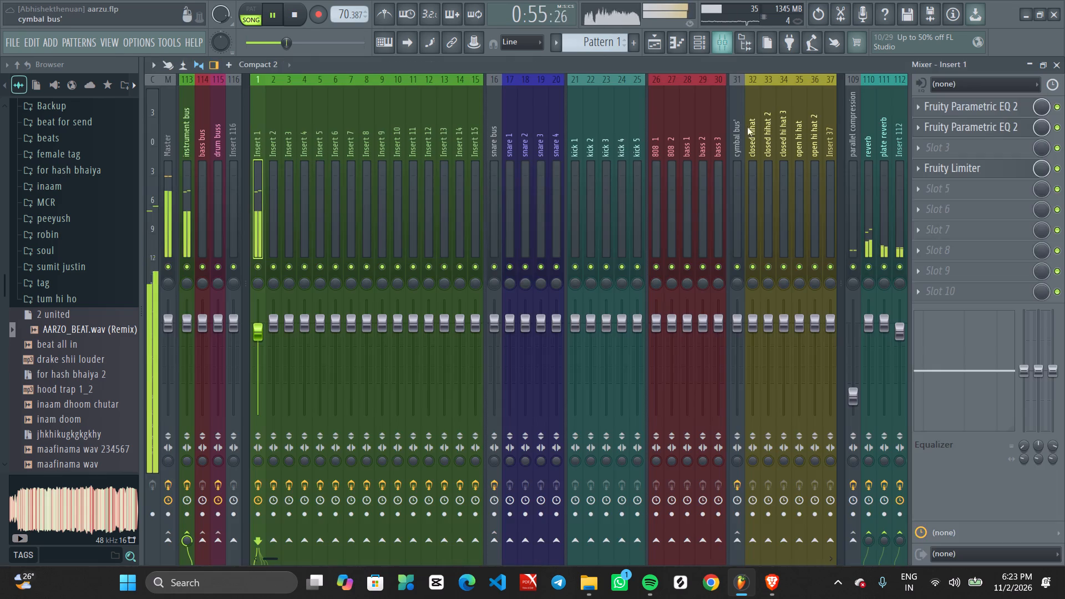
scroll(520, 176, "up", 4)
key("space")
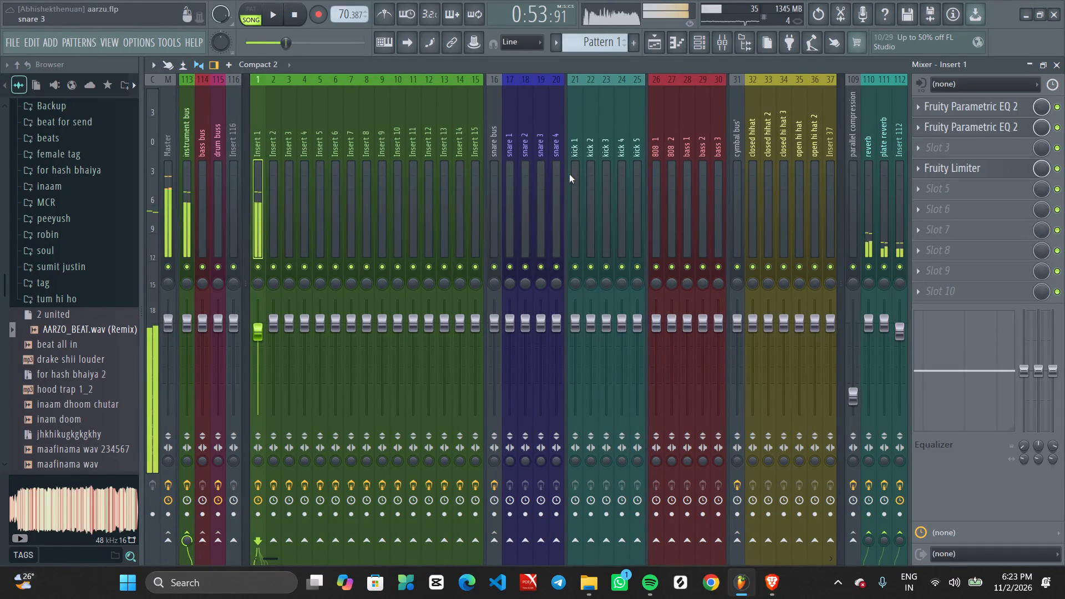
scroll(618, 166, "down", 1)
scroll(618, 166, "up", 1)
scroll(618, 166, "down", 18)
key("space")
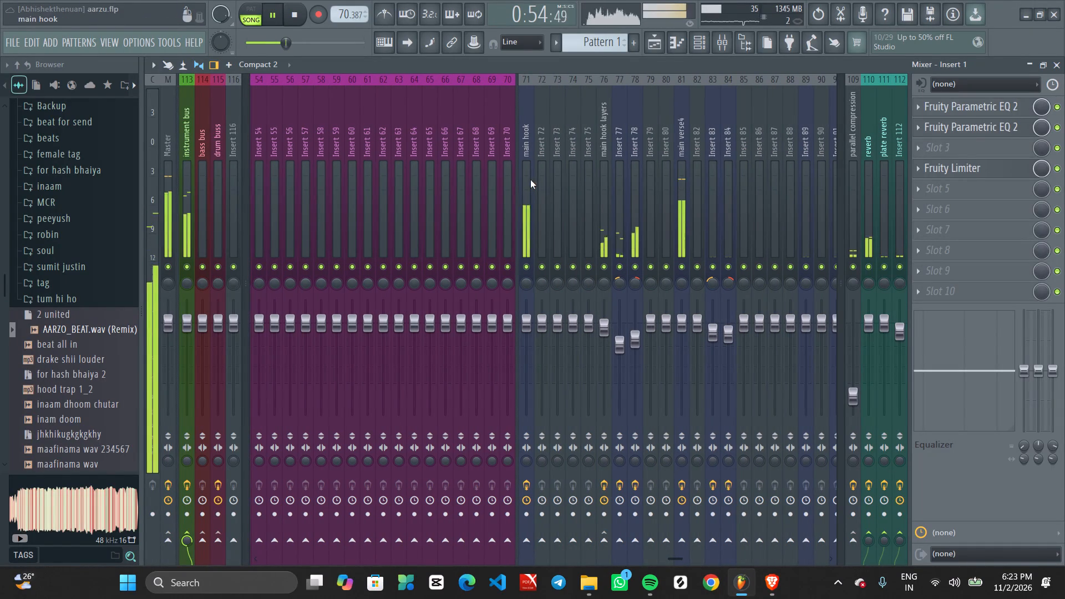
left_click(530, 180)
left_click(1001, 294)
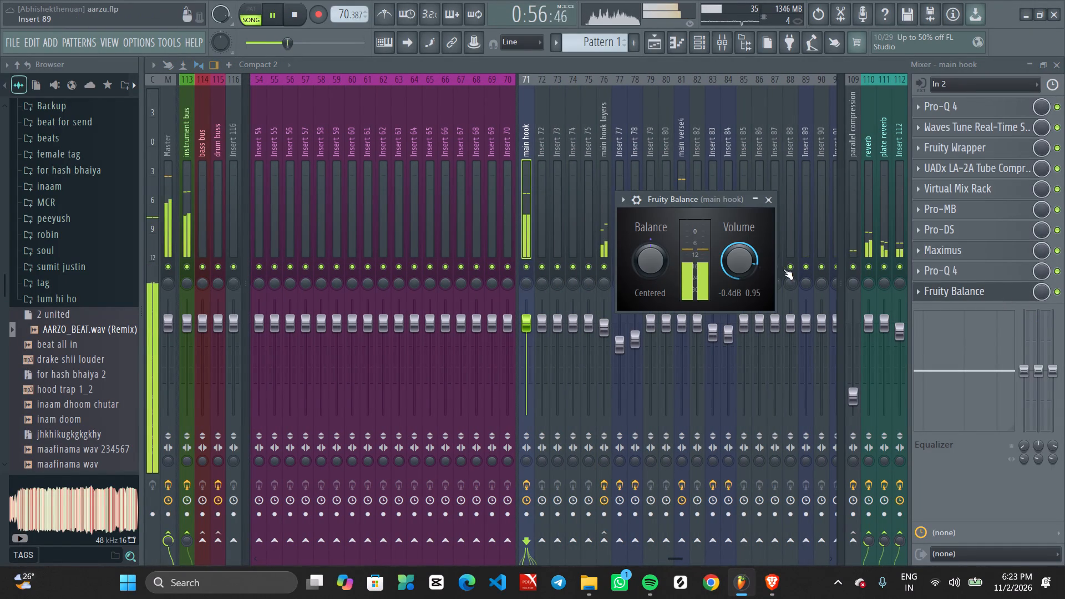
left_click_drag(756, 266, 765, 183)
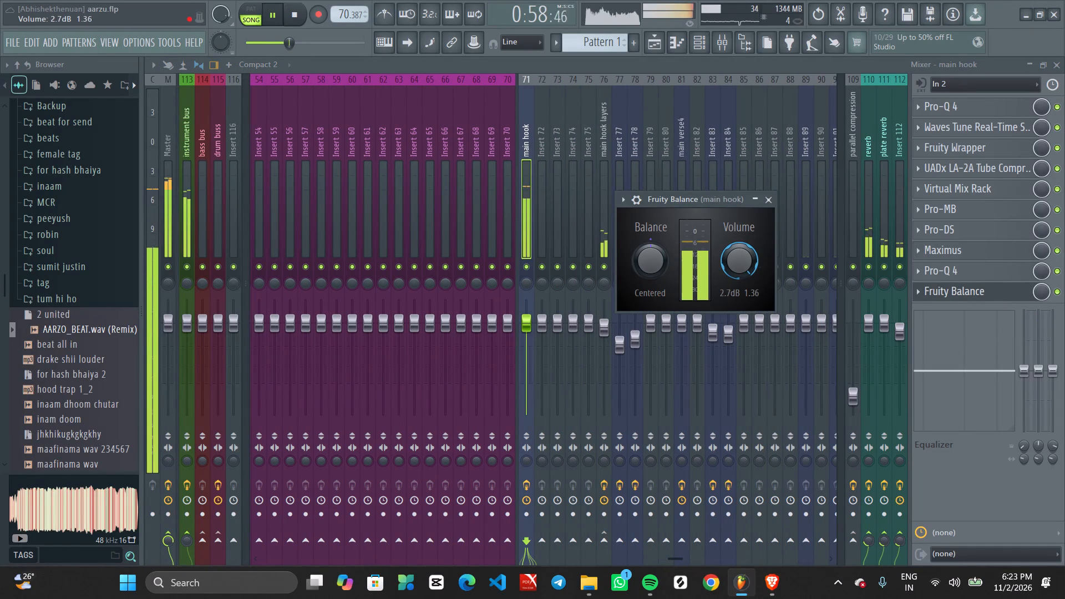
left_click_drag(765, 183, 765, 201)
left_click(749, 267, "alt")
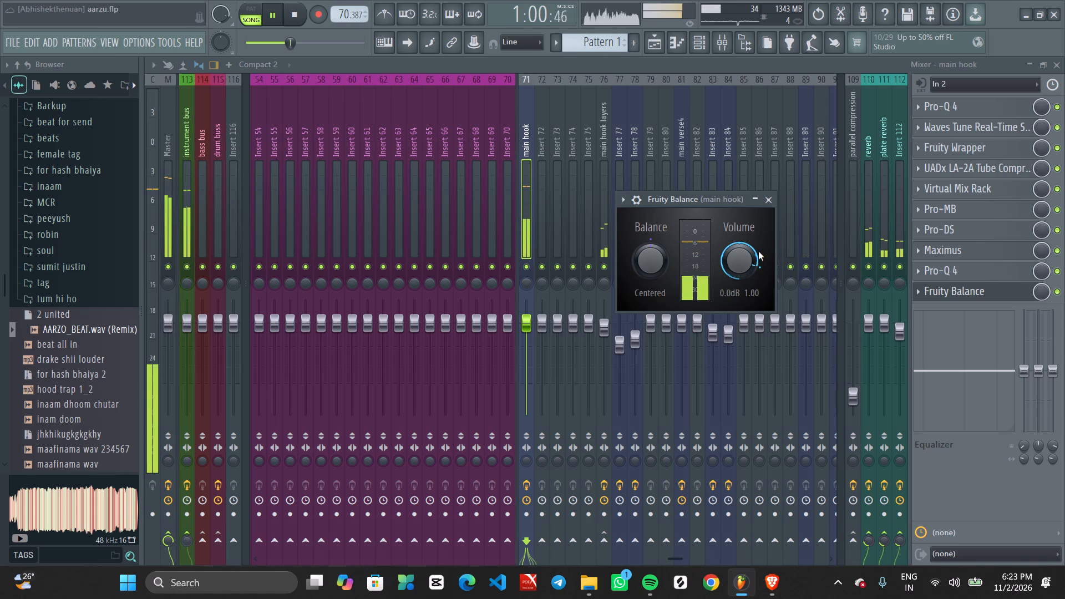
left_click(773, 194)
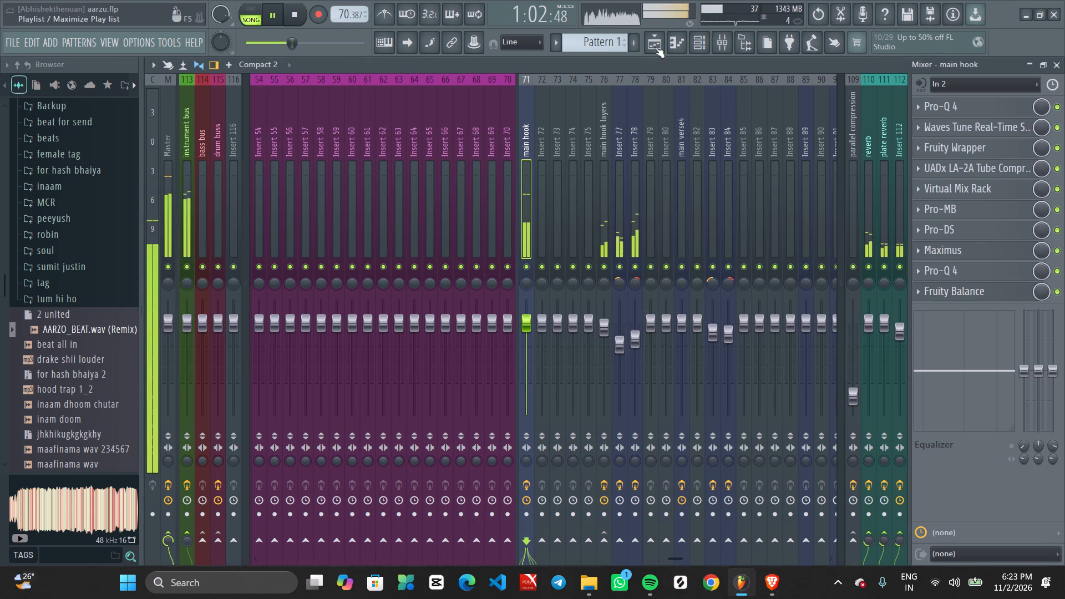
Trim the silent tail of the second Insert 81 clip so it ends at about bar 20.8, before the hook.
left_click(651, 43)
scroll(688, 347, "down", 6, "ctrl")
scroll(649, 519, "up", 9, "ctrl")
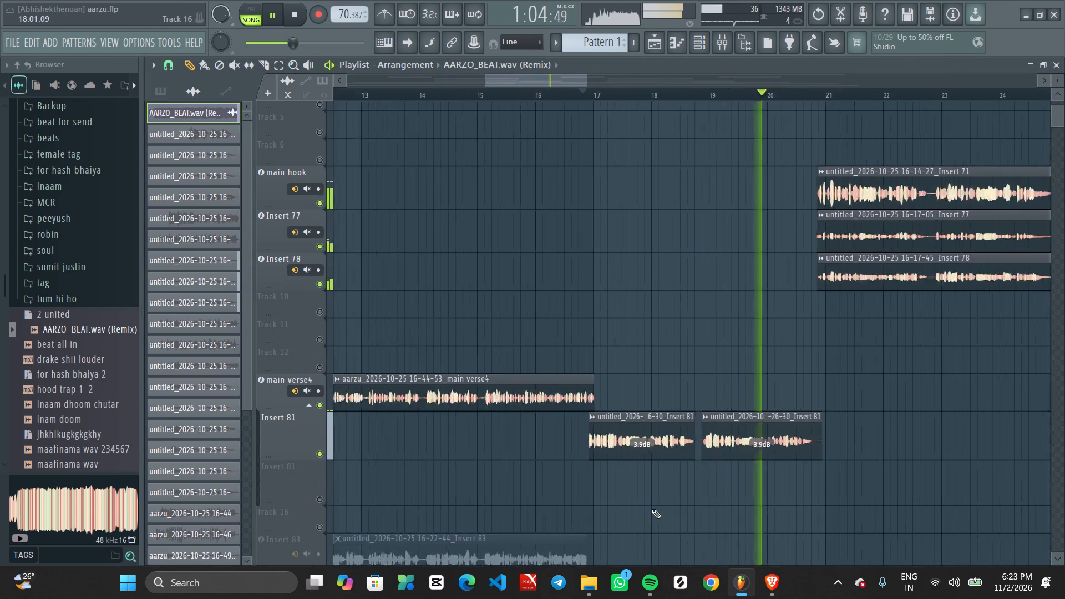
scroll(652, 509, "up", 2, "ctrl")
scroll(962, 365, "down", 9, "ctrl")
scroll(939, 417, "up", 1, "ctrl")
scroll(939, 417, "down", 1, "ctrl")
scroll(939, 418, "up", 2, "ctrl")
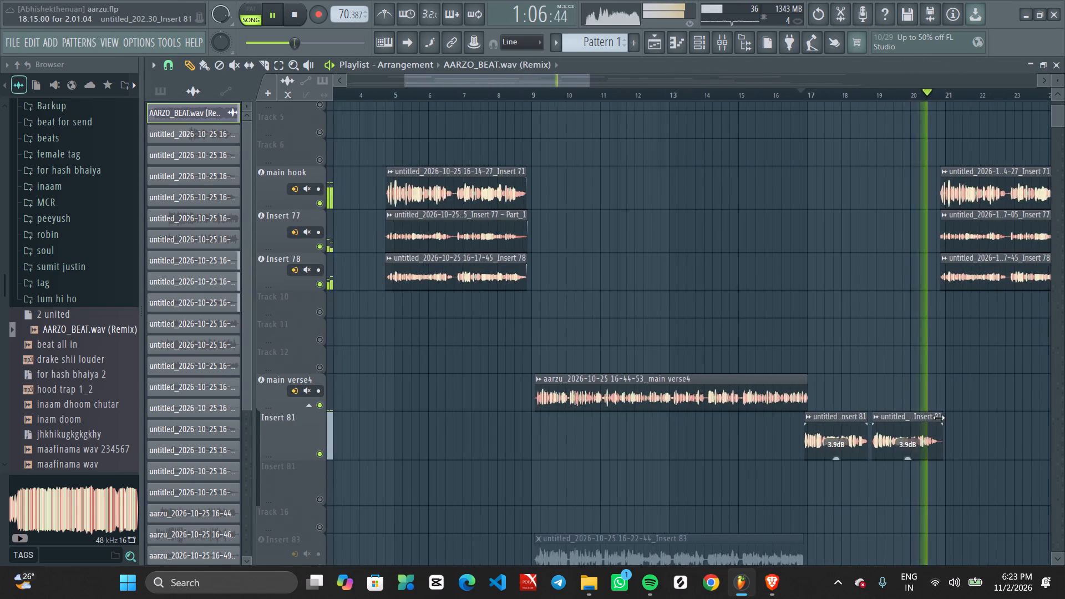
scroll(939, 418, "up", 14, "ctrl")
left_click_drag(968, 412, 950, 413, "alt")
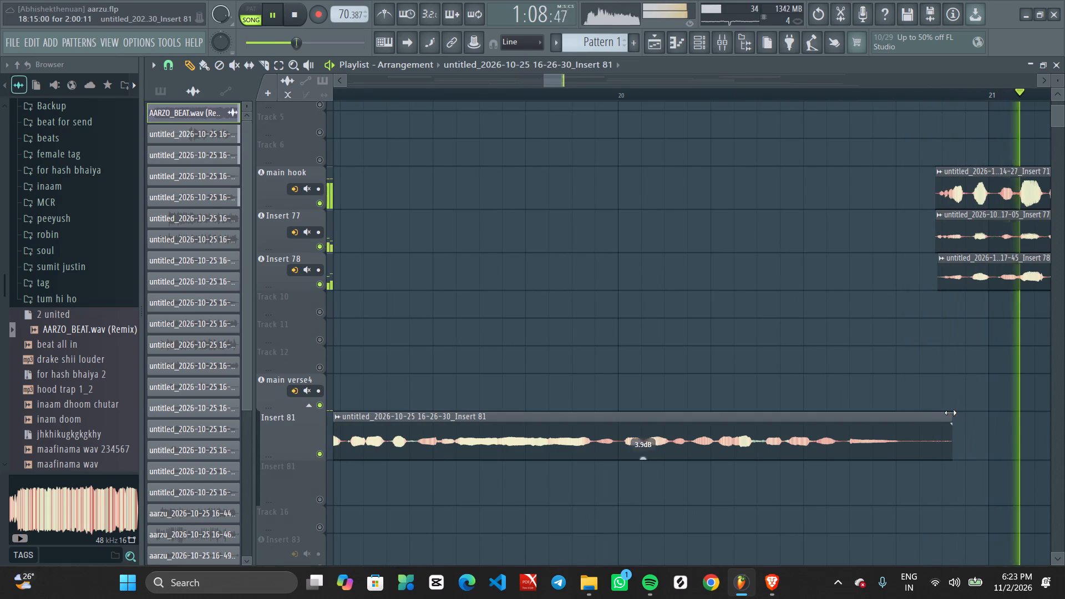
left_click_drag(950, 413, 910, 414, "alt")
Listen to the hook from about bar 21 to bar 25, checking its clips against the neighbouring verse clips.
scroll(931, 373, "down", 13, "ctrl")
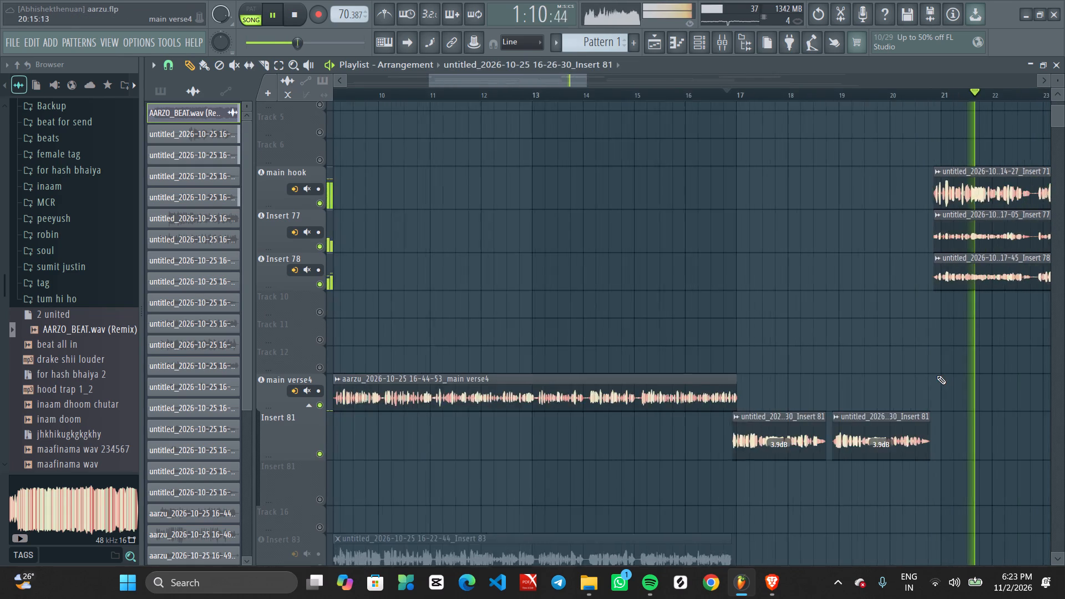
scroll(937, 375, "down", 12, "ctrl")
scroll(866, 417, "up", 5, "ctrl")
middle_click_drag(831, 485, 843, 377)
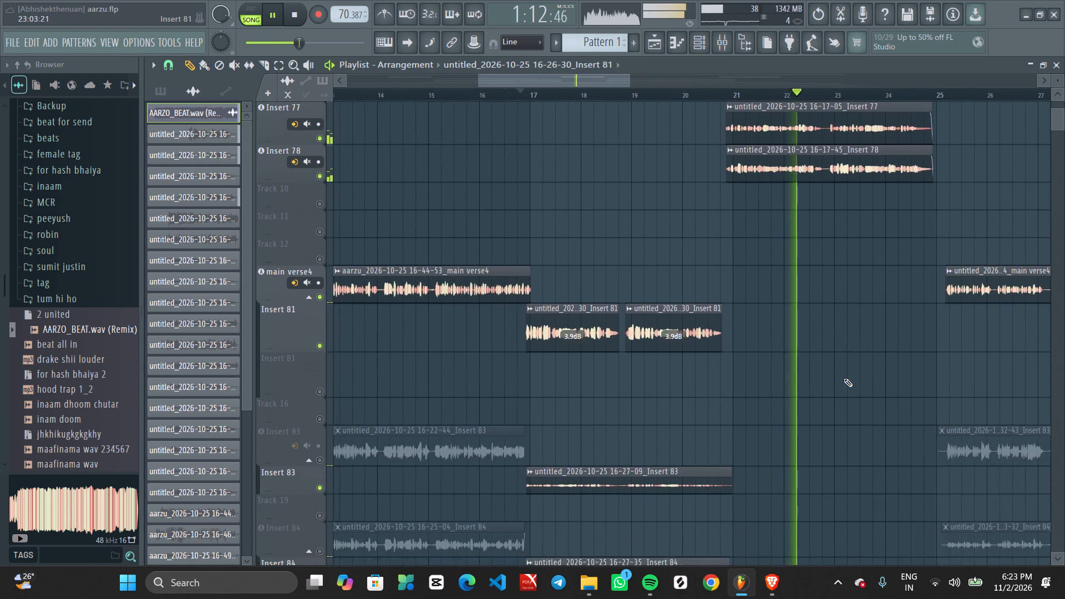
scroll(844, 379, "up", 5, "ctrl")
middle_click_drag(843, 361, 823, 524)
scroll(770, 423, "down", 8, "ctrl")
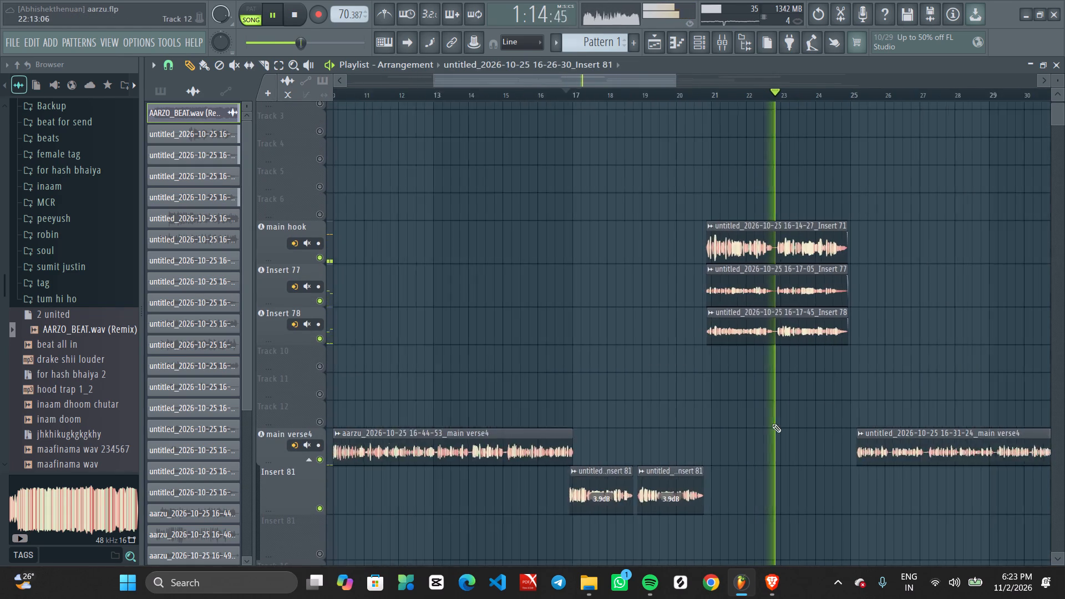
scroll(779, 426, "down", 1, "ctrl")
scroll(779, 426, "up", 1, "ctrl")
scroll(779, 427, "down", 3, "ctrl")
scroll(800, 443, "up", 3)
middle_click_drag(854, 446, 767, 382)
scroll(763, 439, "up", 3, "ctrl")
middle_click_drag(755, 489, 753, 326)
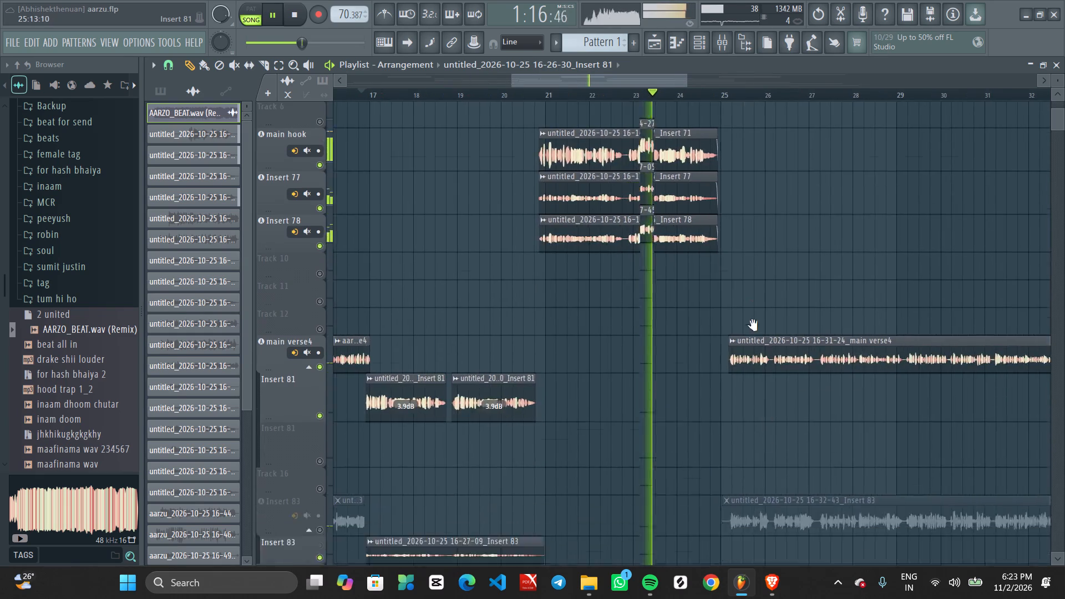
middle_click_drag(753, 326, 752, 320)
scroll(746, 343, "down", 6, "alt")
scroll(716, 339, "up", 2, "ctrl")
middle_click_drag(719, 314, 704, 423)
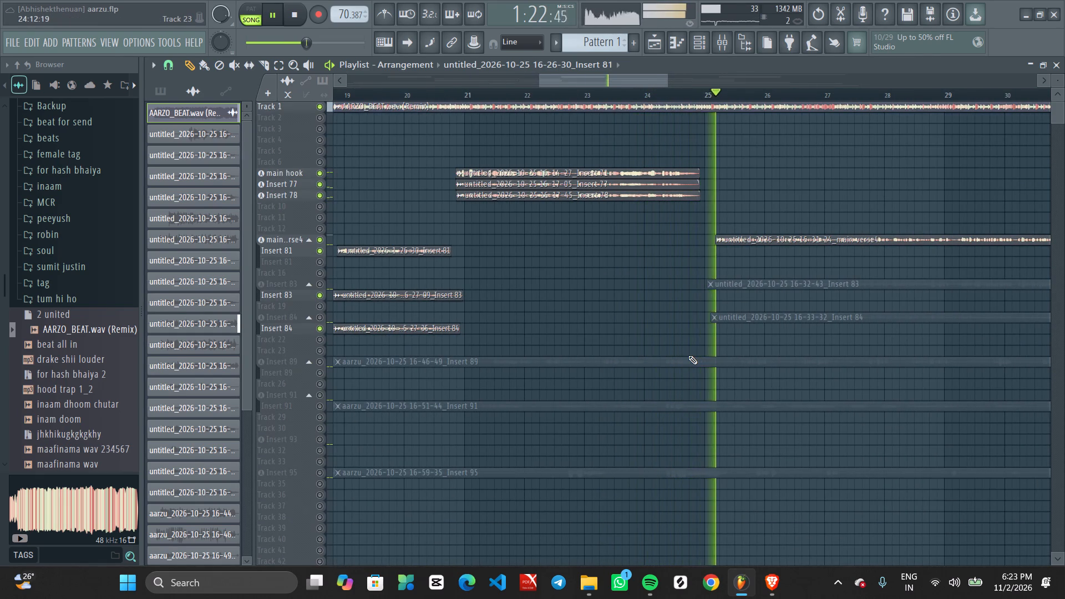
Listen to the main verse4 clip from bar 25 onward and examine its waveform and the layers below it.
scroll(688, 356, "down", 6, "ctrl")
scroll(774, 343, "up", 6, "ctrl")
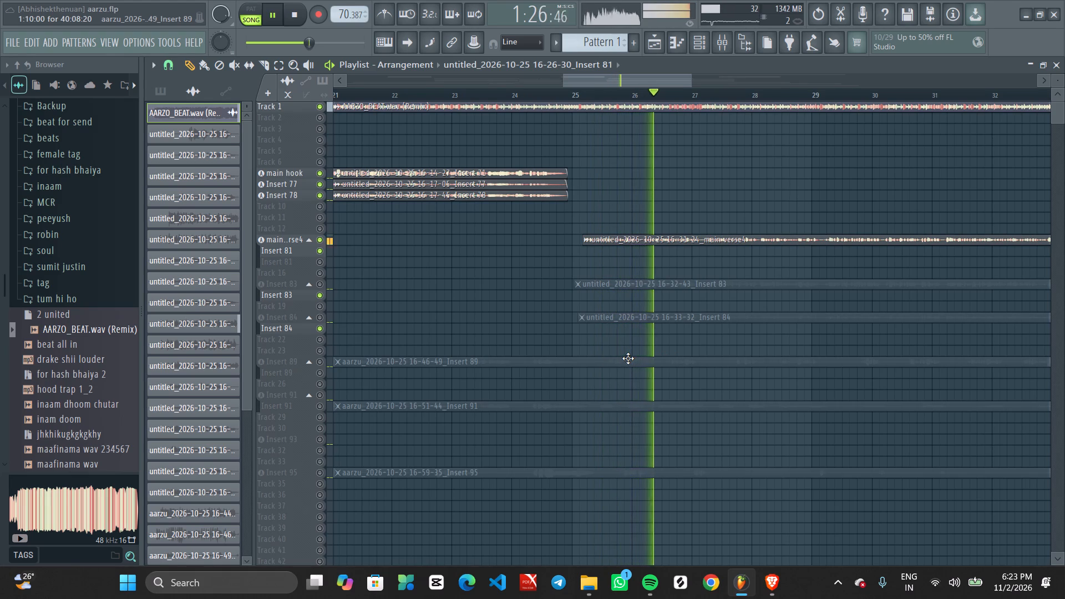
scroll(611, 318, "up", 3, "alt")
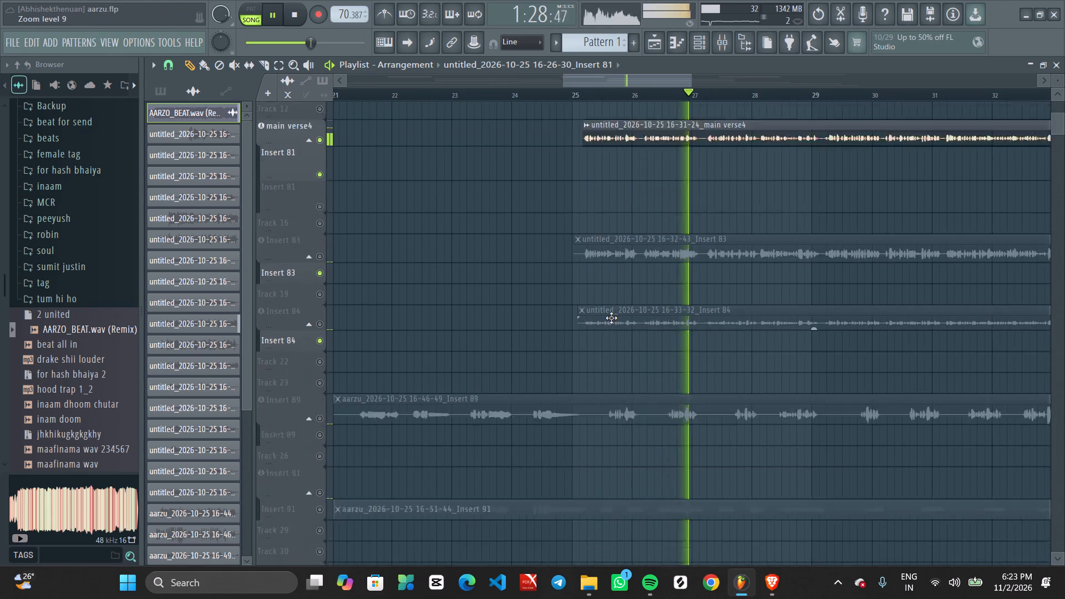
scroll(611, 318, "up", 2, "alt")
scroll(614, 317, "up", 3, "ctrl")
middle_click_drag(650, 188, 607, 535)
scroll(608, 428, "up", 3, "ctrl")
middle_click_drag(632, 469, 652, 409)
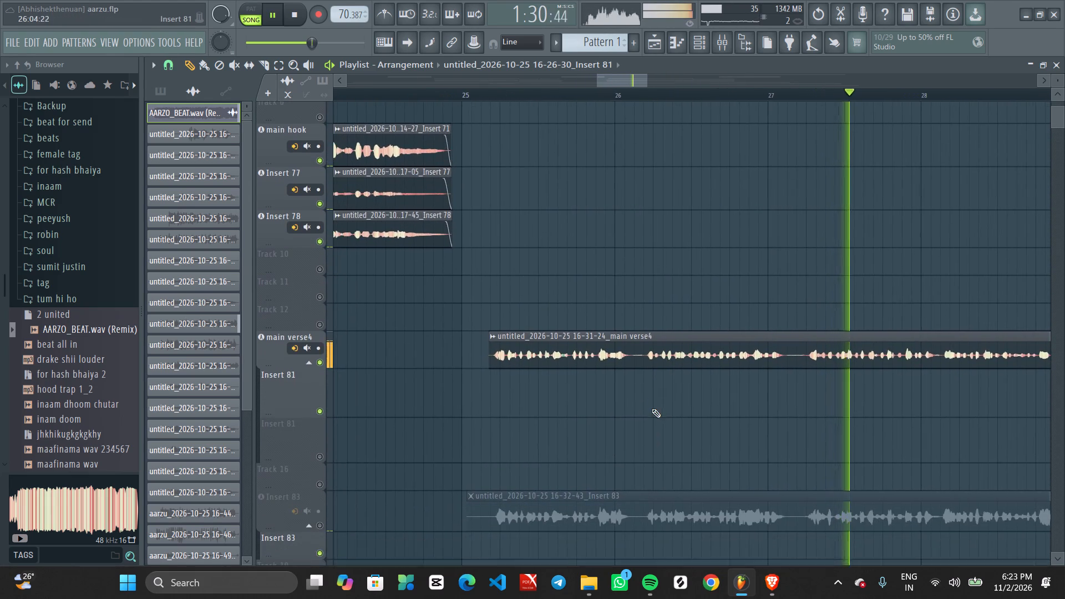
scroll(622, 415, "up", 2, "ctrl")
middle_click_drag(747, 416, 648, 376)
scroll(673, 375, "down", 7, "ctrl")
scroll(597, 389, "up", 1, "ctrl")
scroll(686, 377, "down", 5, "ctrl")
scroll(748, 395, "up", 1, "ctrl")
middle_click_drag(809, 385, 805, 385)
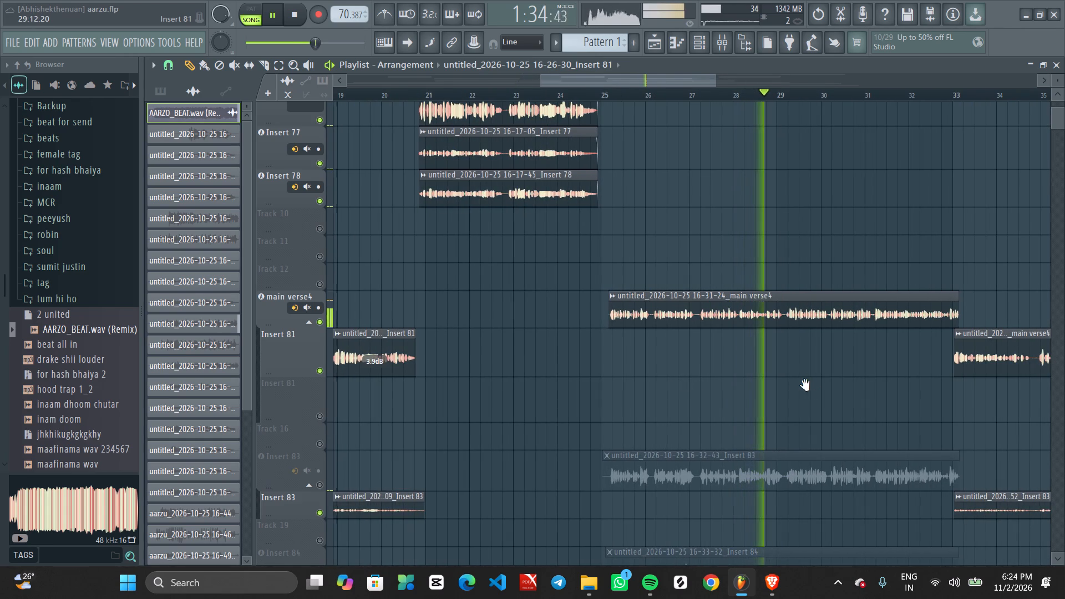
middle_click_drag(805, 385, 799, 385)
scroll(800, 385, "up", 1)
scroll(798, 385, "up", 4, "ctrl")
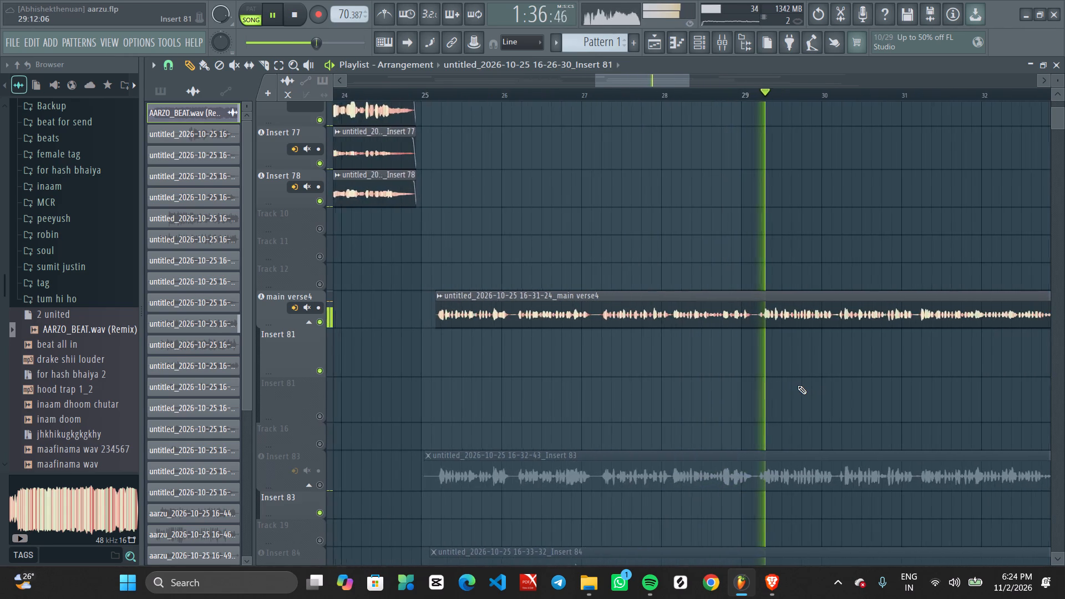
scroll(797, 385, "up", 9, "ctrl")
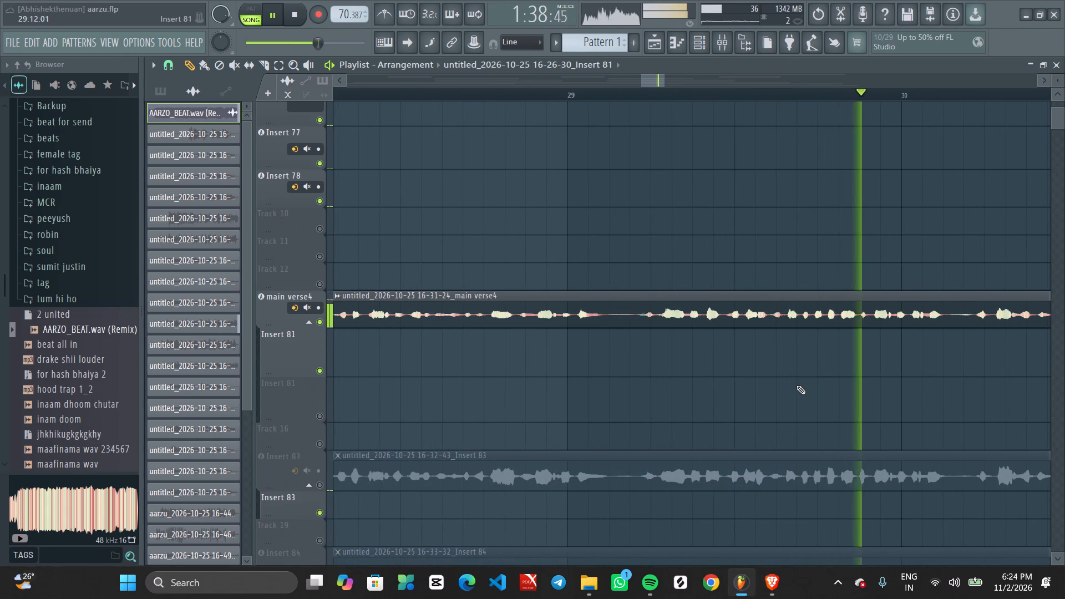
scroll(797, 385, "down", 9, "ctrl")
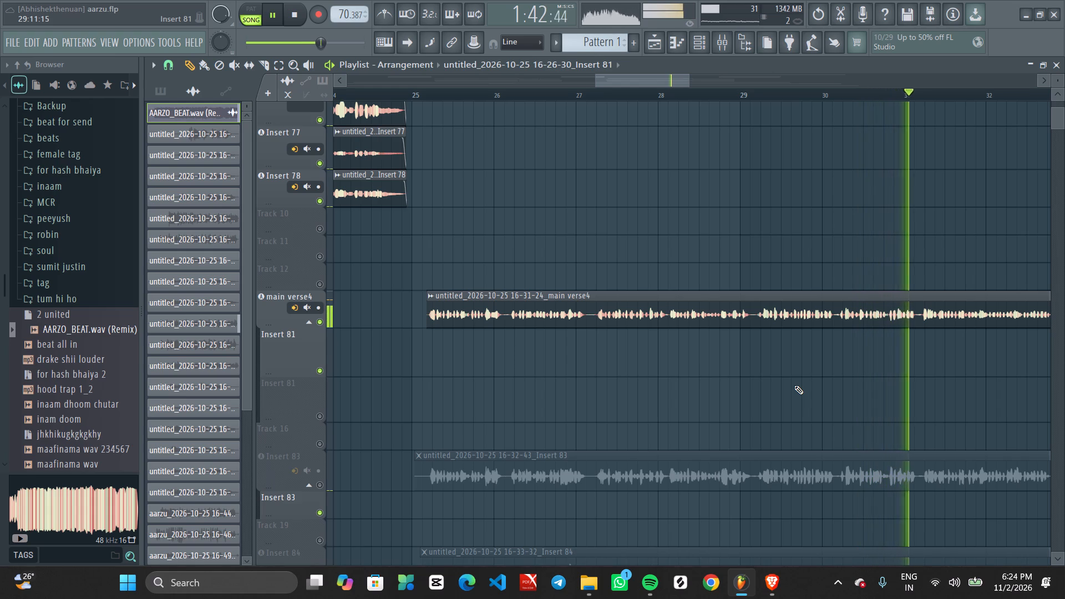
scroll(838, 323, "down", 1, "ctrl")
scroll(835, 338, "up", 1, "ctrl")
scroll(835, 338, "down", 5, "ctrl")
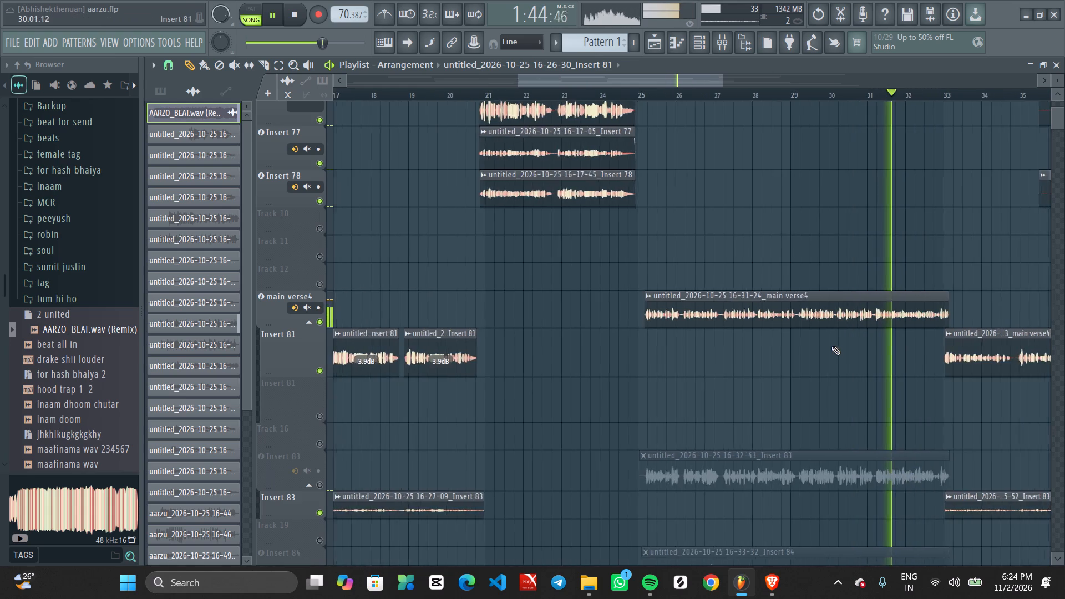
Examine the transition from the main verse4 clip to the next vocal clip at bar 33 and the following hook clips.
scroll(841, 347, "down", 5, "ctrl")
scroll(869, 360, "up", 5, "ctrl")
scroll(920, 356, "up", 12, "ctrl")
scroll(899, 387, "down", 1, "ctrl")
scroll(898, 388, "up", 1, "ctrl")
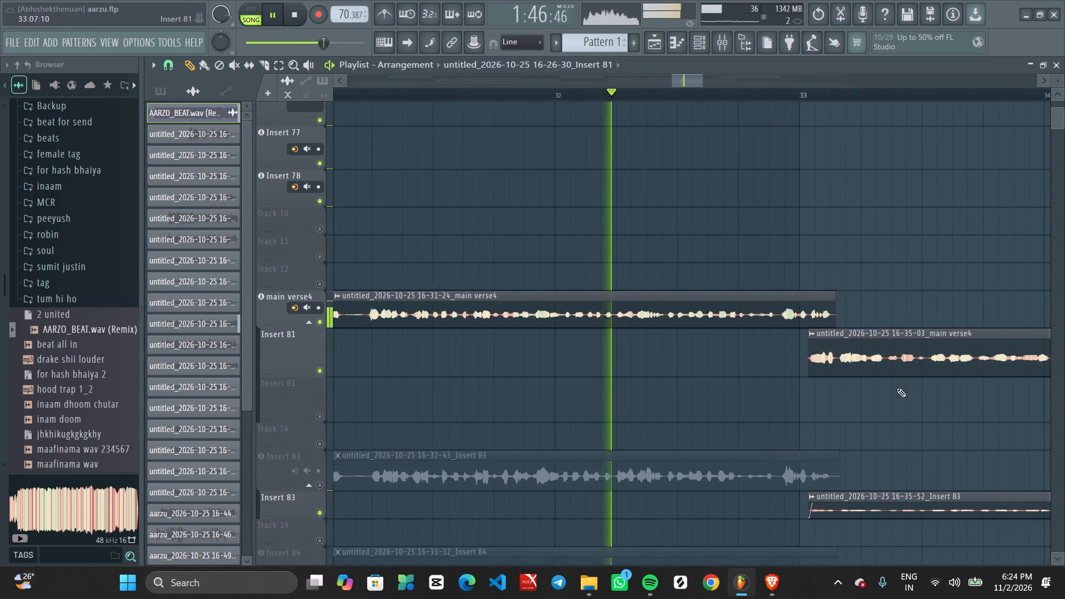
middle_click_drag(864, 395, 795, 405)
scroll(773, 407, "up", 3, "ctrl")
middle_click_drag(745, 439, 745, 407)
scroll(764, 399, "down", 14, "ctrl")
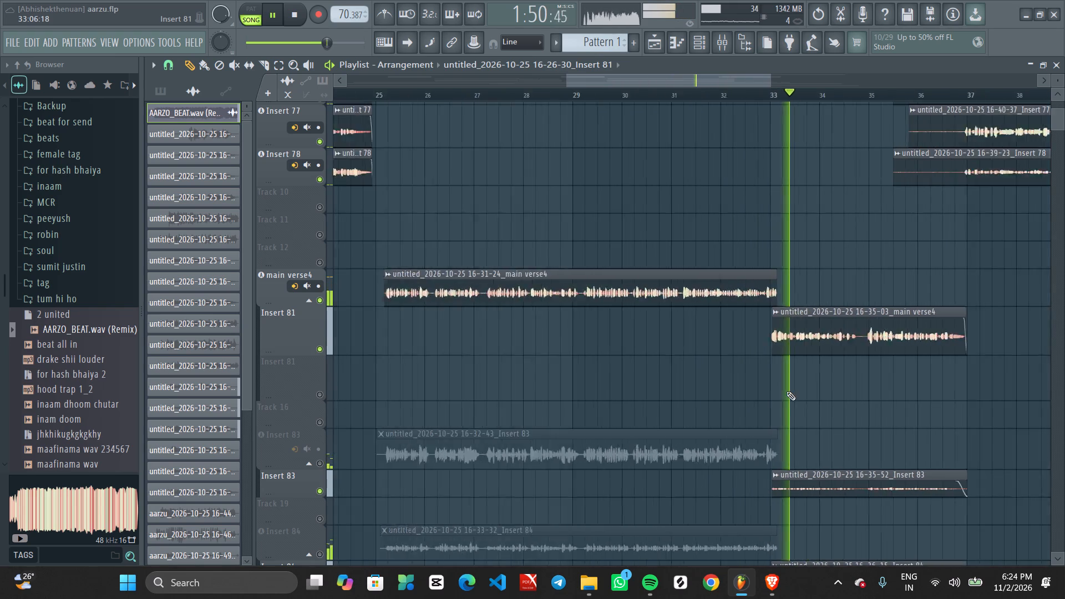
scroll(787, 392, "down", 8, "ctrl")
scroll(815, 400, "up", 13, "ctrl")
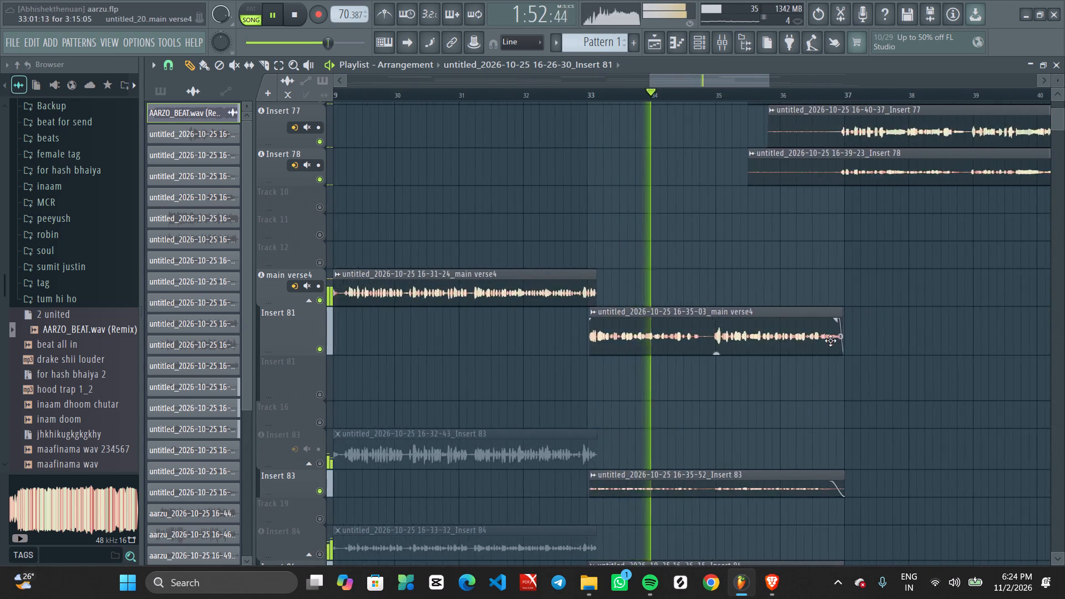
scroll(830, 341, "up", 10, "ctrl")
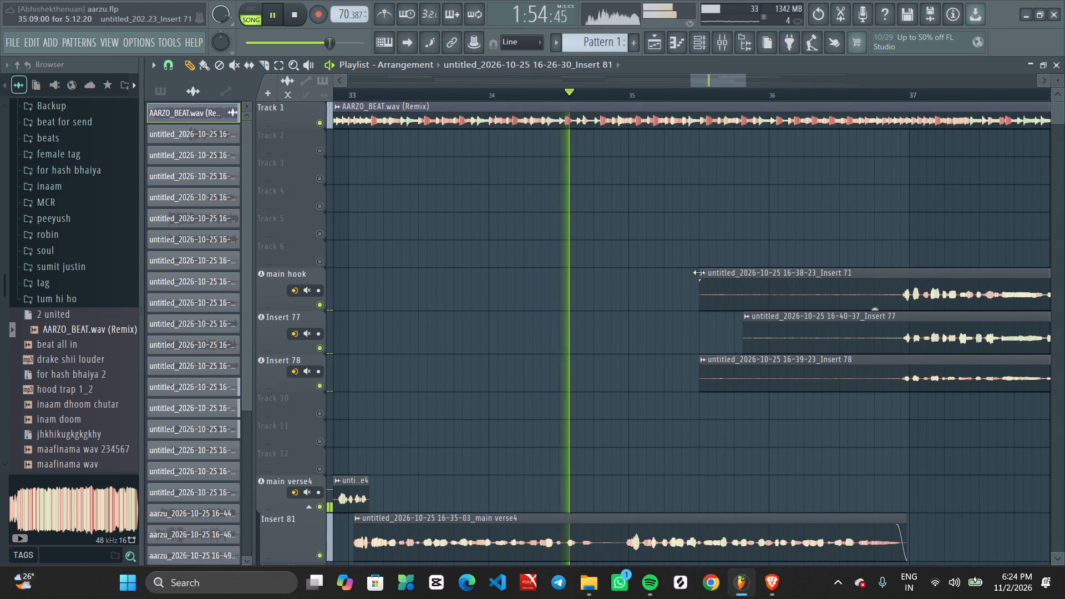
Trim the silent starts of the Insert 71, 77 and 78 clips of the last hook to about bar 36.9.
left_click_drag(699, 272, 895, 276, "alt")
left_click_drag(741, 314, 779, 313, "alt")
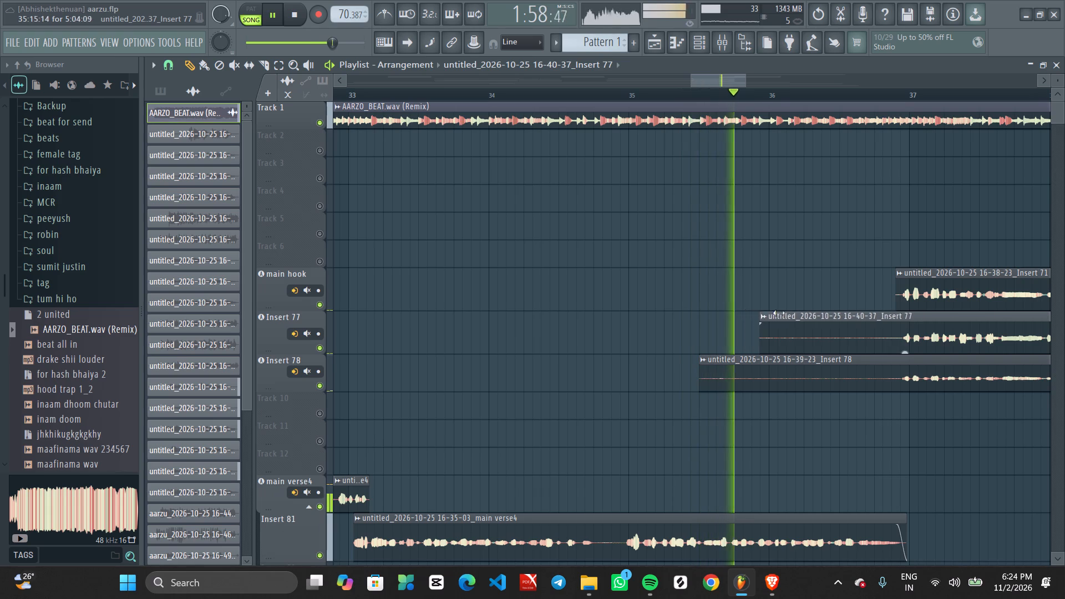
left_click_drag(779, 313, 895, 311, "alt")
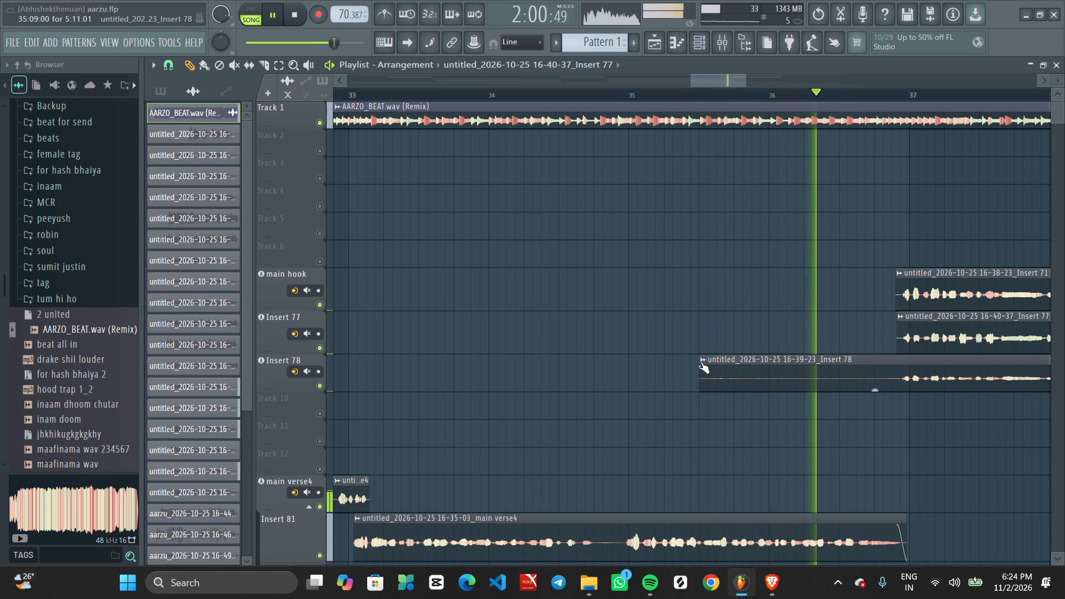
left_click_drag(698, 360, 893, 355, "alt")
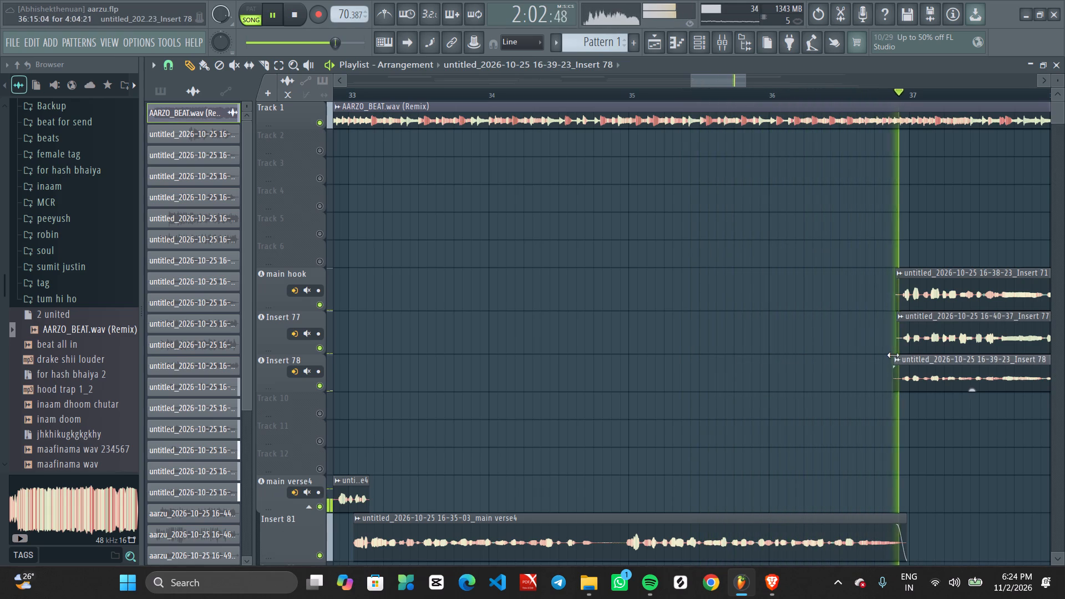
left_click_drag(893, 355, 896, 355, "alt")
Listen to the transition from the verse into the last hook at bar 37 and examine how its clips start.
scroll(860, 357, "down", 7, "ctrl")
scroll(787, 395, "up", 6, "ctrl")
middle_click_drag(879, 418, 724, 238)
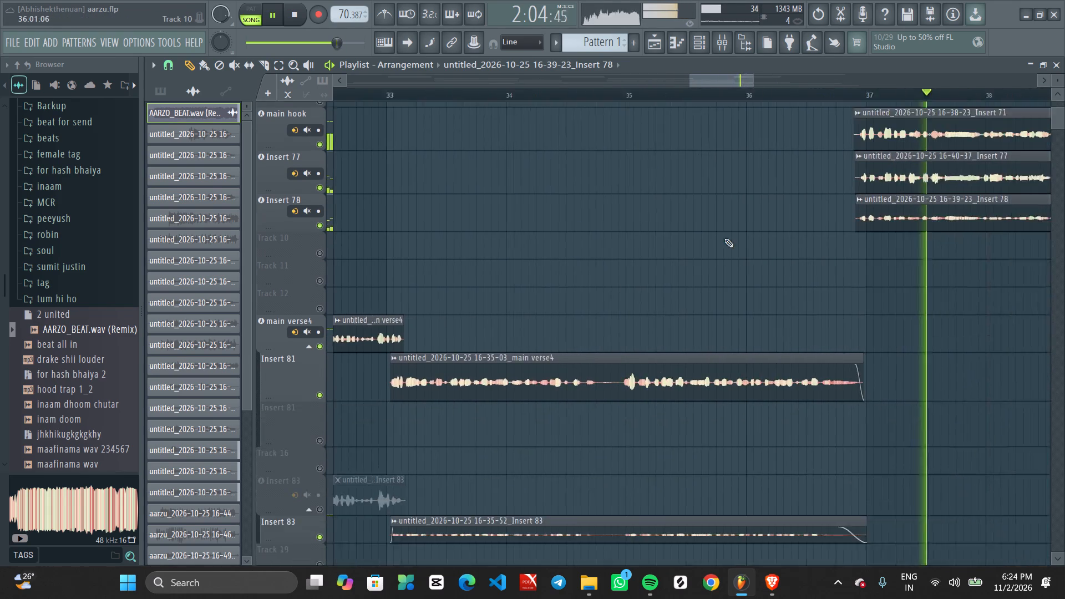
middle_click_drag(724, 238, 726, 238)
scroll(772, 273, "up", 3, "ctrl")
middle_click_drag(758, 344, 603, 268)
scroll(737, 265, "down", 5, "ctrl")
scroll(753, 262, "up", 4)
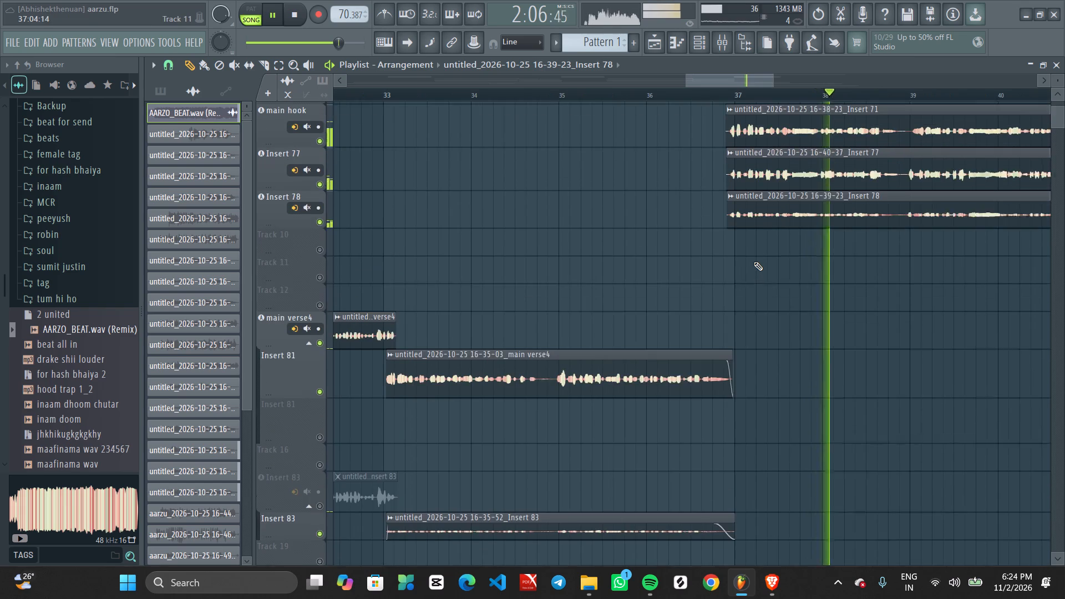
scroll(775, 270, "up", 1)
key("space")
scroll(783, 273, "up", 5, "ctrl")
key("space")
left_click(600, 95)
scroll(673, 242, "up", 2, "ctrl")
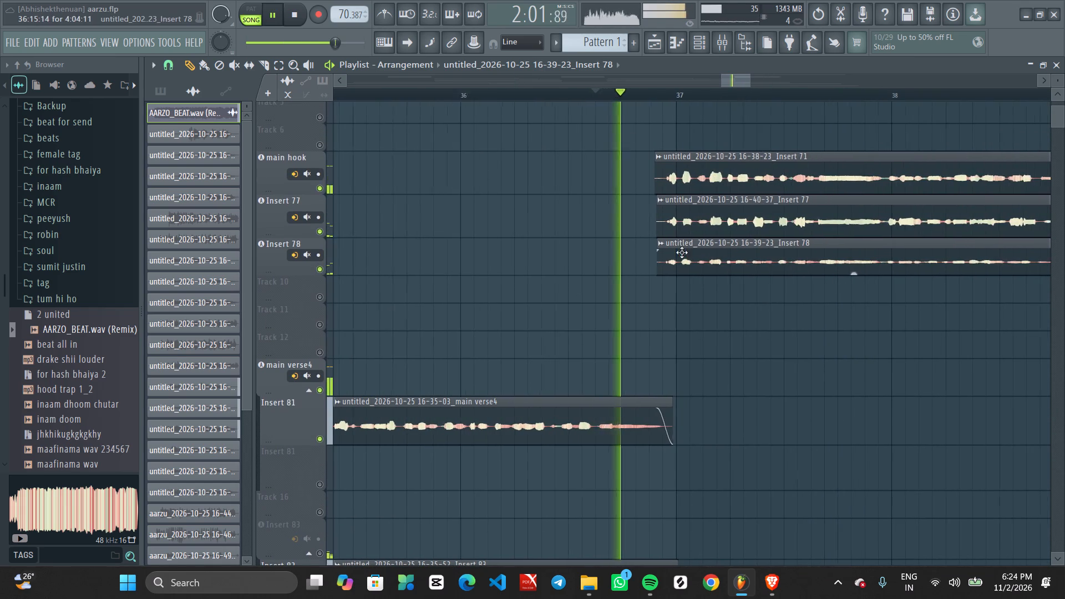
scroll(682, 252, "up", 3, "ctrl")
middle_click_drag(761, 302, 685, 333)
key("space")
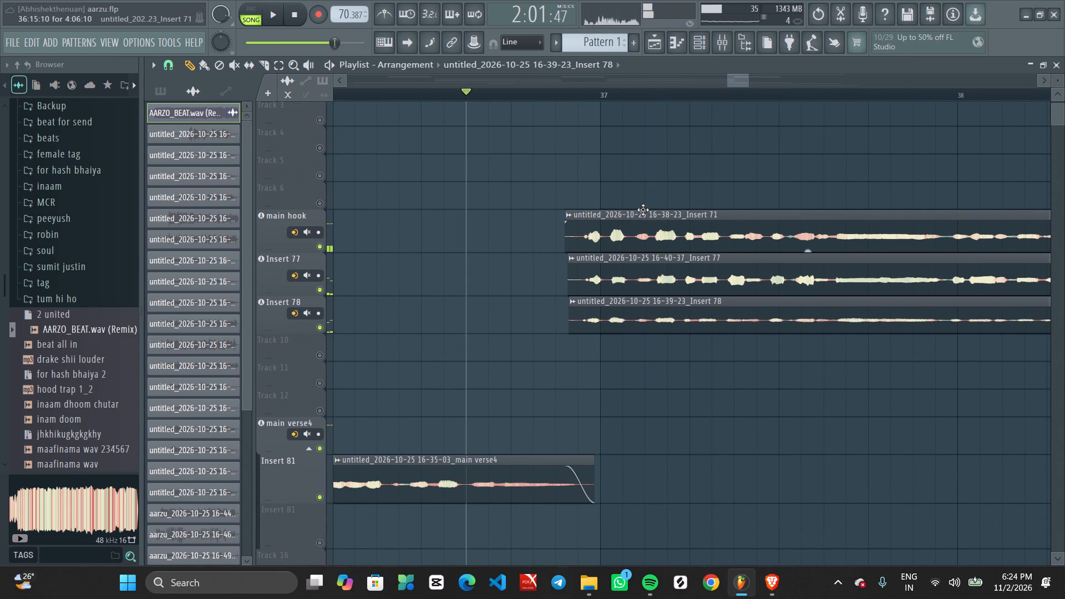
Select the three hook clips starting near bar 37 and nudge them together slightly later, playing the hook to check timing.
left_click_drag(646, 192, 692, 424, "ctrl")
scroll(662, 348, "up", 5, "ctrl")
left_click(602, 250, "alt")
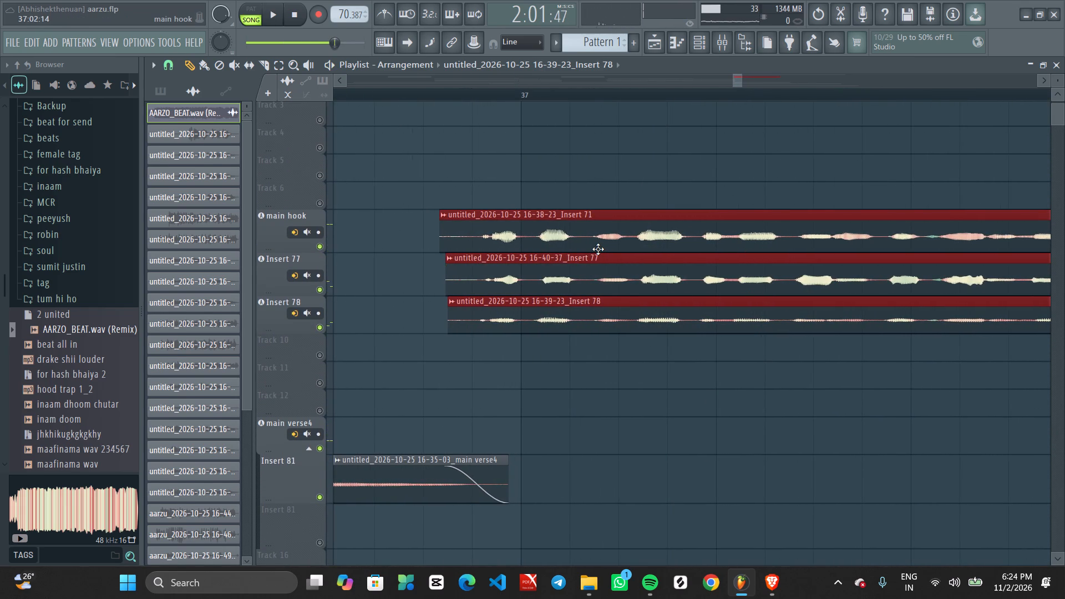
key("space")
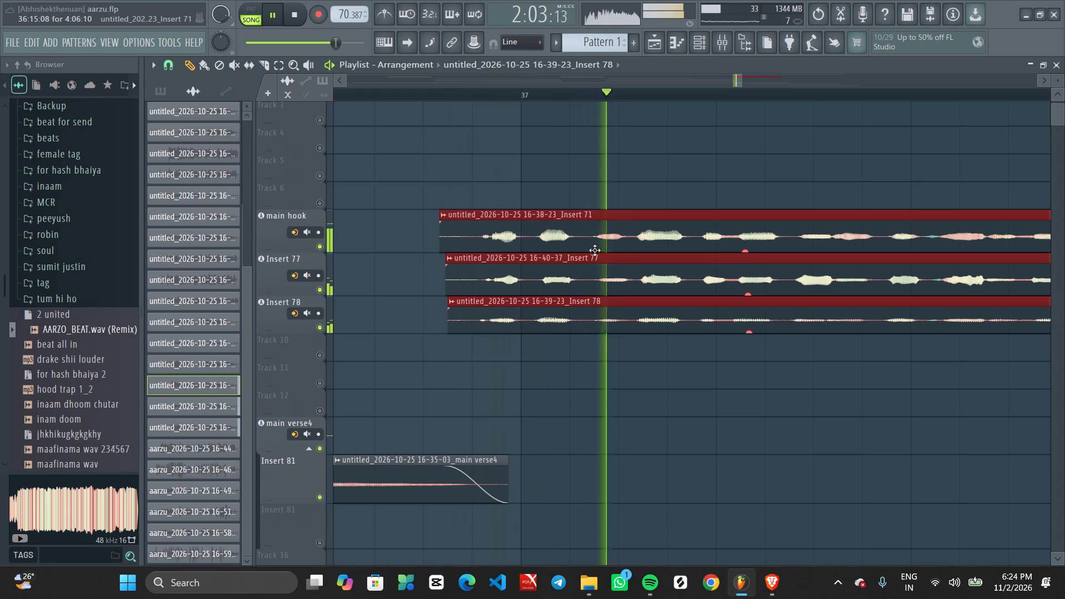
key("space")
left_click_drag(595, 250, 611, 251, "alt")
key("space")
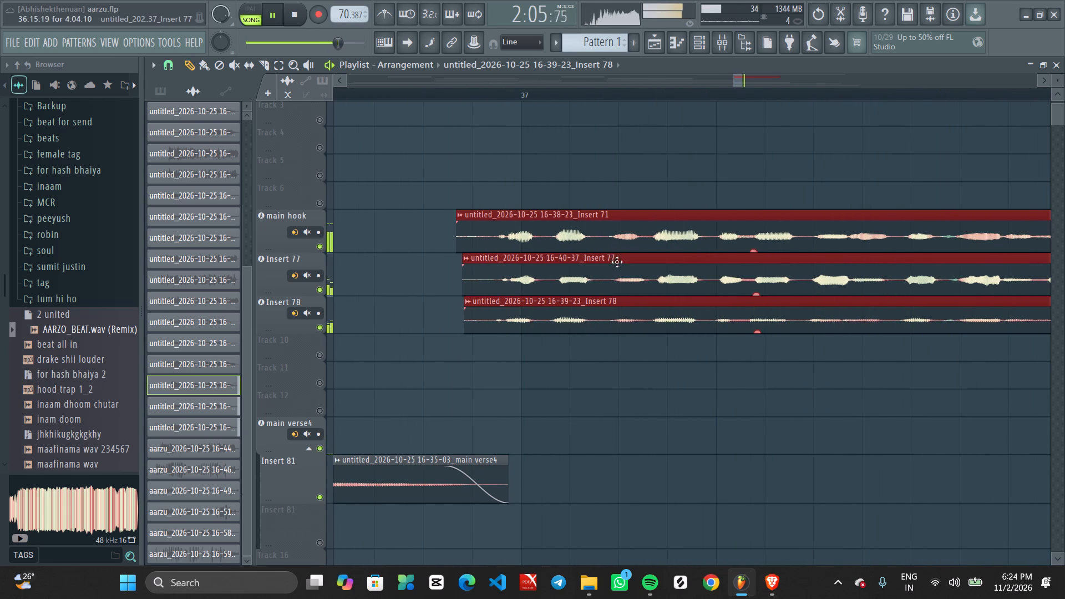
Listen to the last hook and examine its first syllables against the bar 37 line and the end of the verse.
scroll(618, 268, "down", 7, "ctrl")
scroll(636, 336, "down", 1, "ctrl")
scroll(636, 336, "up", 1, "ctrl")
scroll(636, 336, "down", 7, "ctrl")
scroll(671, 365, "down", 4, "ctrl")
scroll(673, 367, "up", 2, "ctrl")
scroll(674, 367, "down", 1, "ctrl")
scroll(674, 367, "up", 4, "ctrl")
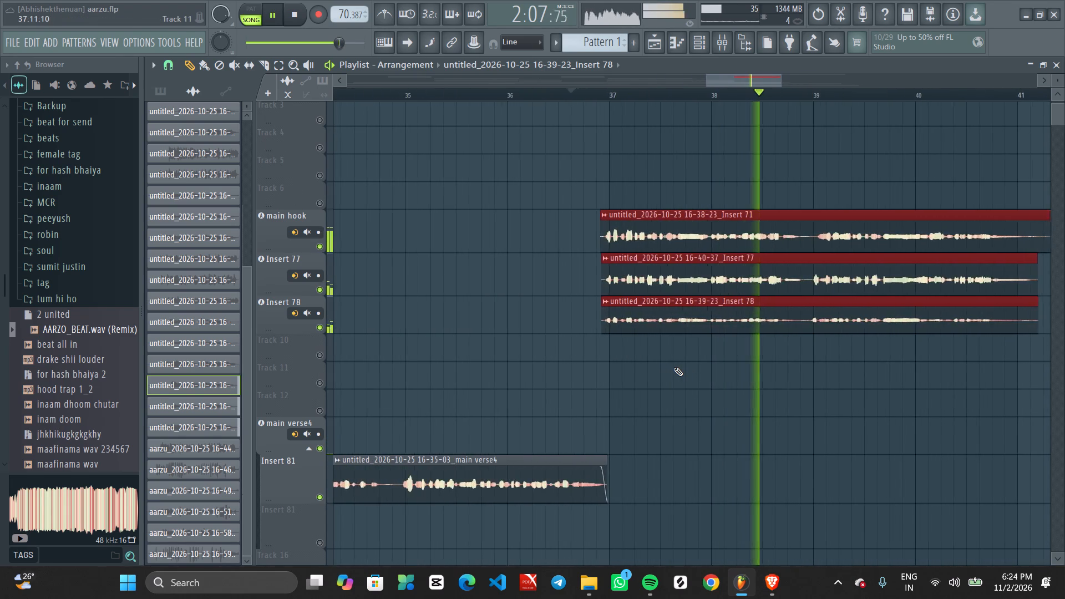
scroll(676, 367, "up", 5, "ctrl")
scroll(633, 350, "up", 4, "ctrl")
scroll(478, 333, "up", 3, "ctrl")
middle_click_drag(483, 362, 665, 402)
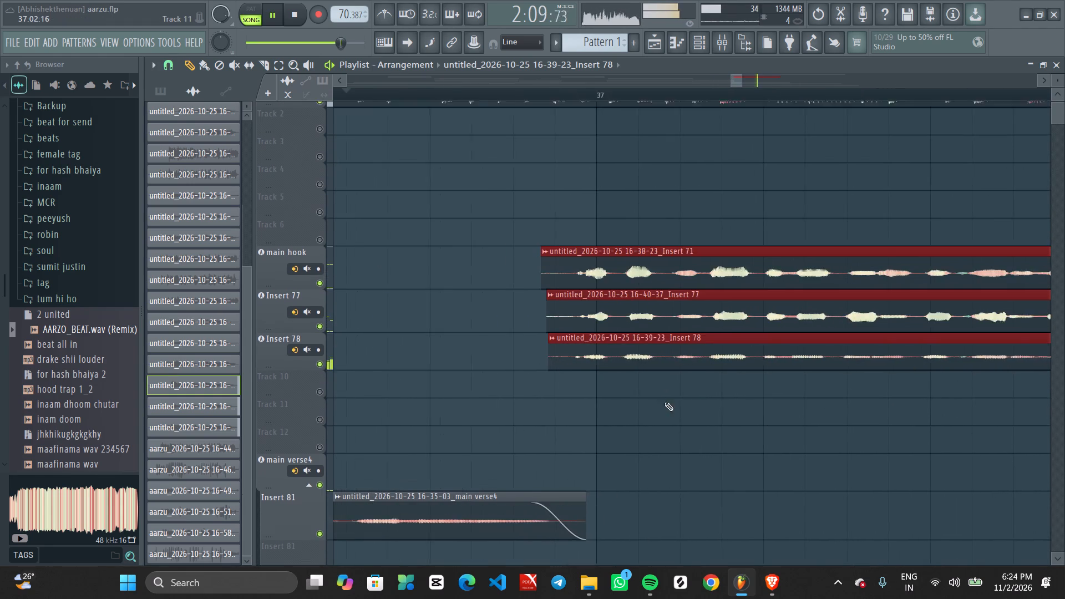
scroll(650, 401, "up", 3, "ctrl")
scroll(650, 401, "down", 2, "ctrl")
scroll(624, 401, "up", 5, "ctrl")
left_click(597, 280, "alt")
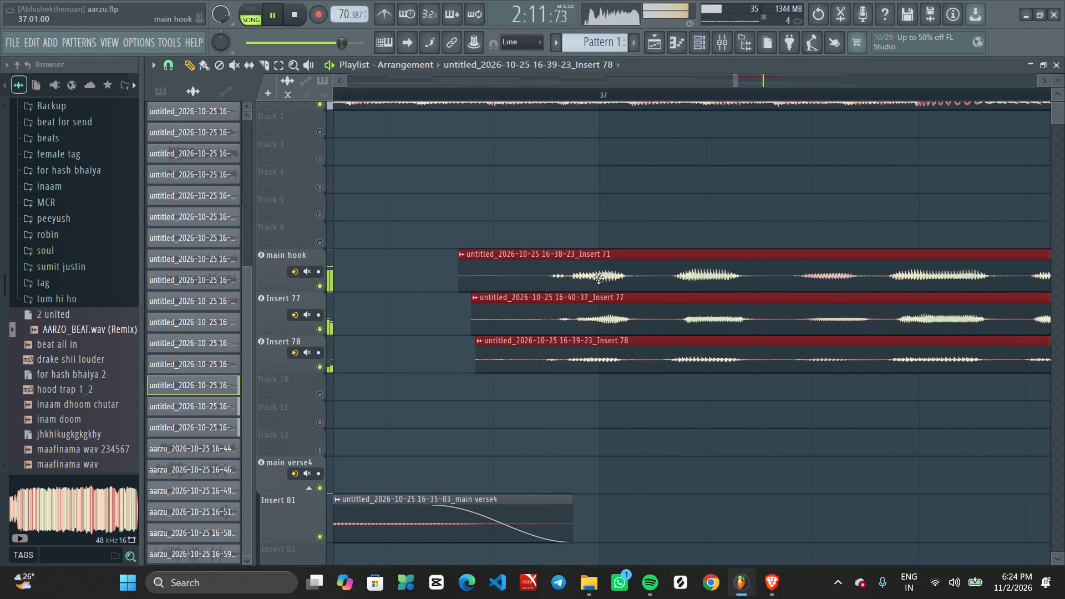
Replay the entry into the last hook from about bar 36.5 and check its timing against the beat.
scroll(602, 282, "down", 6, "ctrl")
key("space")
key("space")
scroll(603, 304, "down", 7, "ctrl")
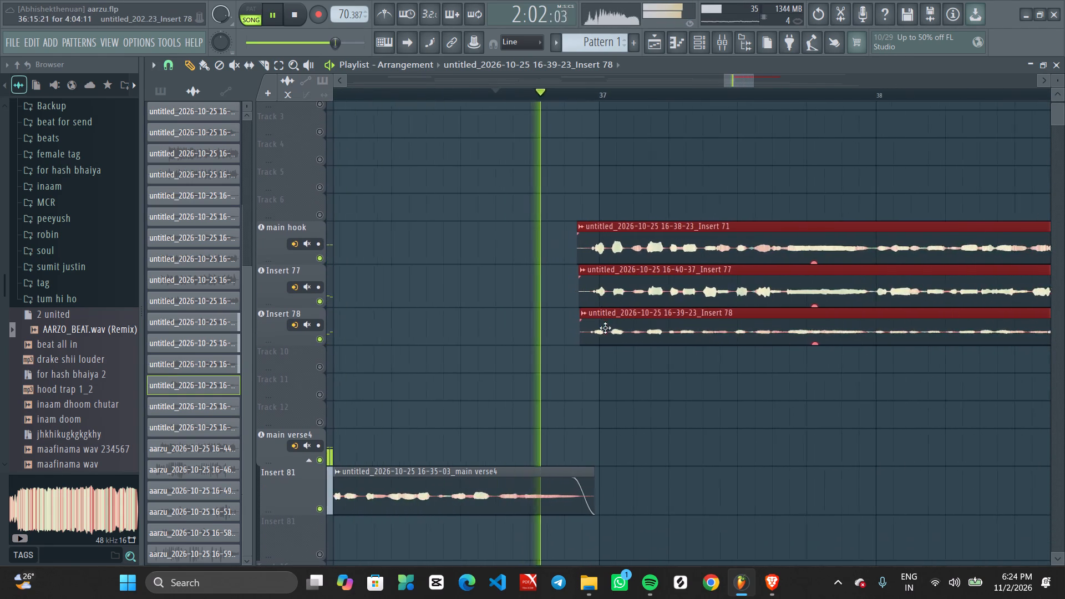
scroll(621, 374, "up", 6, "ctrl")
scroll(633, 375, "down", 8, "ctrl")
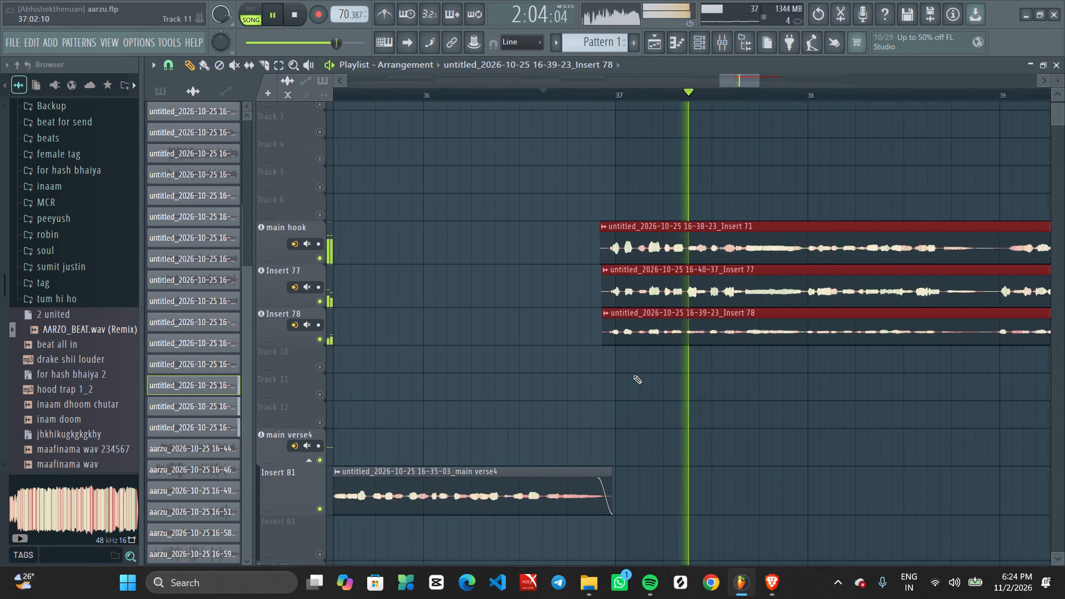
scroll(633, 375, "down", 7, "ctrl")
scroll(699, 393, "up", 2, "ctrl")
middle_click_drag(768, 391, 745, 378)
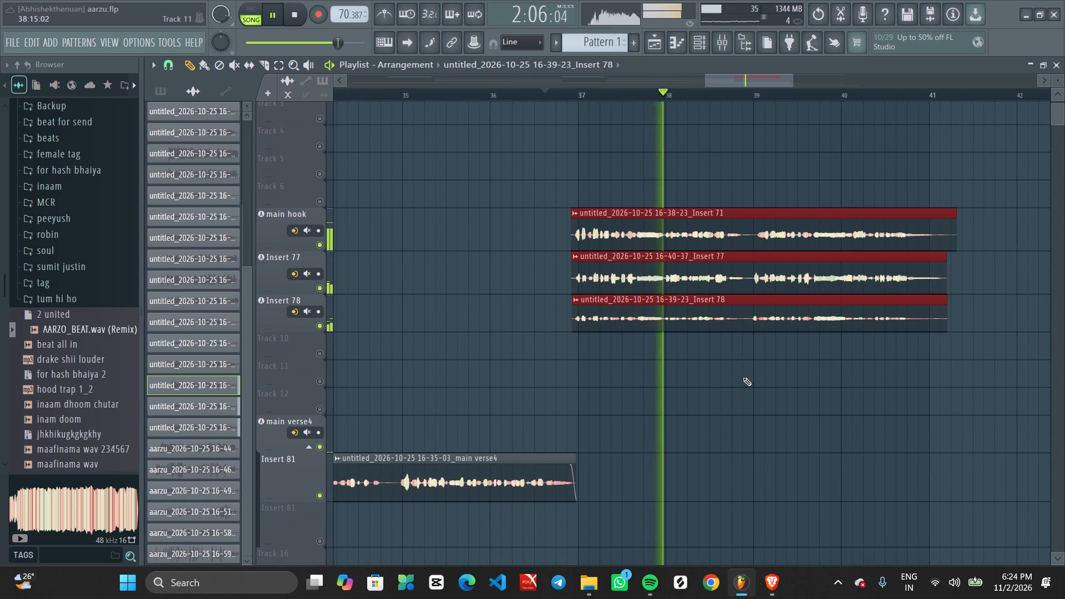
Trim the last hook's tails, ending the Insert 71 and 77 clips at bar 41 and the Insert 78 clip at about bar 40.9.
left_click(742, 377, "ctrl")
scroll(899, 344, "up", 6, "ctrl")
scroll(975, 313, "up", 3, "ctrl")
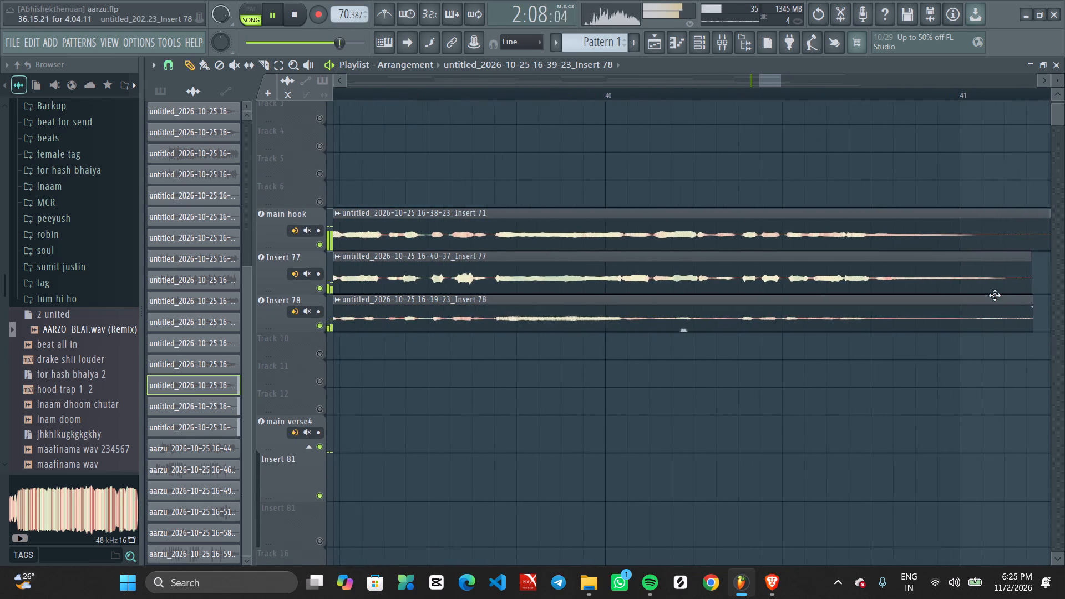
scroll(1026, 252, "down", 2, "ctrl")
middle_click_drag(1020, 262, 941, 263)
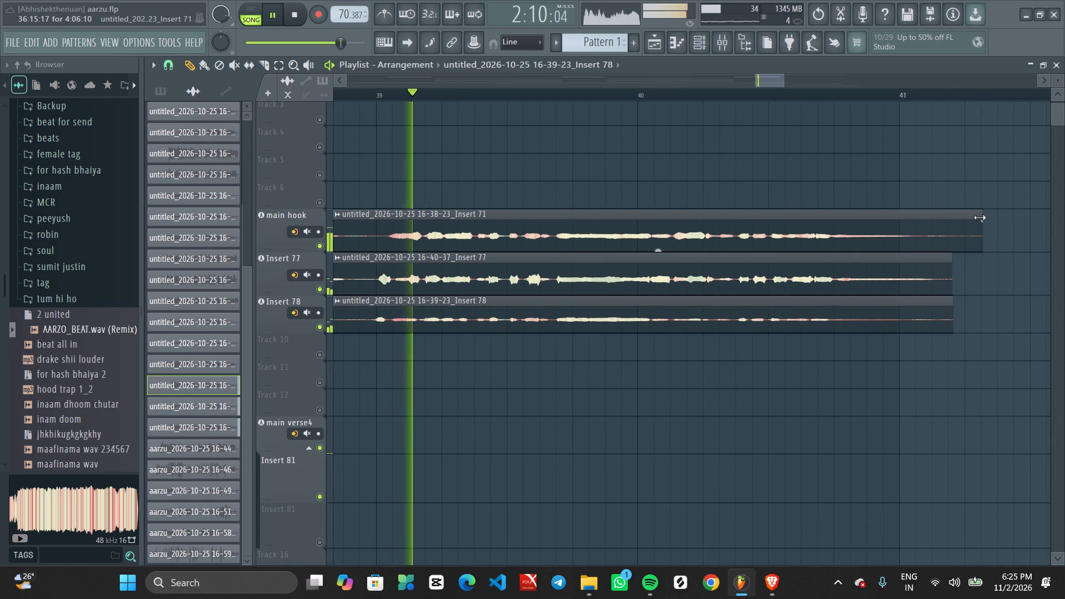
left_click_drag(980, 216, 901, 218)
left_click_drag(950, 257, 919, 260)
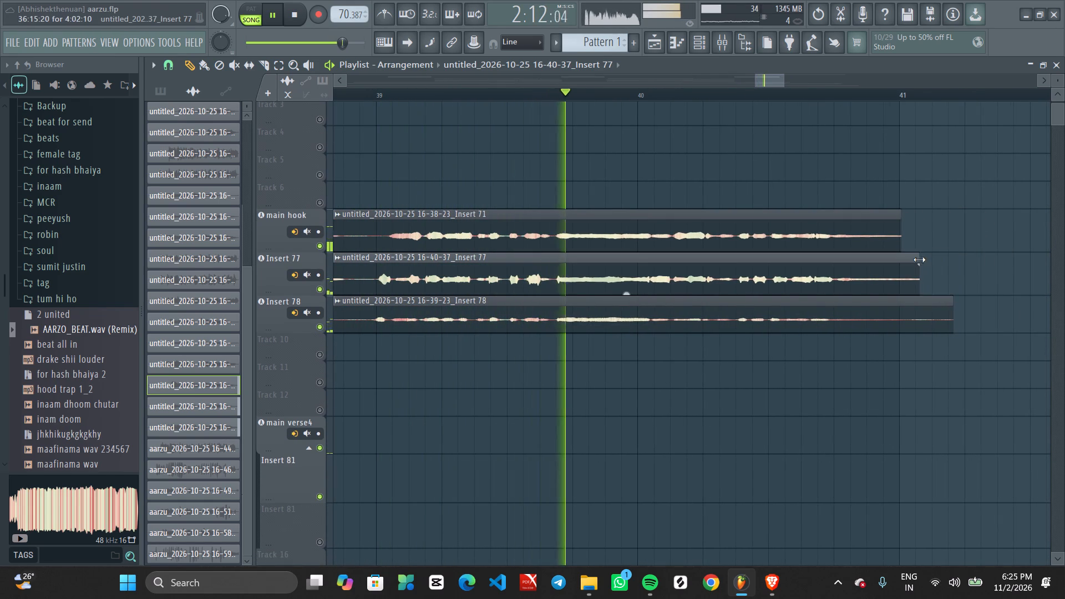
left_click_drag(919, 260, 901, 261)
left_click_drag(950, 299, 890, 299)
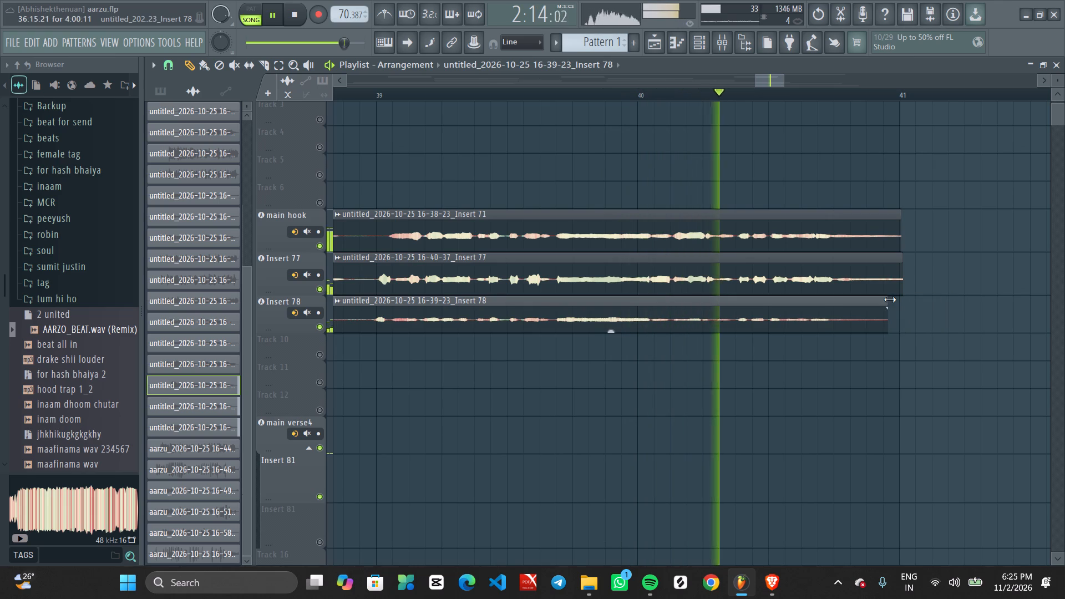
left_click_drag(890, 299, 889, 299)
left_click_drag(889, 299, 872, 301)
Review the whole arrangement and listen from about bar 32 to the verse change at bar 33, checking its layer clips.
scroll(871, 301, "down", 3, "ctrl")
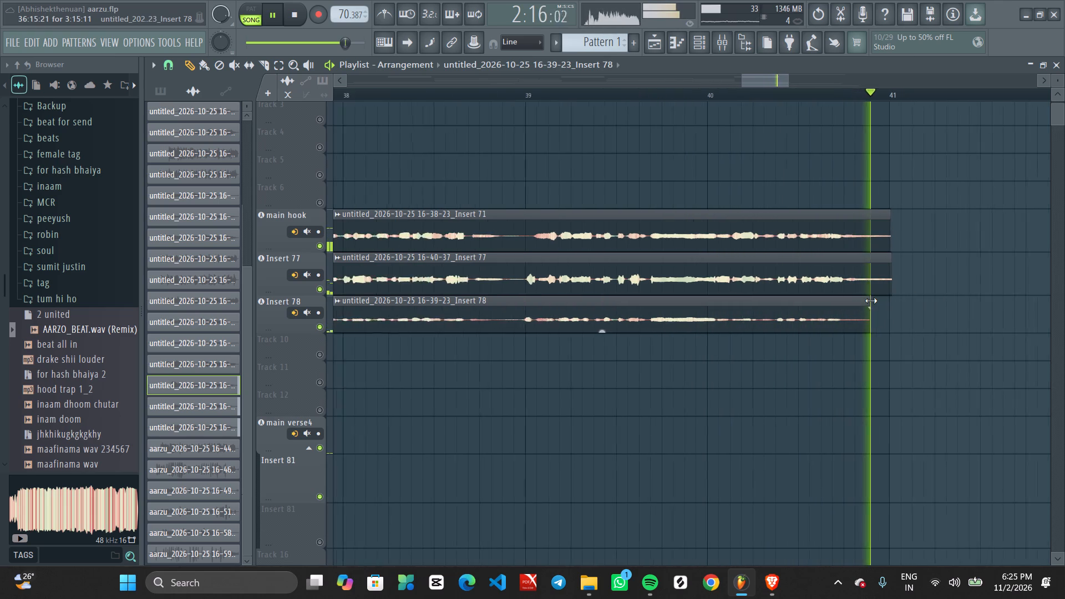
scroll(871, 301, "down", 19, "ctrl")
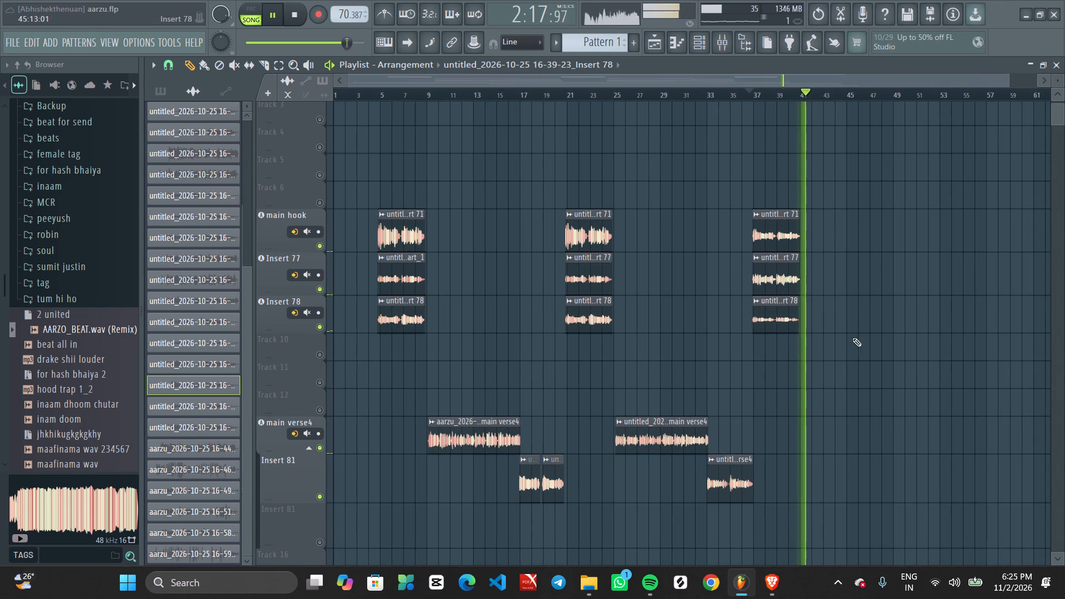
key("space")
key("space")
scroll(717, 354, "up", 6, "ctrl")
left_click(660, 96)
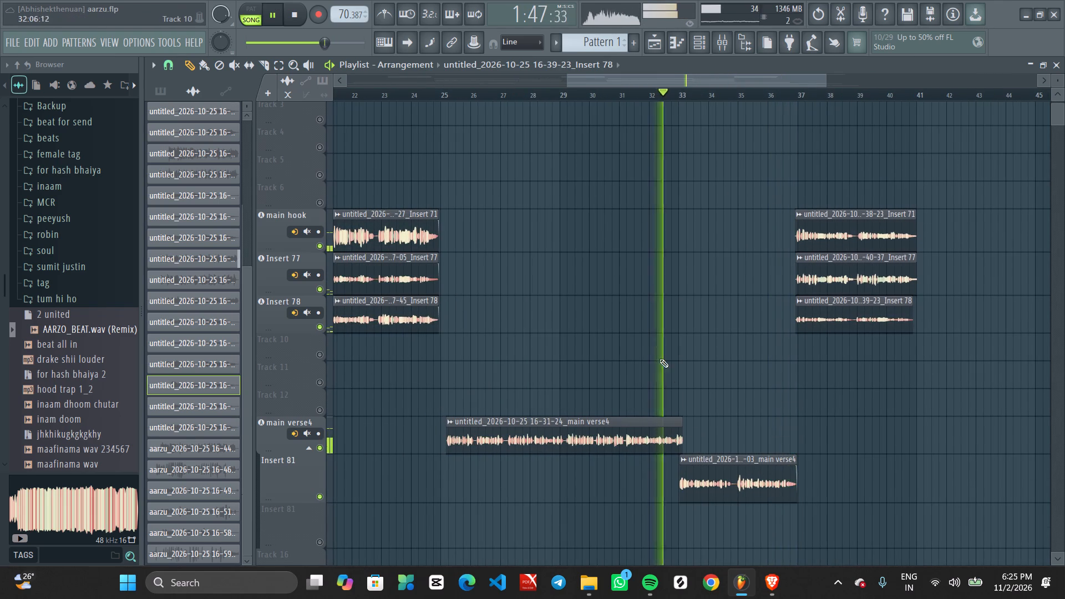
scroll(665, 372, "up", 2)
scroll(668, 379, "down", 4)
scroll(713, 428, "up", 1)
scroll(713, 428, "down", 9)
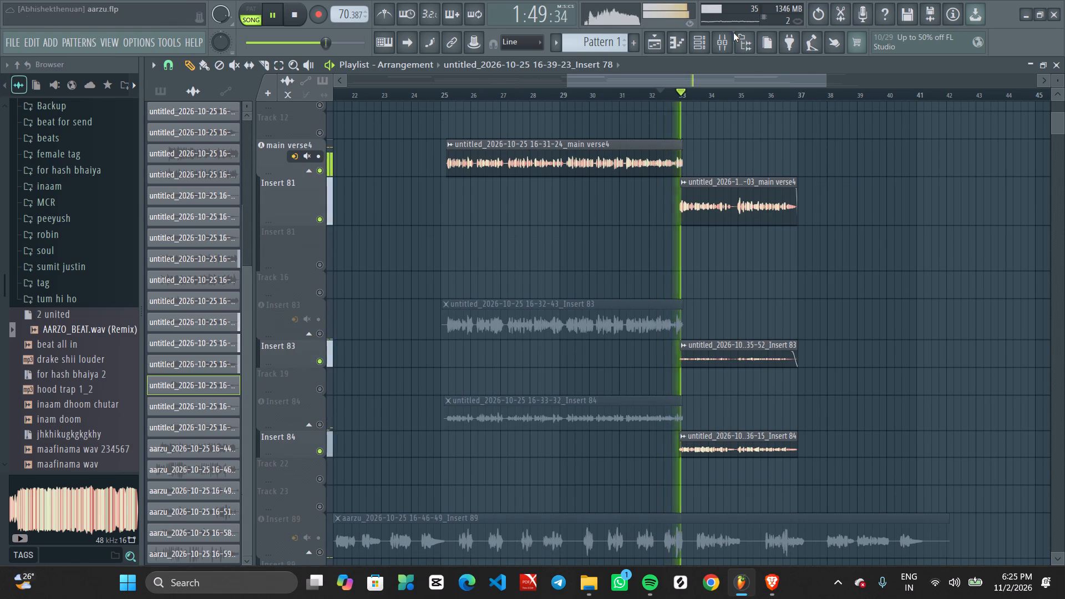
Check the layer tracks in the mixer and route the Insert 83 clip at bar 33 to mixer track 77.
left_click(729, 32)
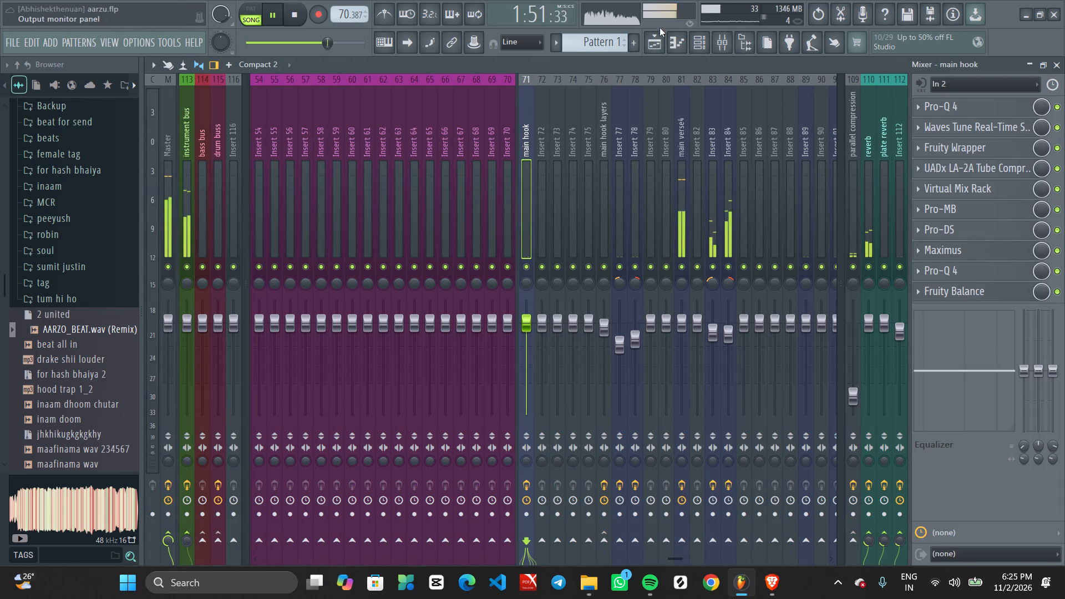
left_click(660, 35)
double_click(749, 357)
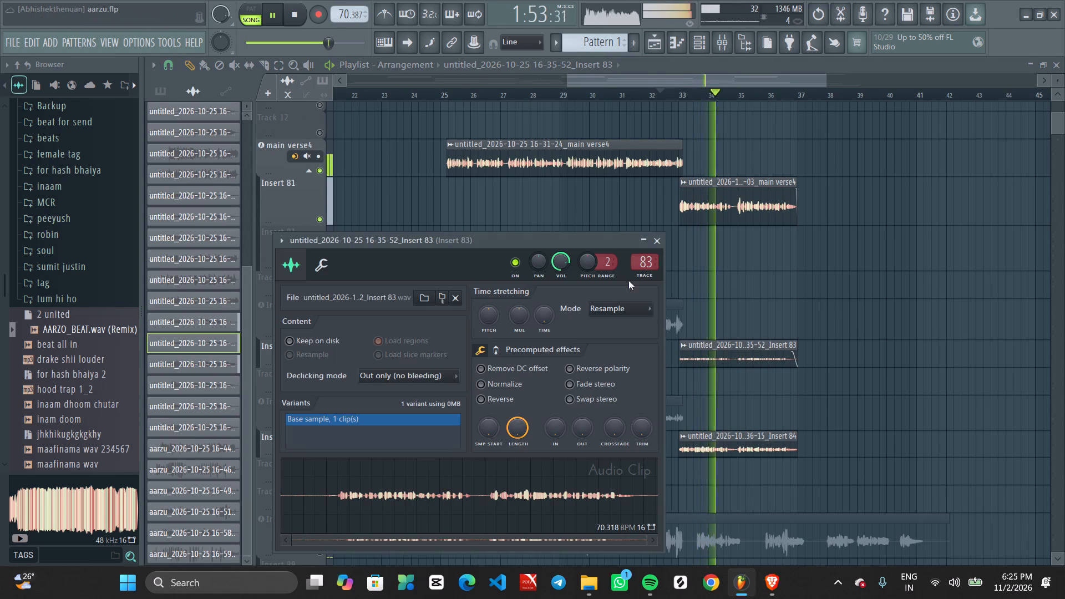
scroll(631, 262, "down", 7)
scroll(638, 267, "up", 1)
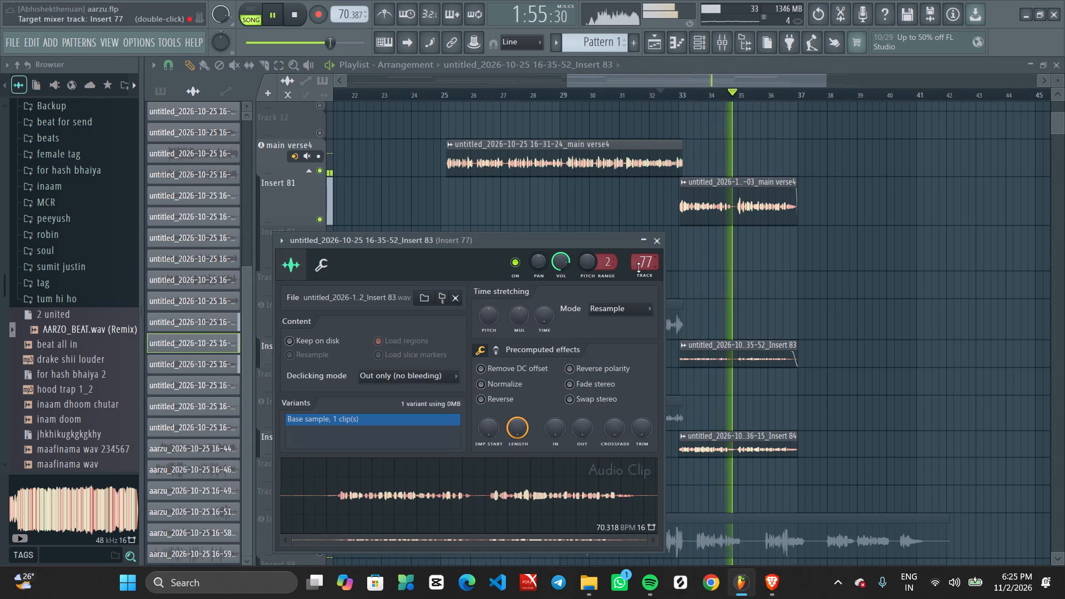
Route the Insert 84 clip at bar 33 to mixer track 78.
double_click(729, 446)
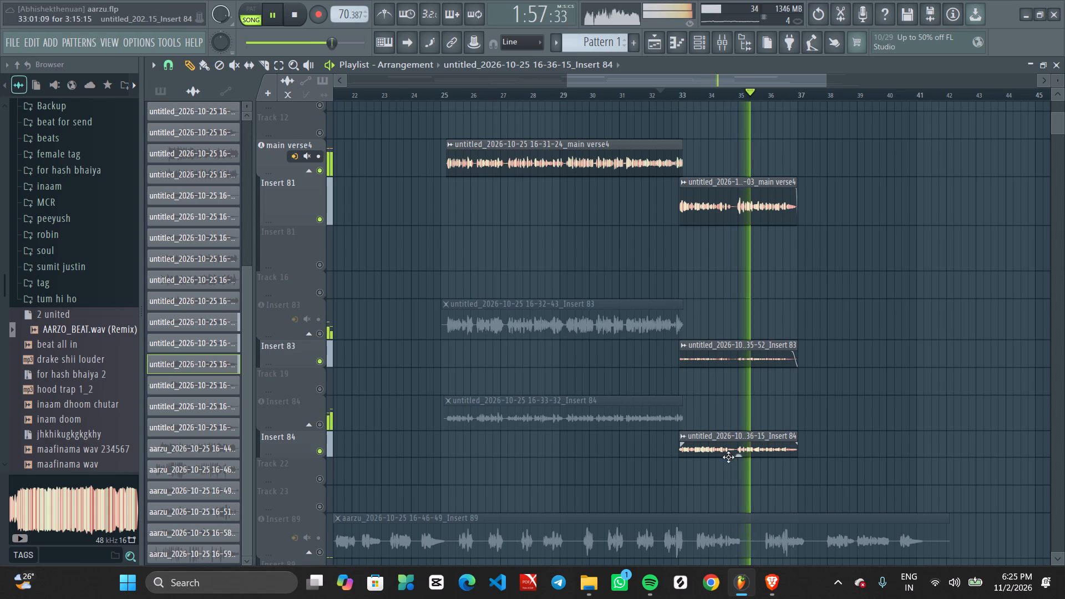
double_click(733, 450)
scroll(519, 134, "down", 6)
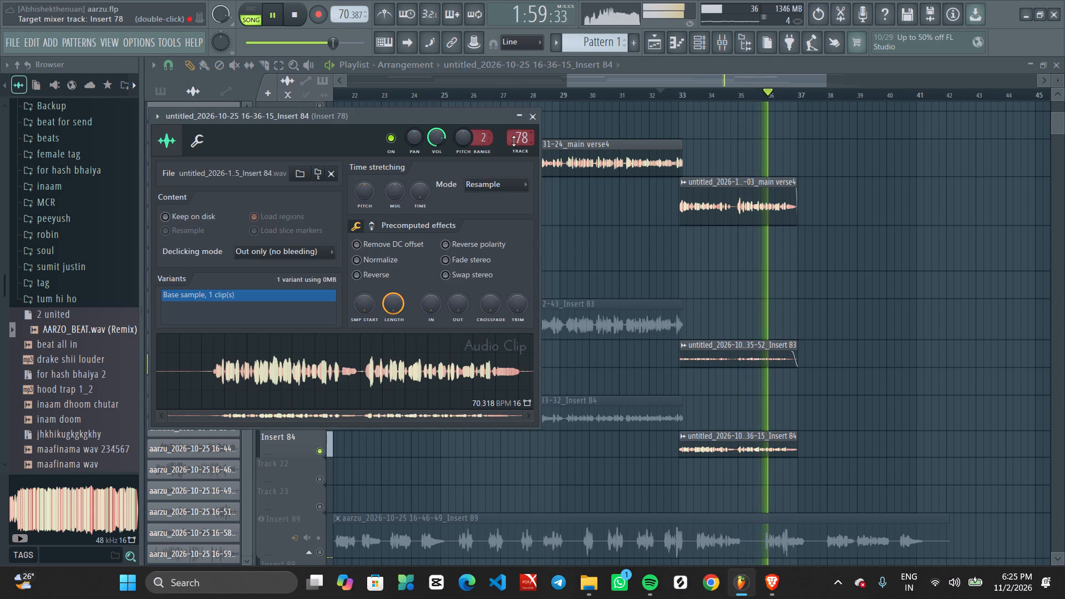
left_click(534, 113)
Listen to the verse section from bar 33 into the last hook with its layers, and replay it from about bar 32.
scroll(712, 266, "up", 4)
scroll(821, 322, "up", 2, "ctrl")
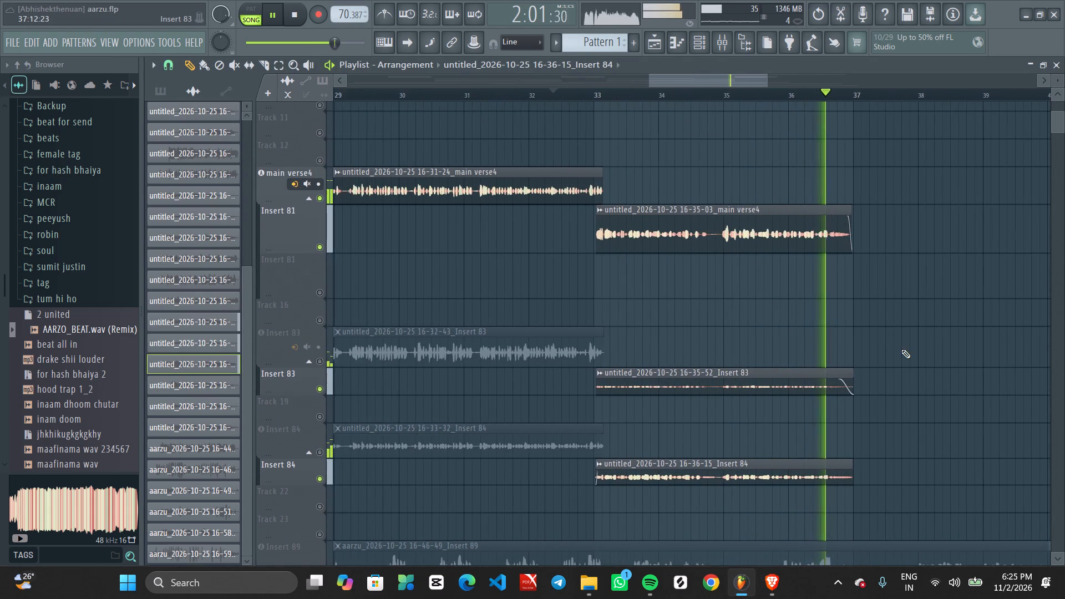
middle_click_drag(899, 341, 874, 313)
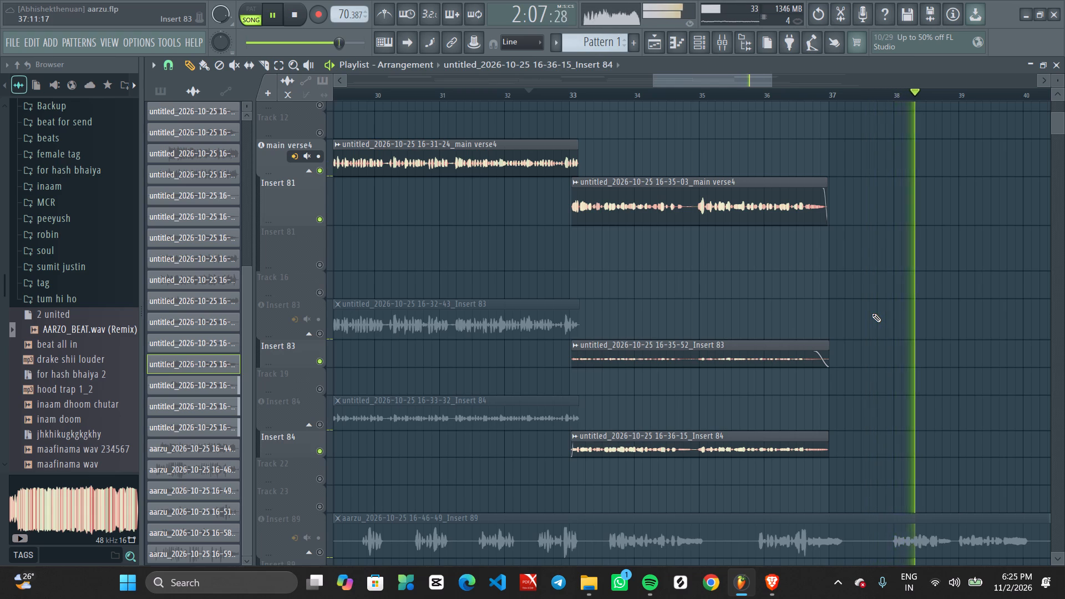
key("space")
key("space")
scroll(615, 310, "down", 7, "ctrl")
scroll(478, 248, "down", 5, "ctrl")
scroll(460, 240, "up", 1, "ctrl")
scroll(452, 236, "down", 1, "ctrl")
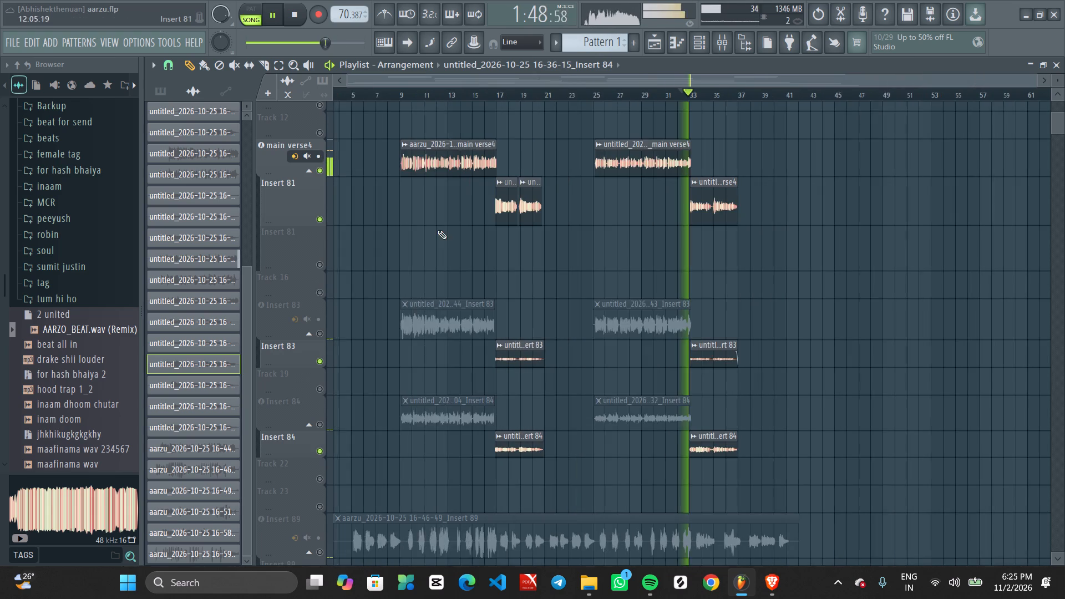
Play the song from the start and listen to the first hook at bar 5, looking over its layer clips.
key("space")
left_click_drag(390, 94, 207, 113)
key("space")
scroll(346, 209, "up", 3, "ctrl")
middle_click_drag(384, 231, 506, 303)
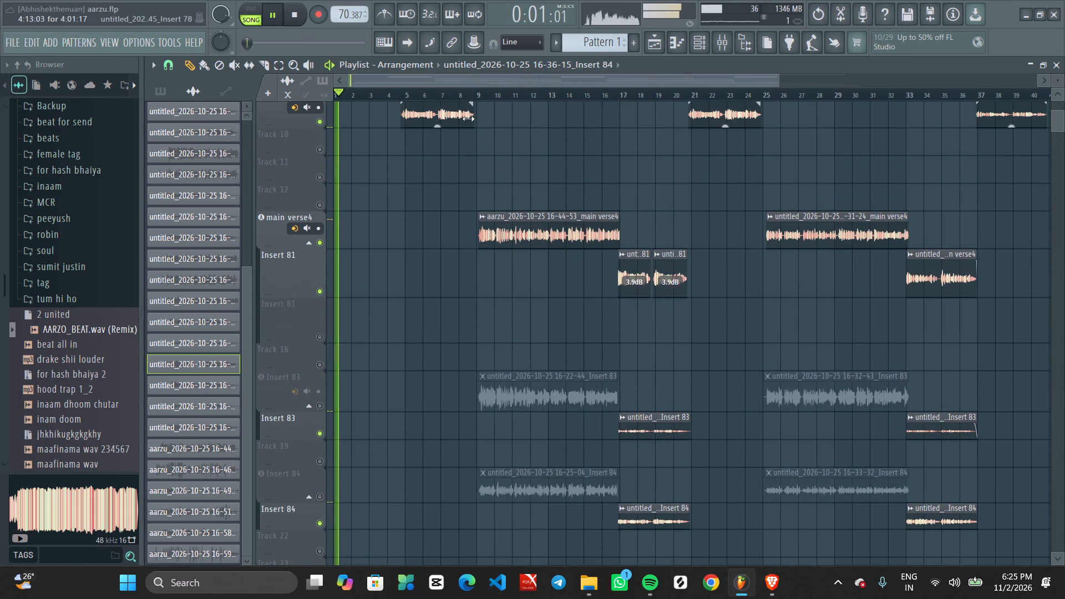
left_click(393, 93)
scroll(381, 187, "up", 3, "ctrl")
scroll(417, 222, "up", 5)
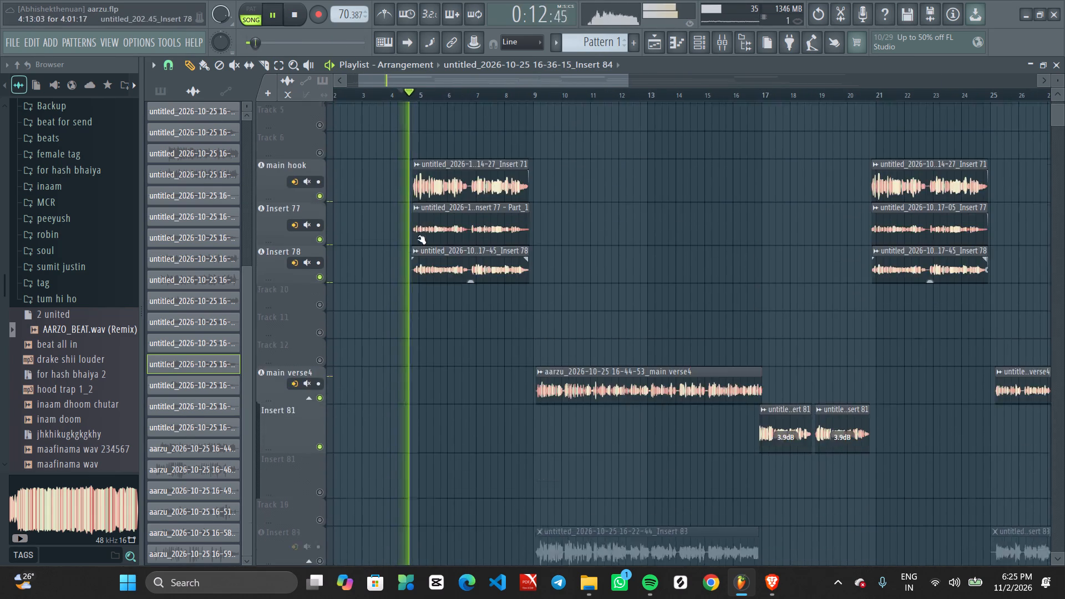
scroll(418, 238, "up", 9)
scroll(428, 260, "down", 9, "ctrl")
scroll(420, 323, "up", 5, "ctrl")
middle_click_drag(427, 326, 757, 262)
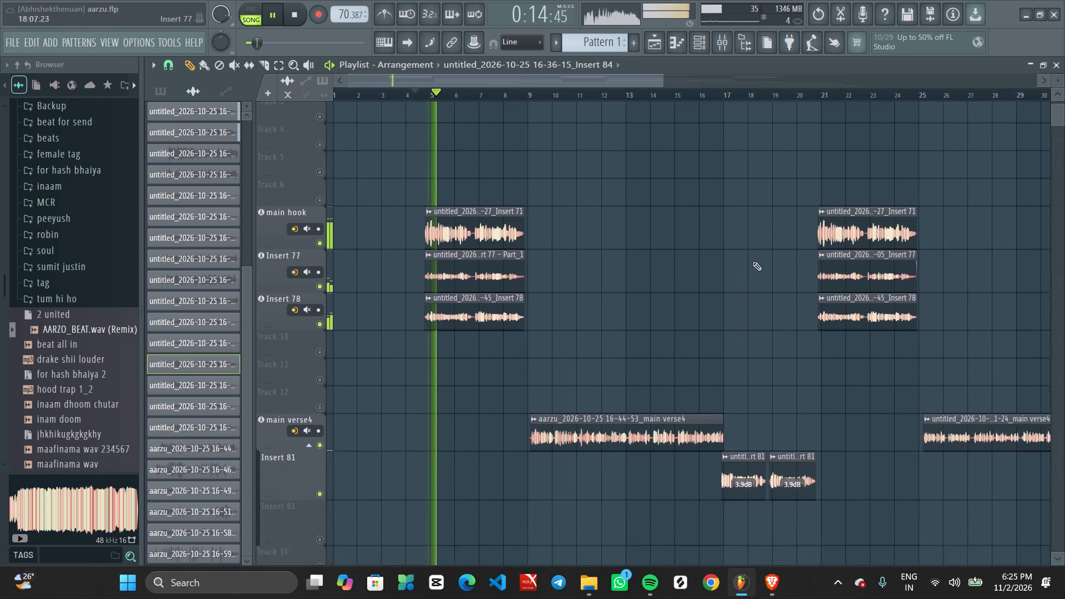
scroll(579, 284, "up", 3, "ctrl")
middle_click_drag(510, 299, 624, 351)
Rebalance the hook layers in the mixer, lowering Insert 78 to 78% and slightly raising Insert 77 and the main hook layers track.
left_click(720, 35)
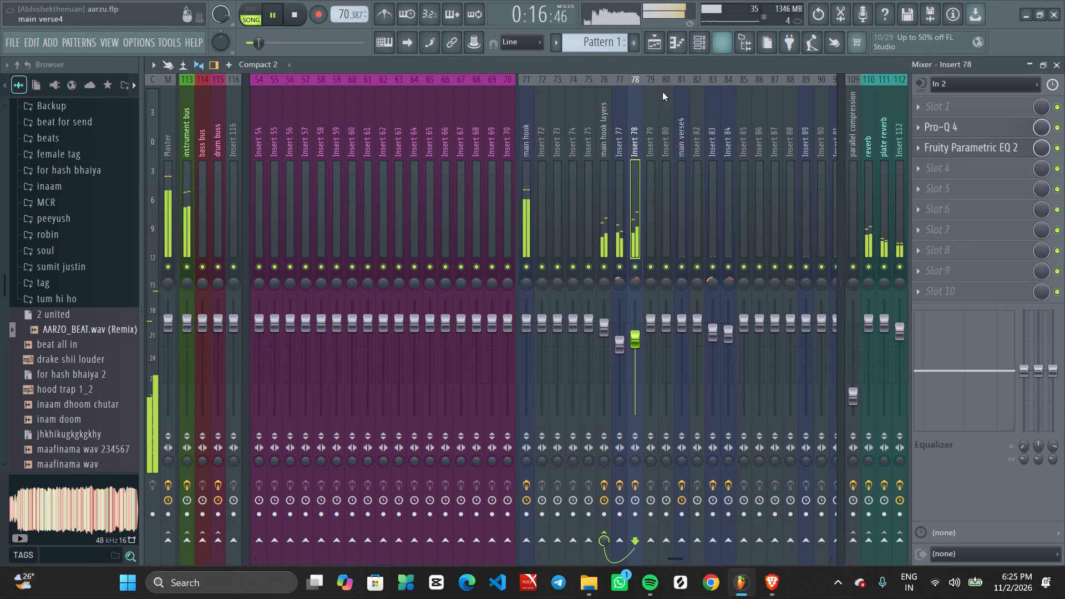
left_click(614, 219)
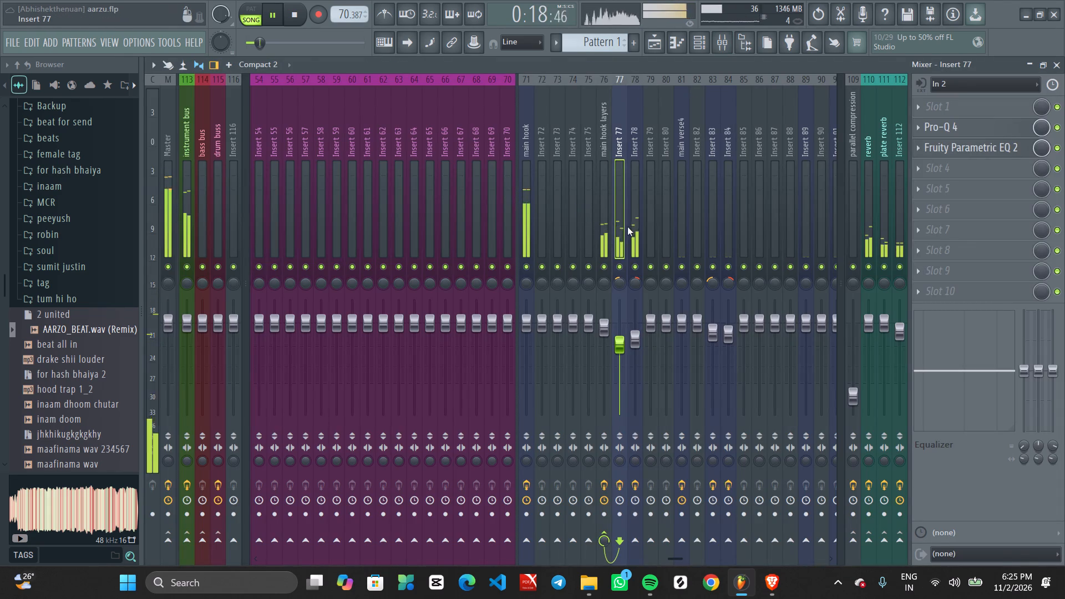
left_click(636, 227)
scroll(604, 337, "up", 2)
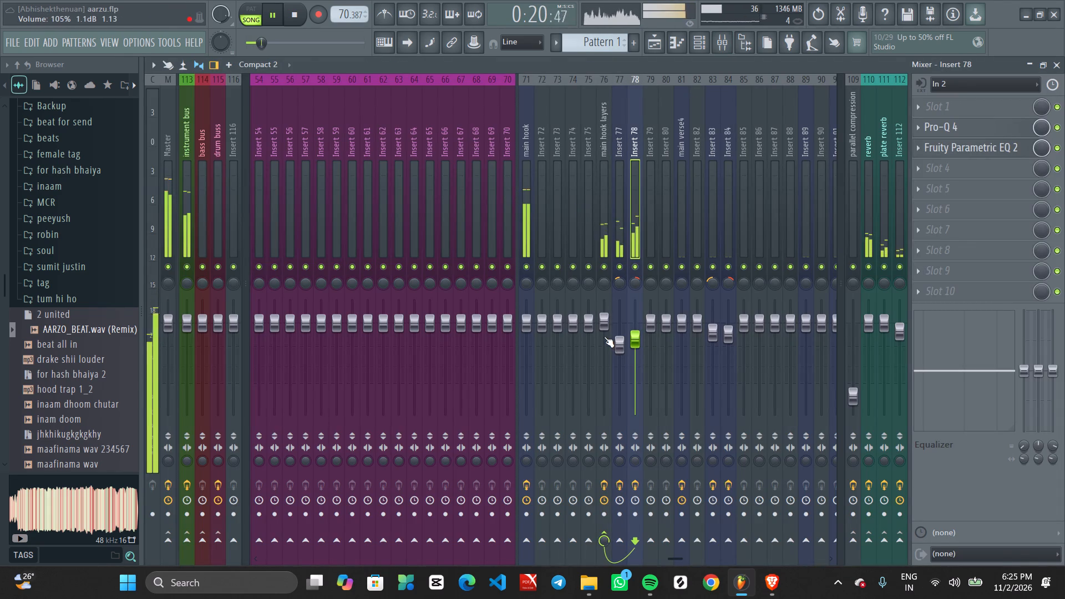
scroll(604, 337, "down", 2)
scroll(613, 342, "up", 1)
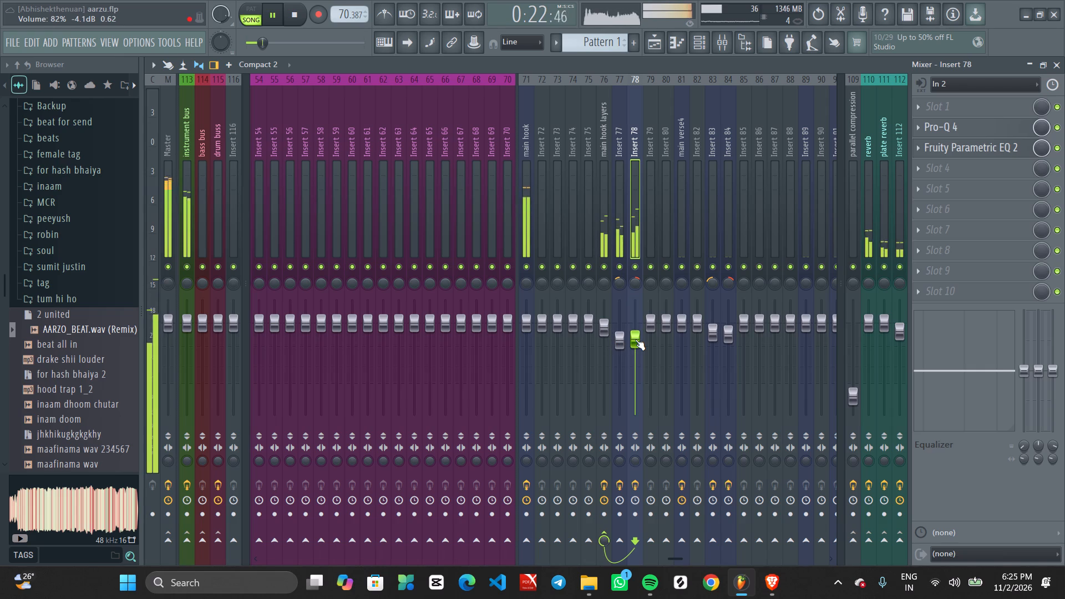
scroll(635, 339, "down", 1)
scroll(635, 339, "up", 1)
scroll(617, 339, "down", 2)
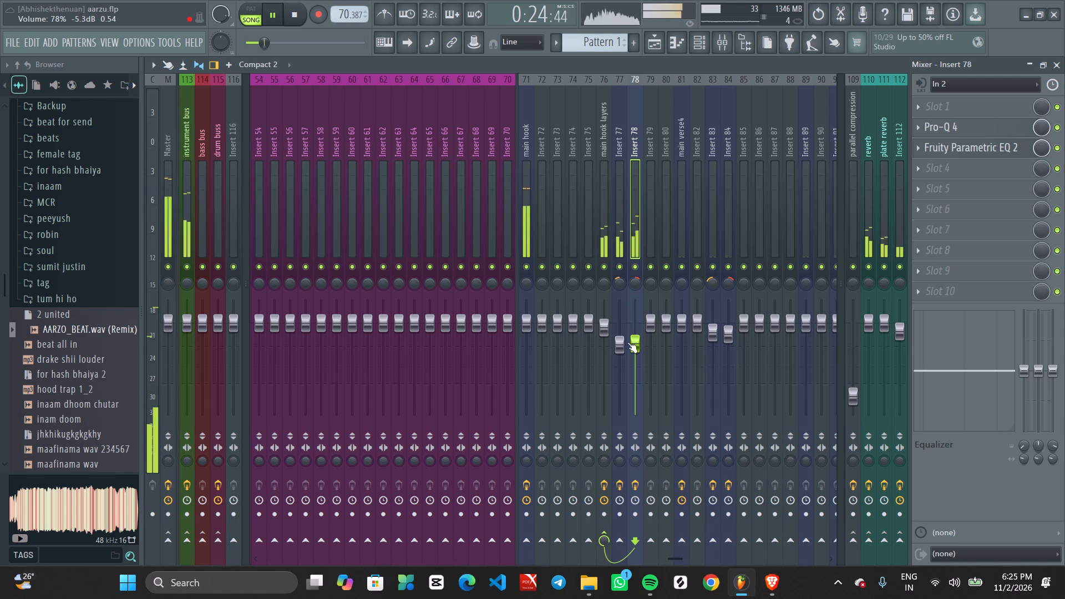
scroll(622, 344, "up", 1)
left_click(601, 329, "alt")
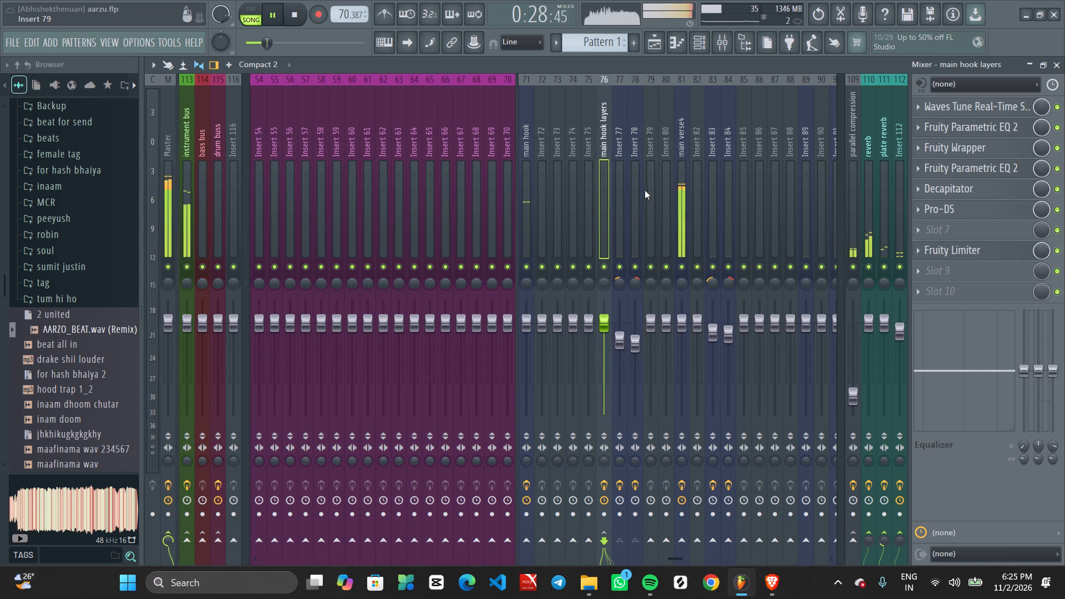
On the main verse4 mixer track, shift the second CLA-2A Stereo down to slot 8 and load Maximus in slot 6.
left_click(681, 189)
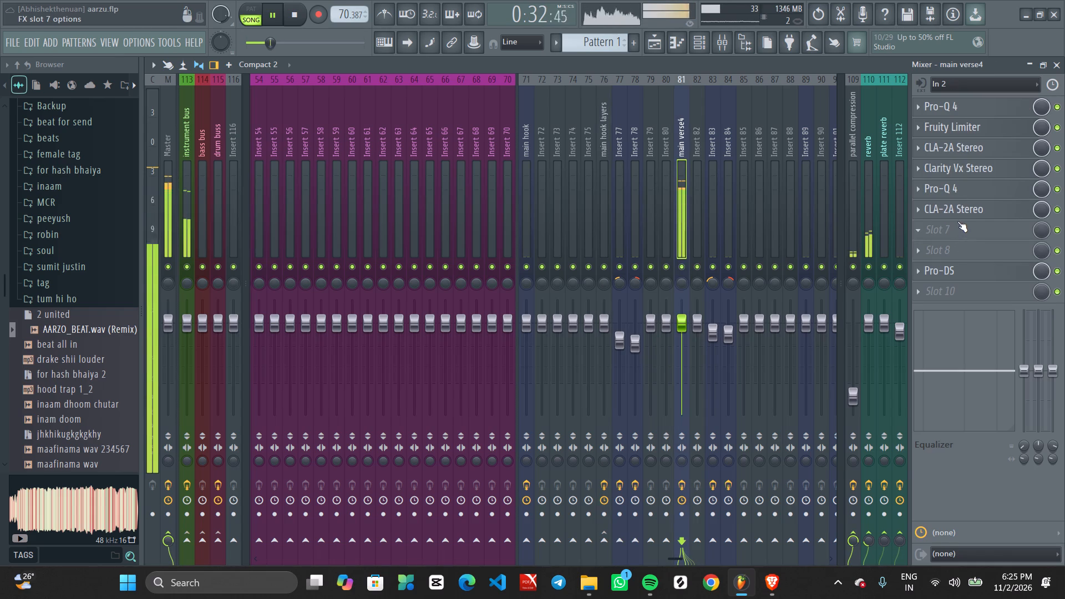
scroll(957, 210, "down", 2)
left_click(954, 205)
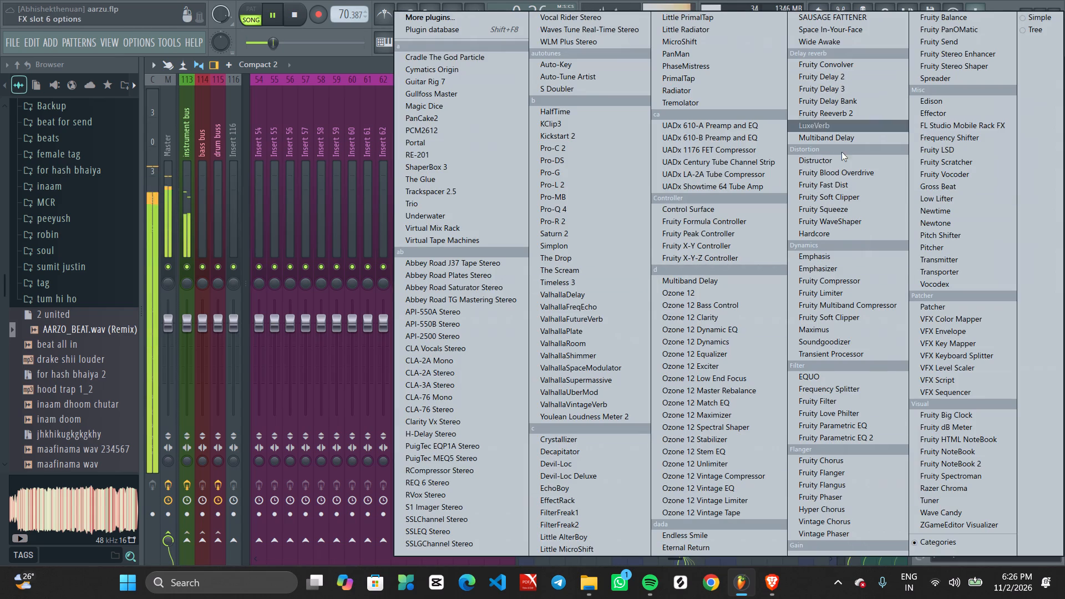
left_click(826, 326)
Load the Soundgoodizer A preset in Maximus on main verse4 and set its LMH mix to about 10%.
left_click(561, 172)
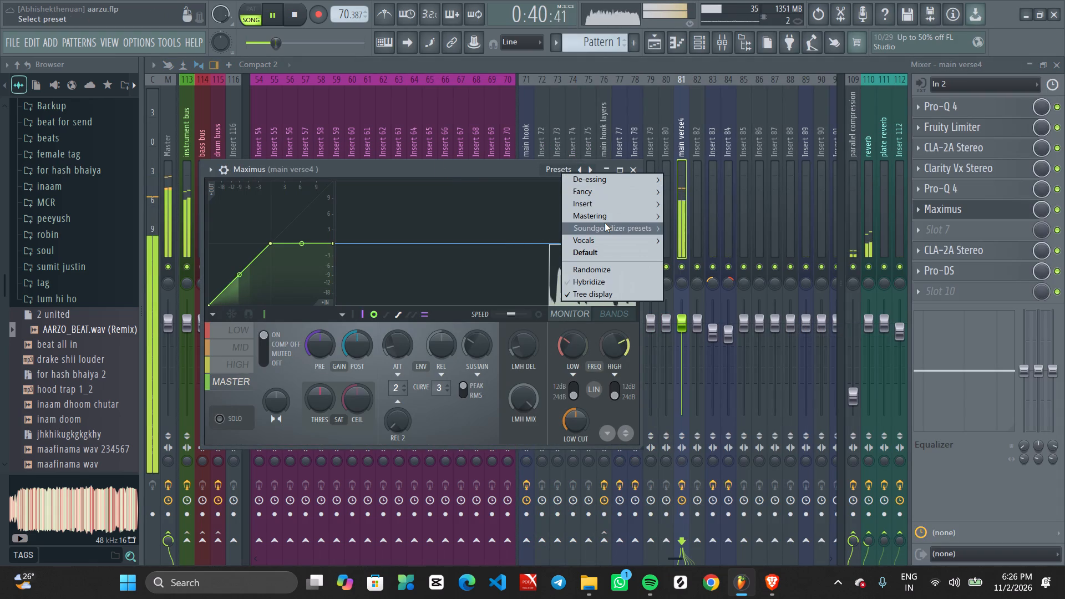
left_click(689, 232)
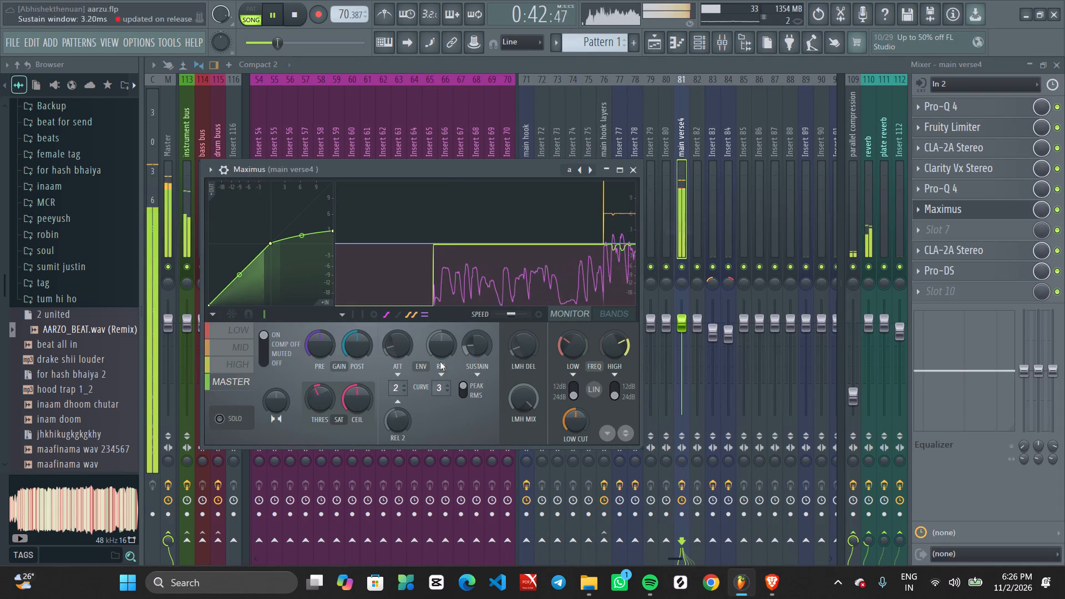
left_click_drag(531, 403, 606, 237)
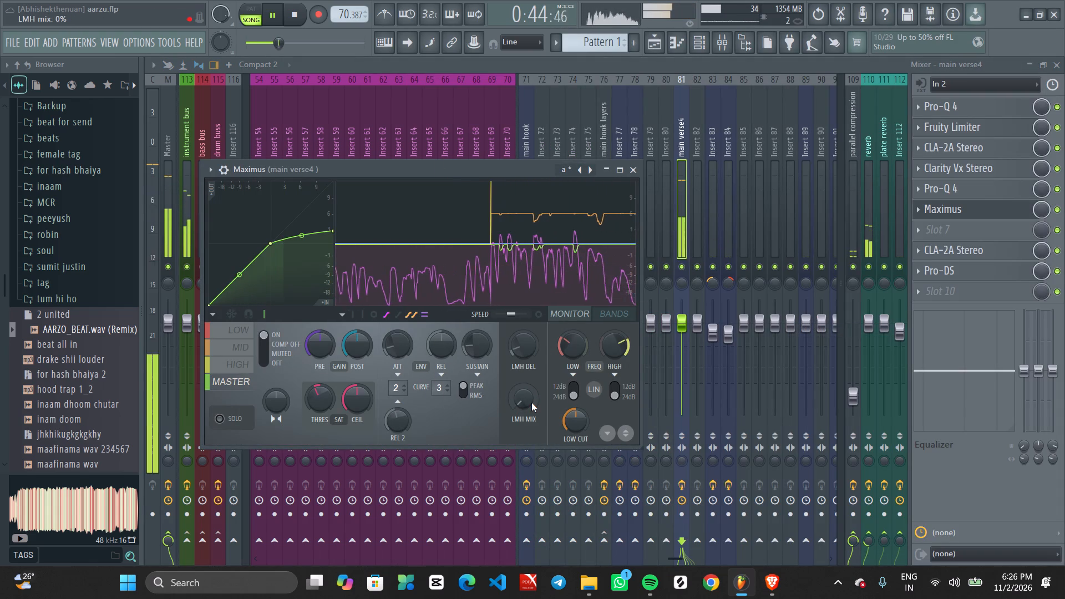
scroll(531, 403, "up", 5)
scroll(521, 396, "down", 1)
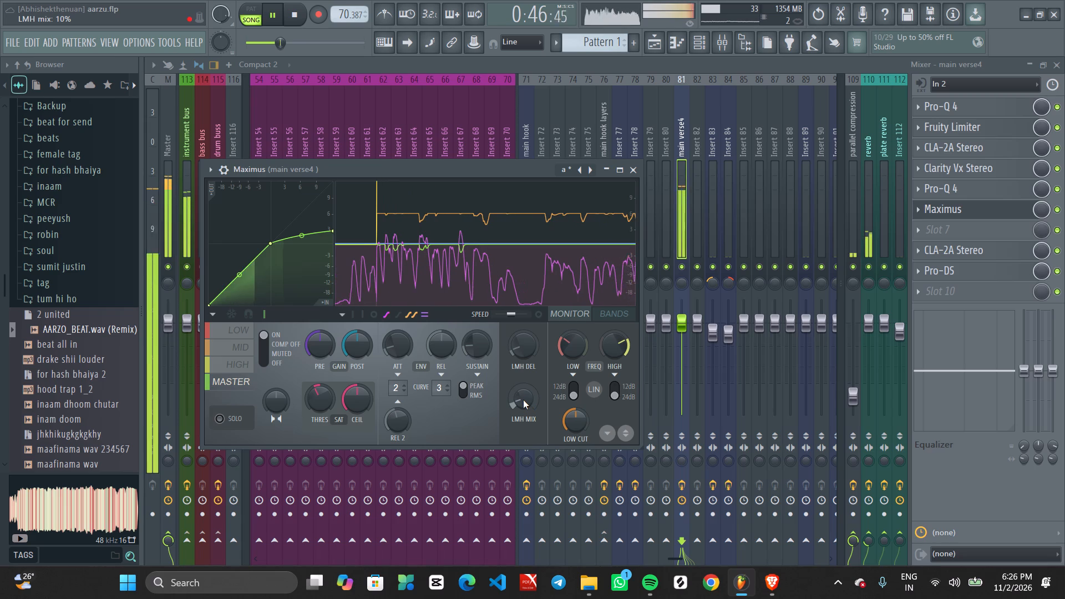
scroll(523, 400, "down", 1)
scroll(523, 400, "up", 1)
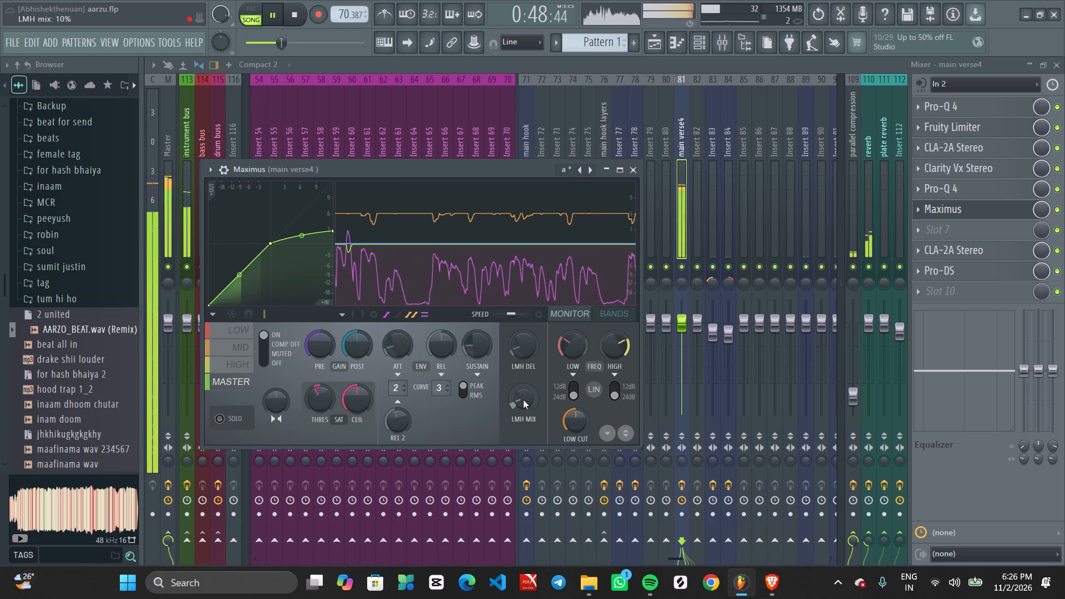
scroll(516, 402, "down", 1)
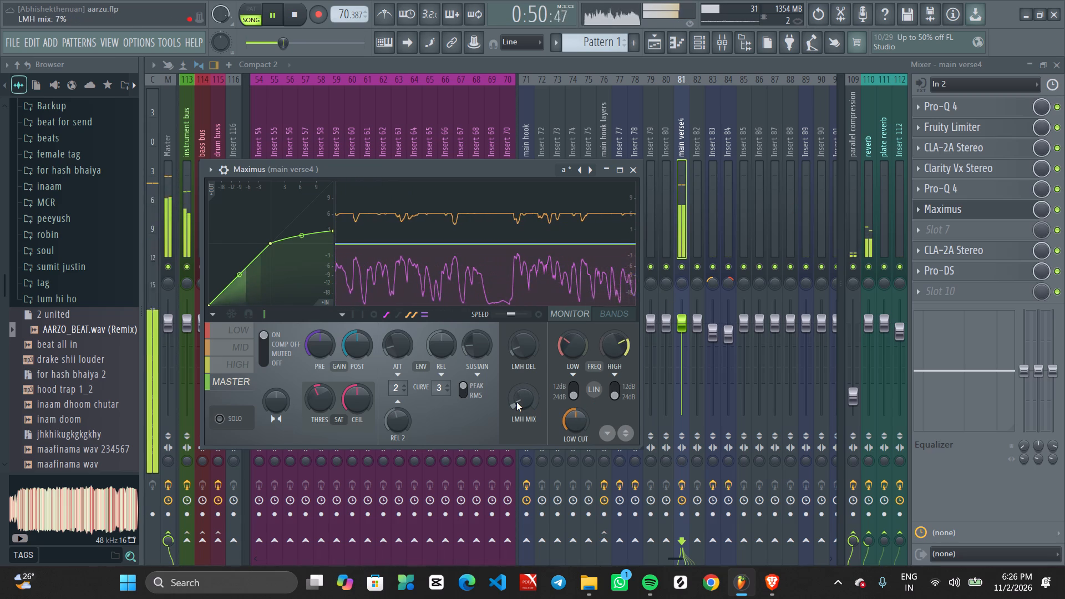
scroll(516, 402, "down", 1)
scroll(516, 402, "up", 2)
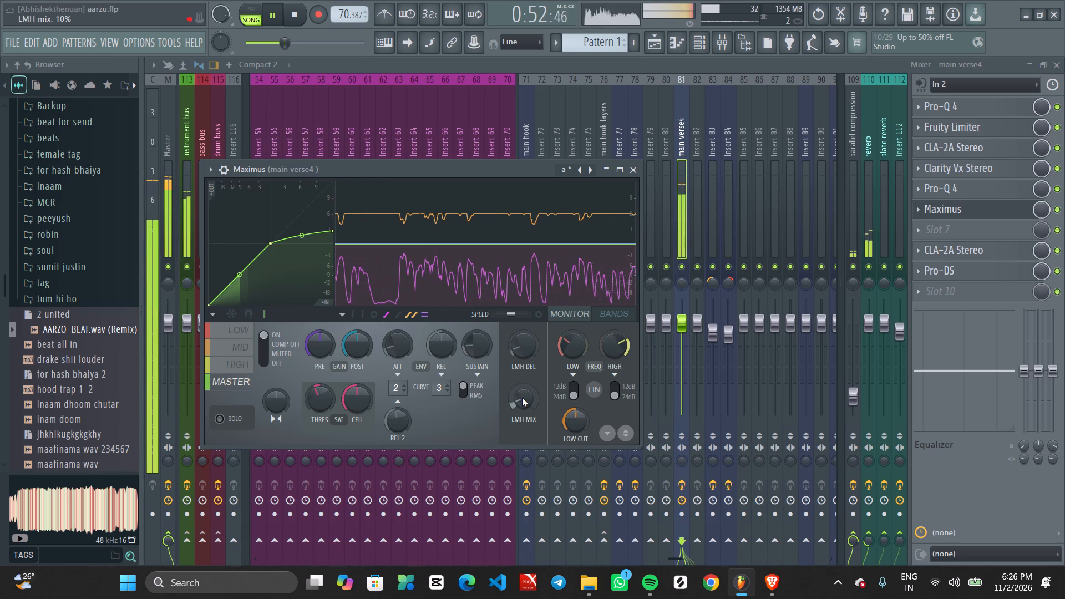
scroll(522, 398, "down", 1)
scroll(522, 398, "up", 1)
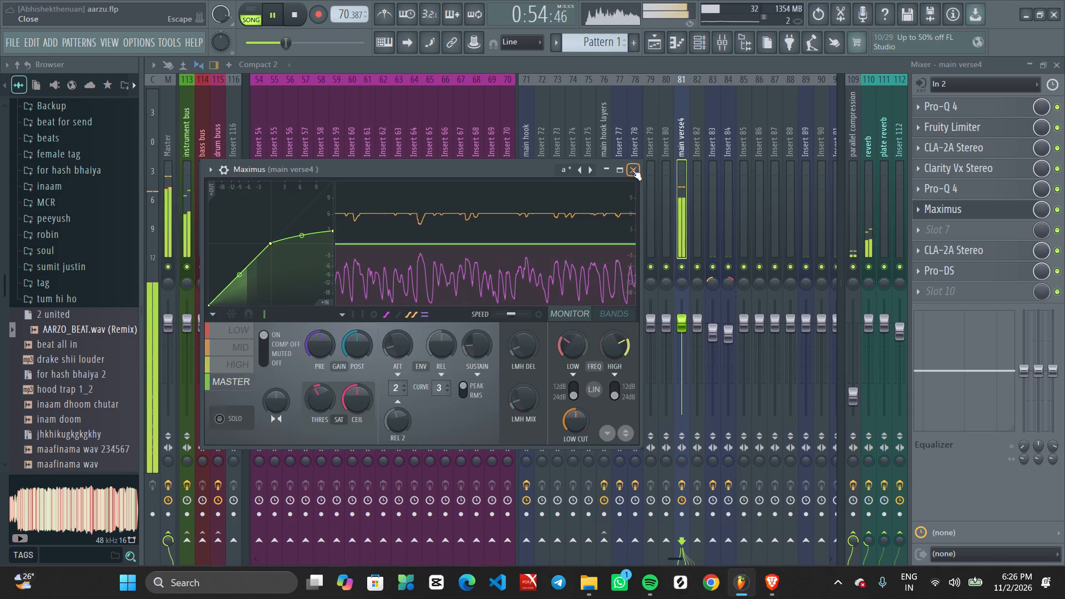
left_click(632, 170)
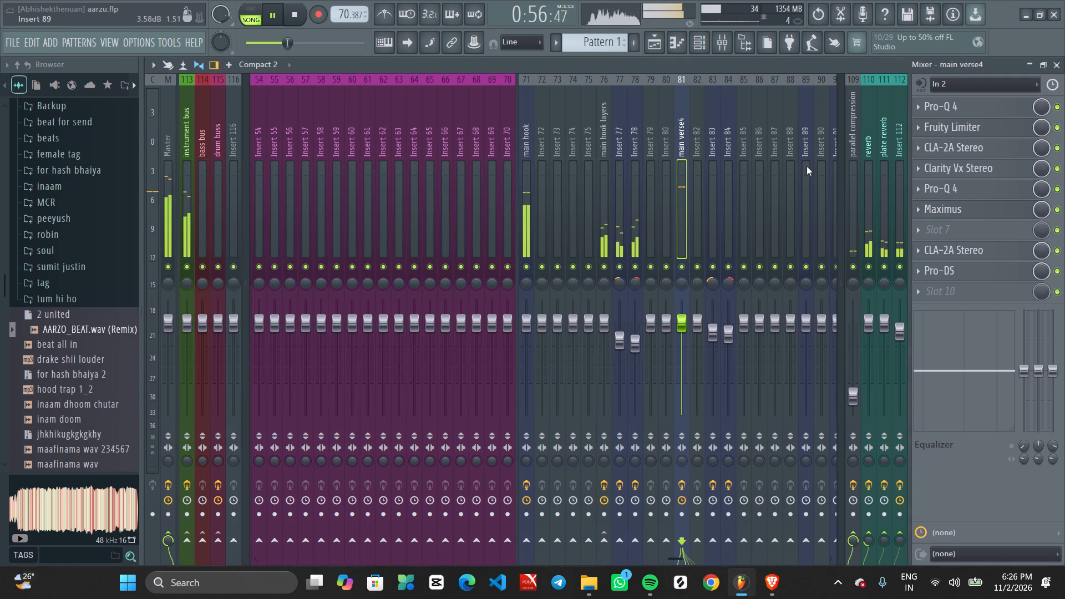
Replay the first hook from about bar 8 into the verse and raise the parallel compression track's volume to 36%.
key("space")
key("space")
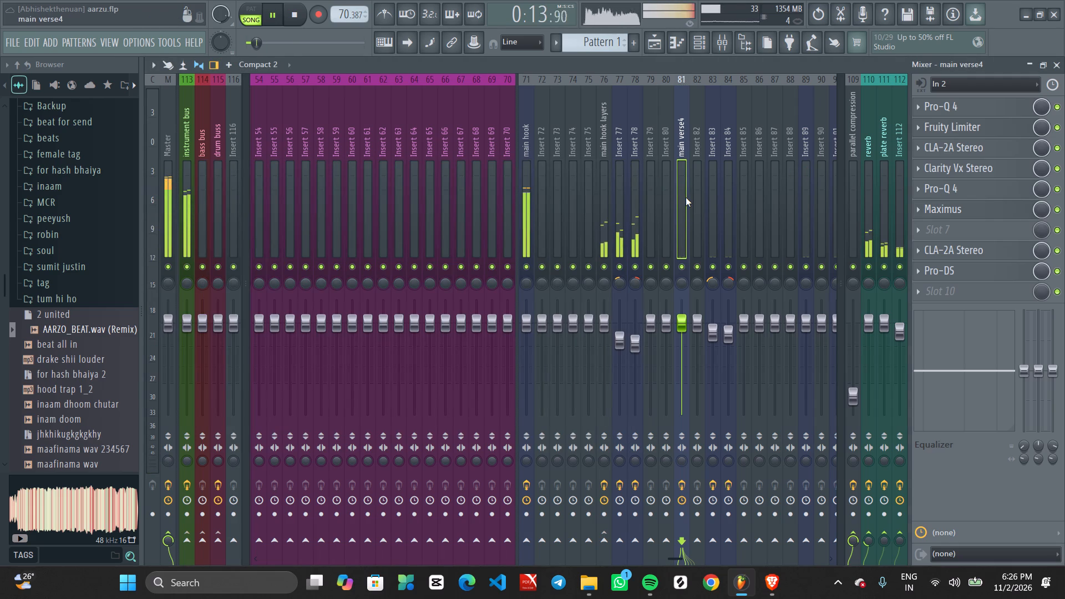
left_click(657, 33)
left_click(596, 95)
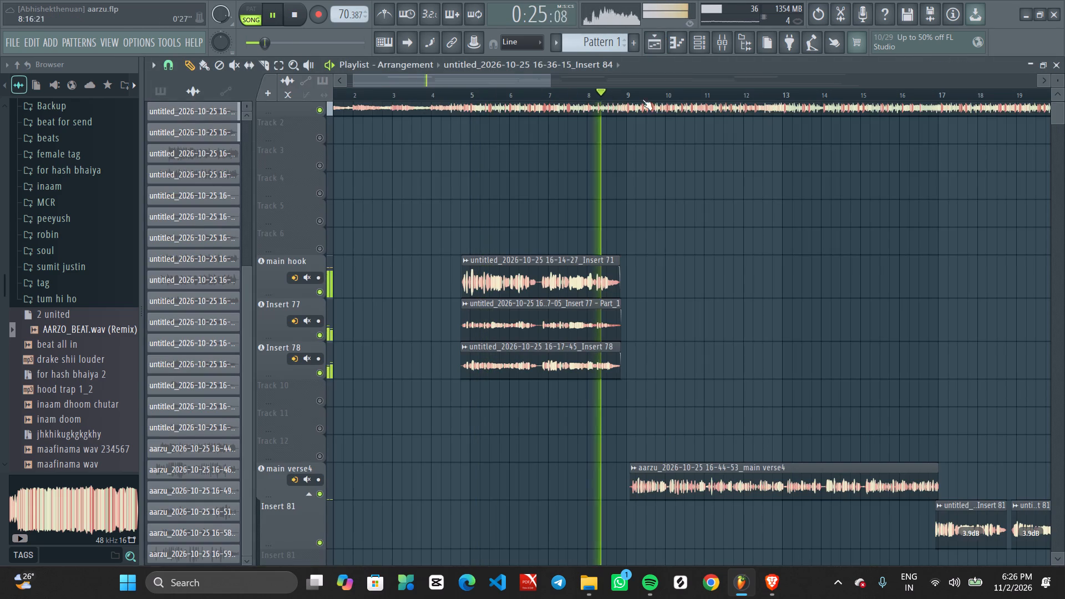
left_click(719, 43)
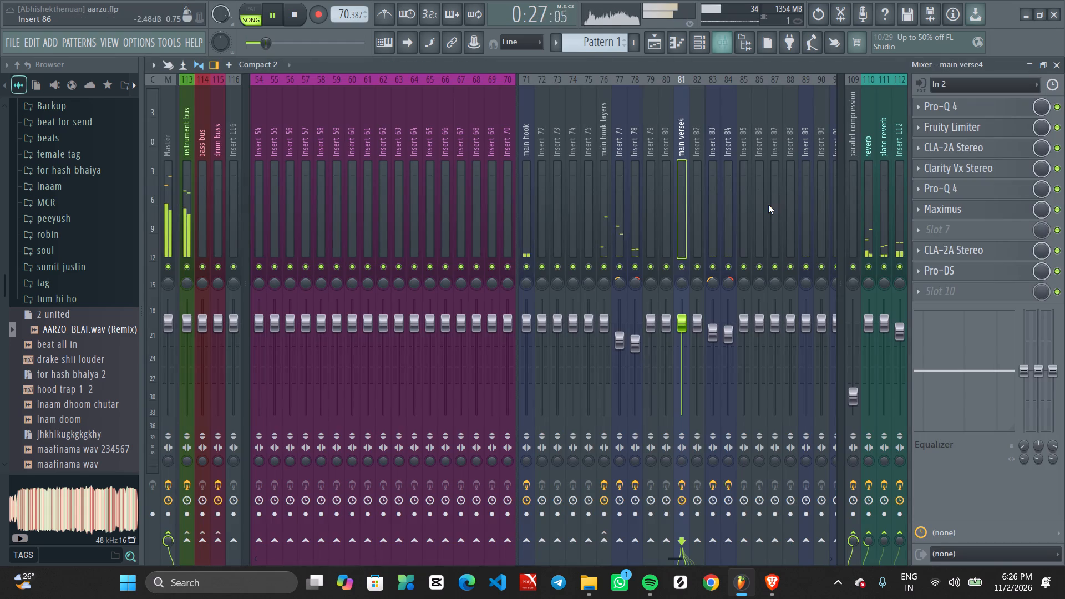
scroll(766, 210, "down", 2)
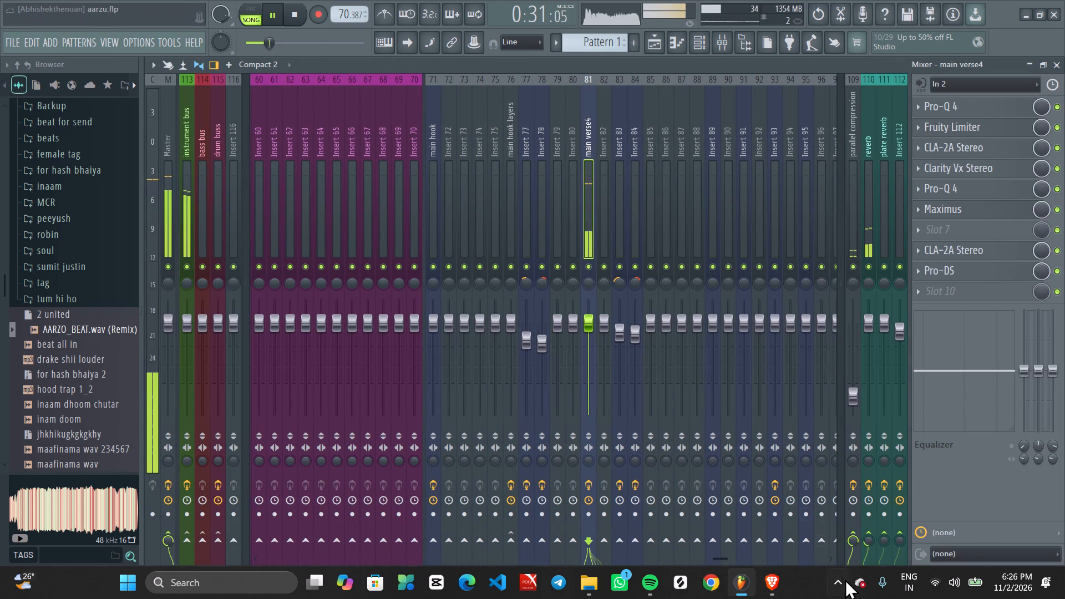
left_click_drag(852, 403, 858, 384)
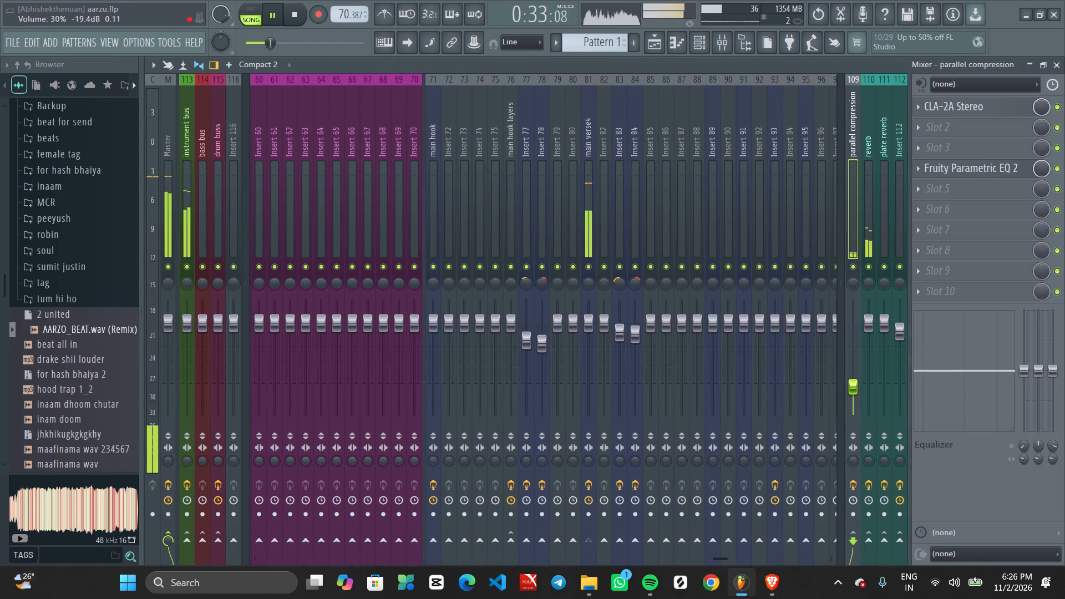
left_click_drag(858, 384, 860, 378)
left_click(852, 384)
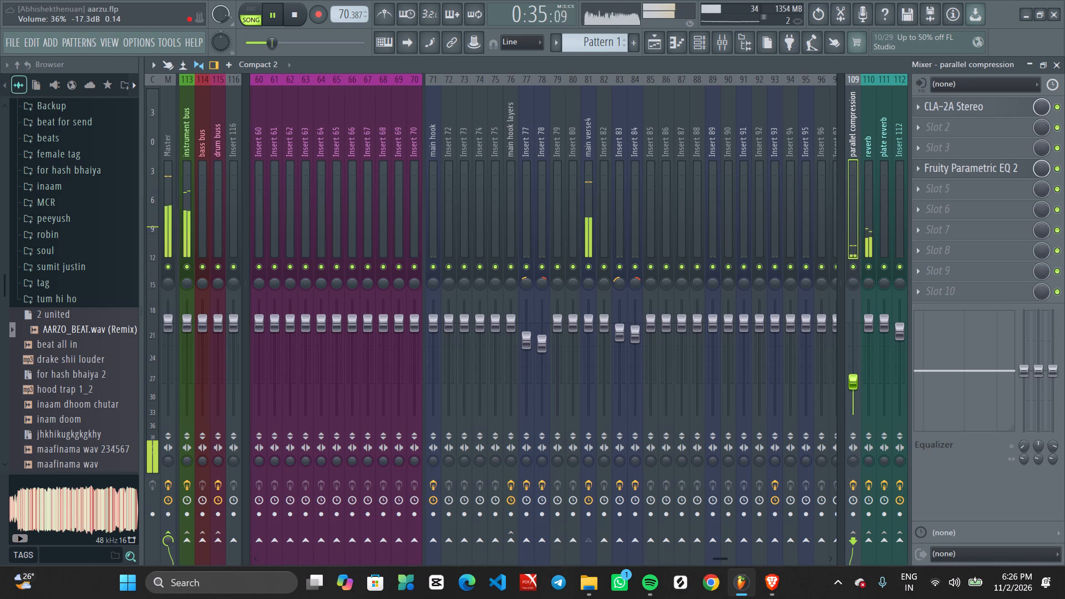
Listen from about bar 12 of the verse into the second hook, examining the main and layer clips across the arrangement.
left_click(652, 43)
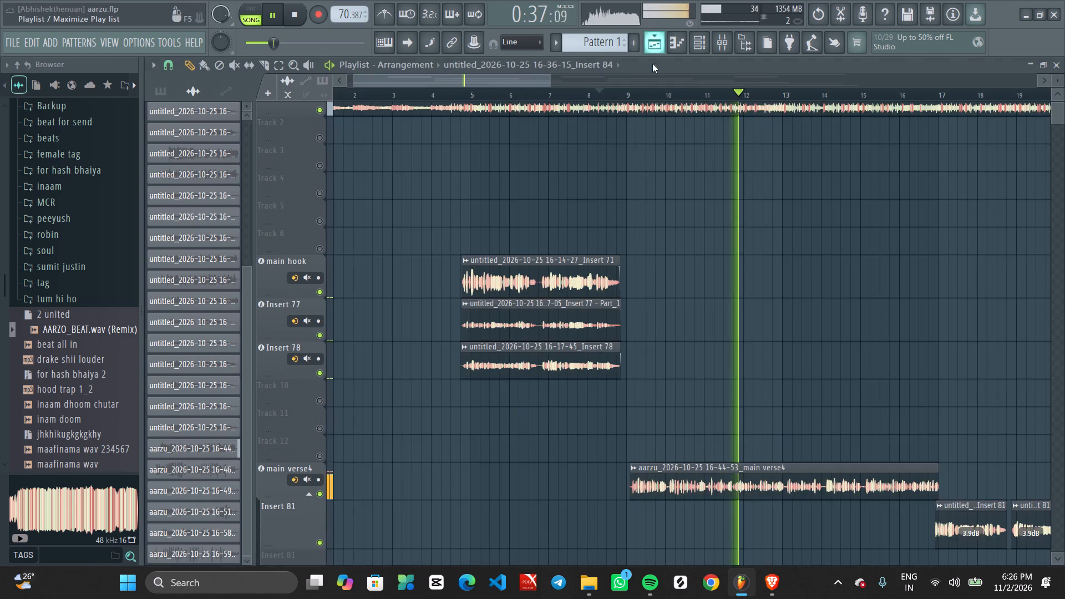
scroll(639, 204, "down", 8, "ctrl")
scroll(593, 390, "up", 5, "ctrl")
middle_click_drag(556, 398, 688, 156)
scroll(642, 329, "up", 2, "ctrl")
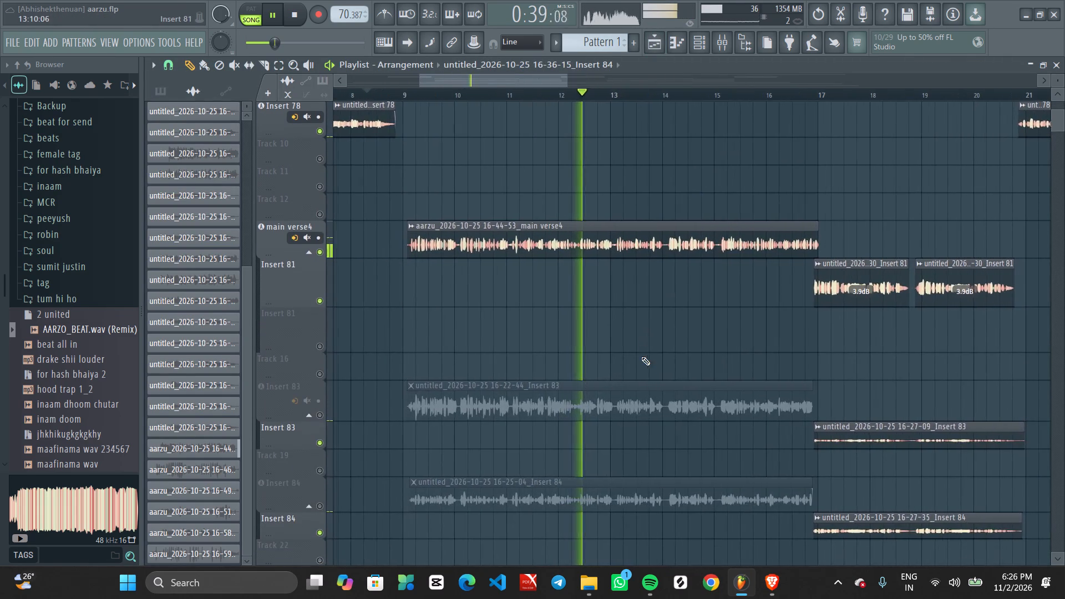
middle_click_drag(640, 352, 641, 295)
scroll(645, 296, "up", 2, "ctrl")
middle_click_drag(671, 292, 666, 296)
scroll(657, 298, "down", 8, "ctrl")
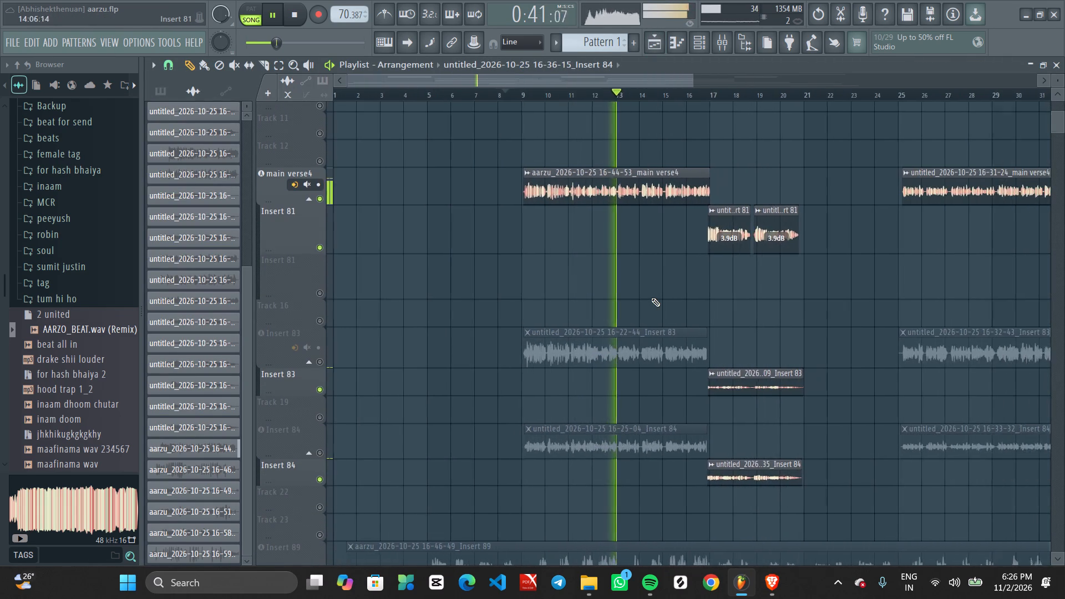
scroll(642, 299, "down", 6, "ctrl")
scroll(608, 333, "up", 3, "ctrl")
middle_click_drag(510, 346, 679, 386)
scroll(567, 348, "down", 5, "ctrl")
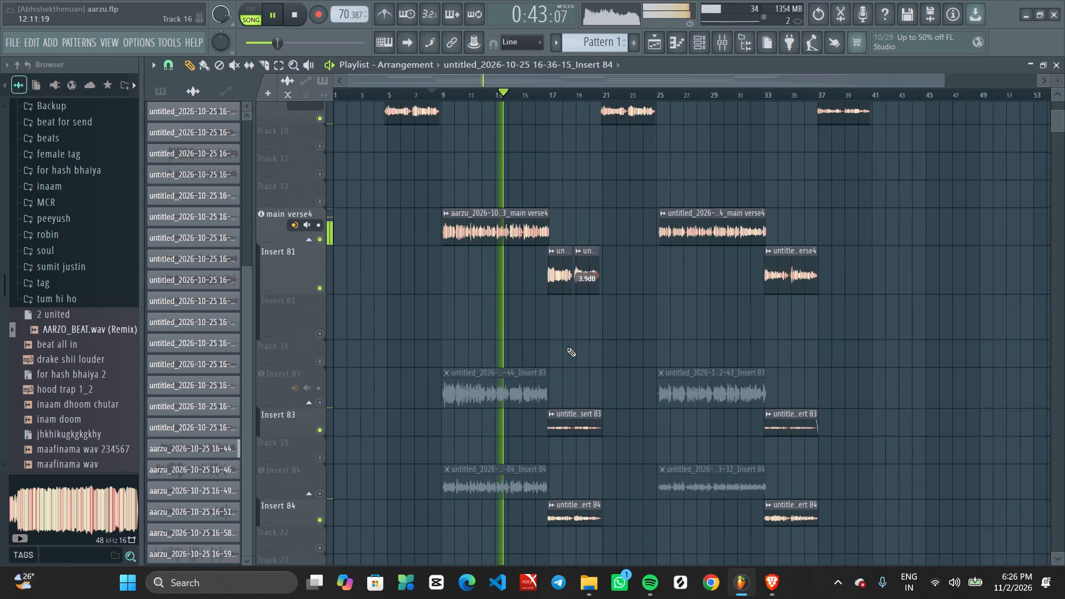
scroll(489, 331, "down", 12, "alt")
scroll(507, 337, "up", 3, "ctrl")
middle_click_drag(509, 339, 677, 362)
scroll(606, 361, "up", 1, "ctrl")
middle_click_drag(616, 352, 564, 367)
scroll(551, 368, "up", 1, "ctrl")
scroll(548, 368, "down", 6, "ctrl")
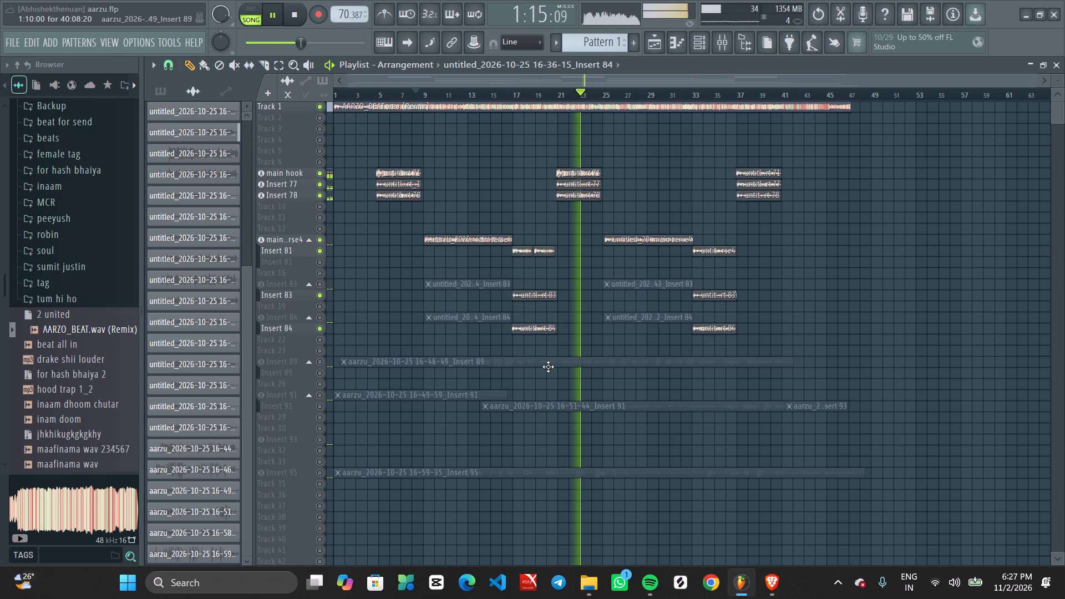
Move the bar 17–21 clips on Insert 81, 83 and 84 up together until the Insert 84 clip sits on the Insert 78 track.
scroll(563, 374, "up", 2, "ctrl")
scroll(515, 350, "up", 2, "alt")
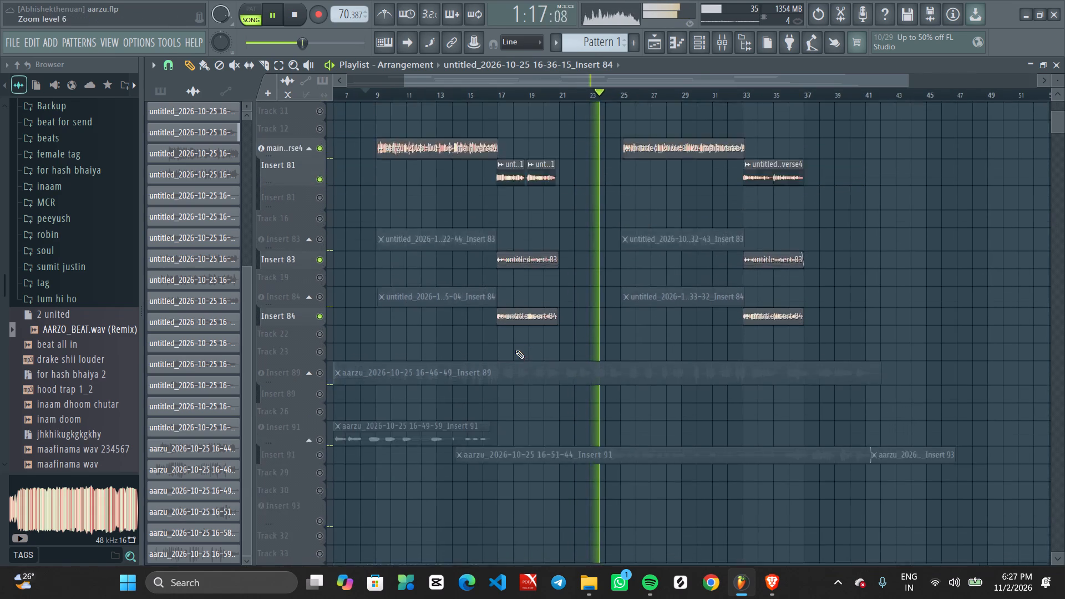
scroll(515, 350, "up", 6, "alt")
left_click_drag(503, 110, 613, 311, "ctrl")
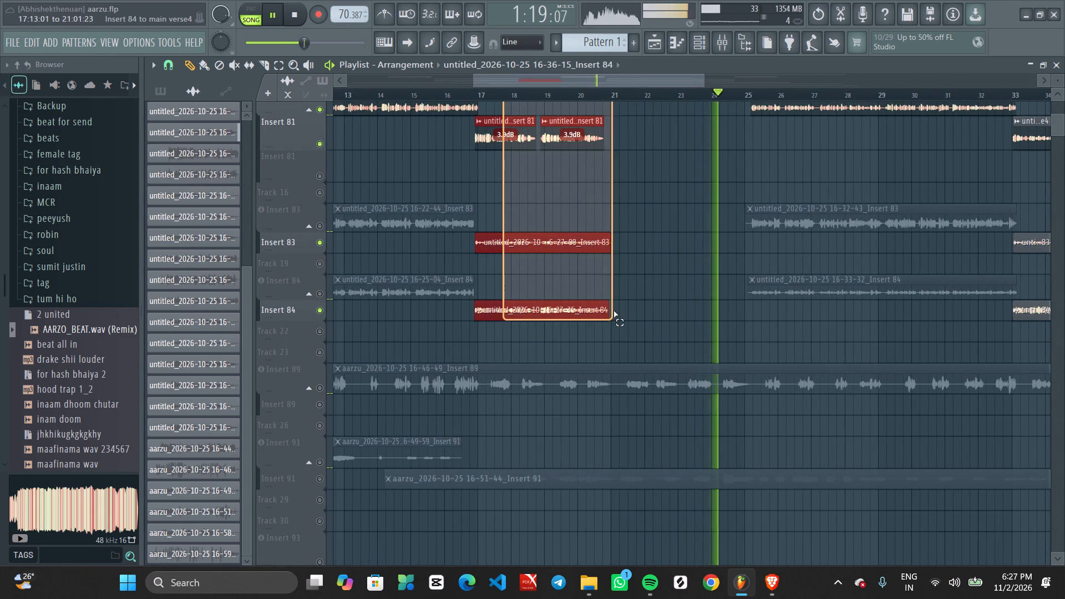
left_click_drag(613, 311, 621, 330, "ctrl")
key("shift+Up")
key("shift+Down")
key("shift+Up")
key("shift+Up")
key("shift+Up")
key("shift+Up")
key("shift+Up")
key("shift+Up")
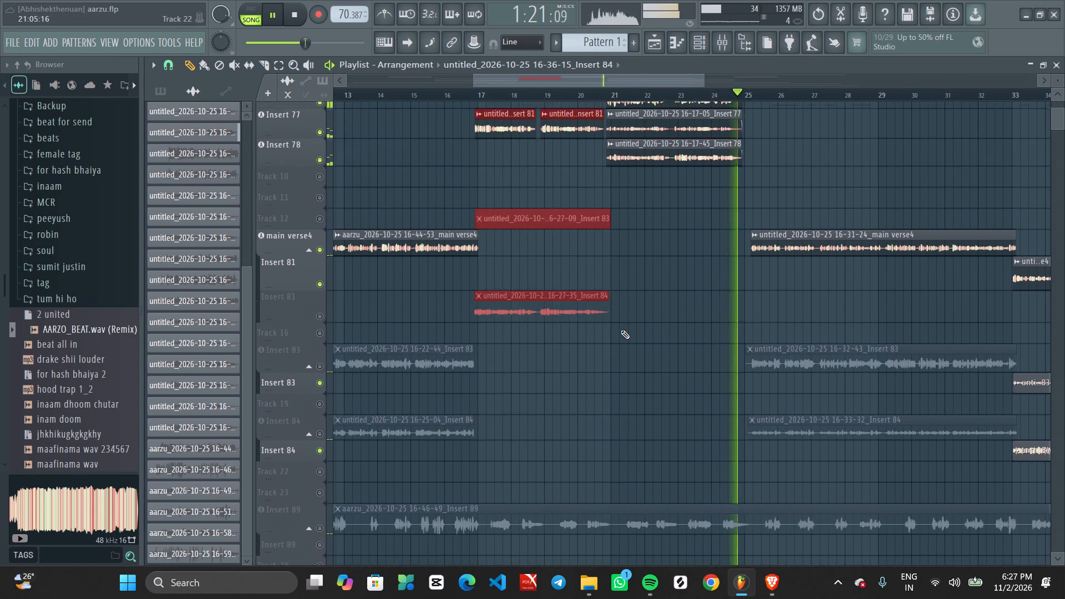
key("shift+Up")
key("shift+Up")
key("shift+Up")
key("shift+Up")
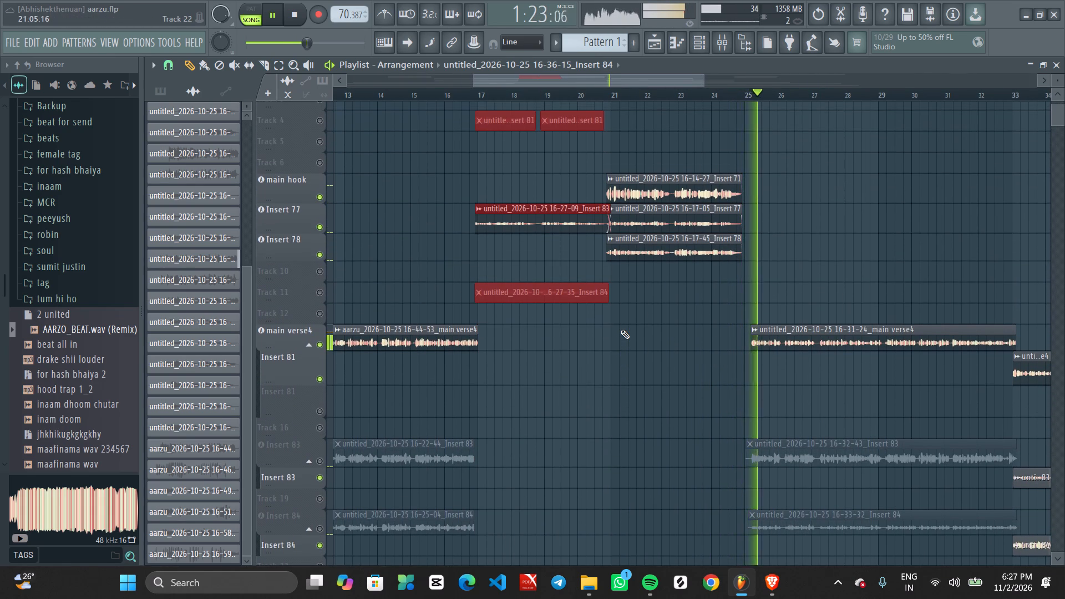
key("shift+Up")
key("shift+Up")
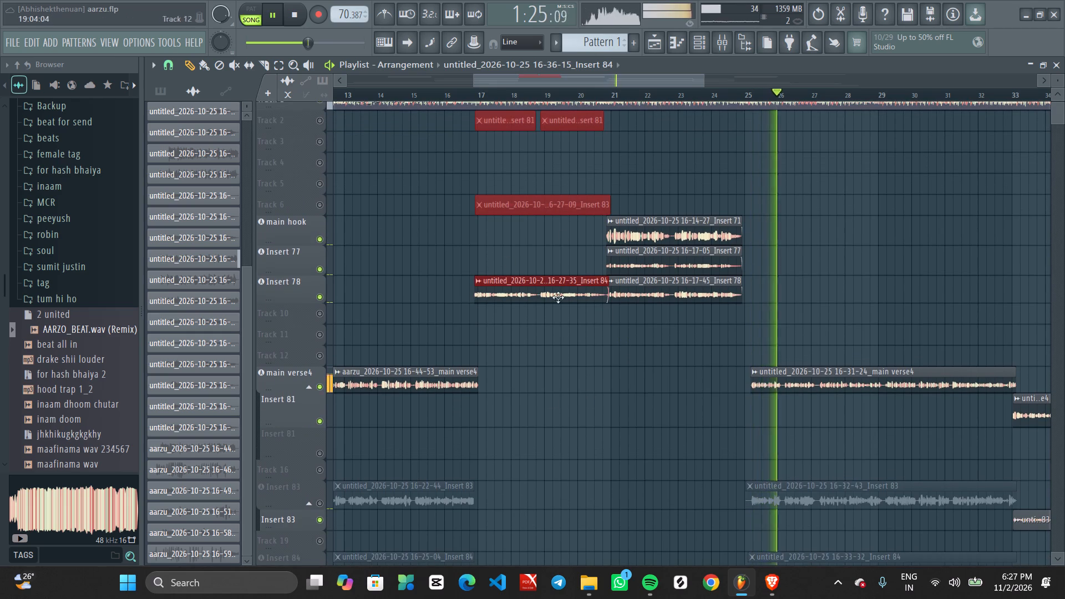
Move the bar 17–21 Insert 83 clip down from Track 6 onto the Insert 77 playlist track.
left_click_drag(549, 181, 551, 265, "ctrl")
key("shift+Down")
key("shift+Down")
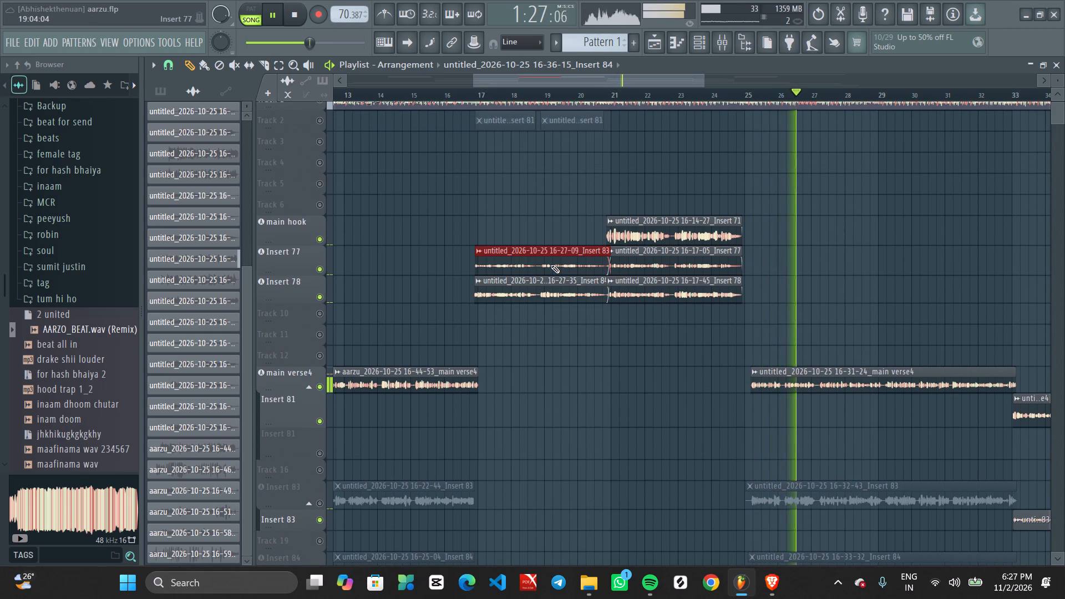
Move the two bar 17–21 Insert 81 clips down from Track 2 onto the main hook playlist track.
scroll(502, 184, "up", 5)
left_click_drag(462, 129, 528, 141, "ctrl")
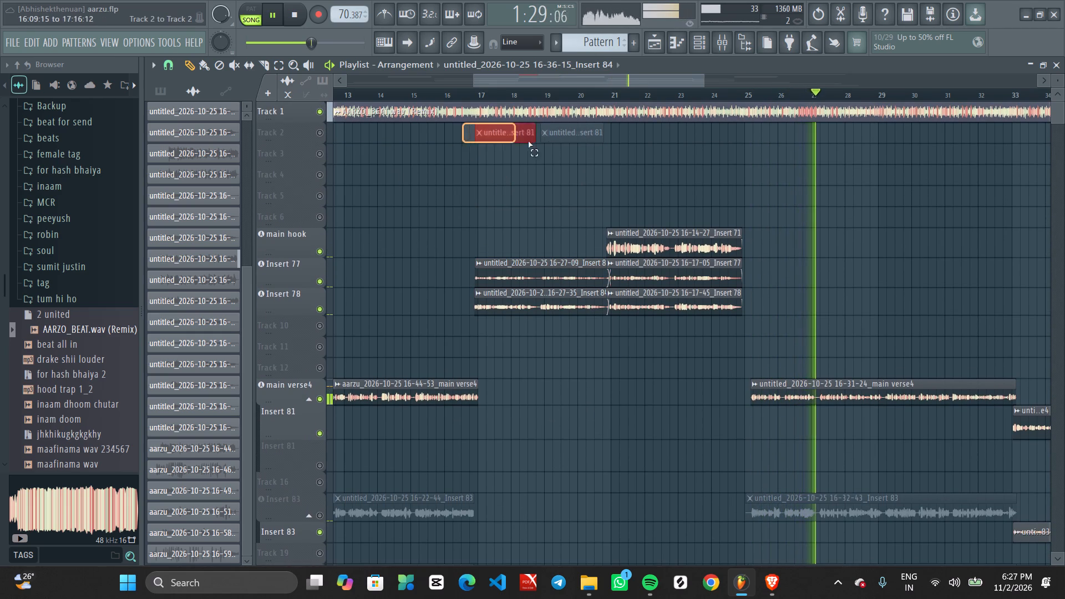
left_click_drag(528, 141, 597, 147, "ctrl")
key("shift+Down")
key("shift+Down")
key("shift+Down")
key("shift+Down")
key("shift+Down")
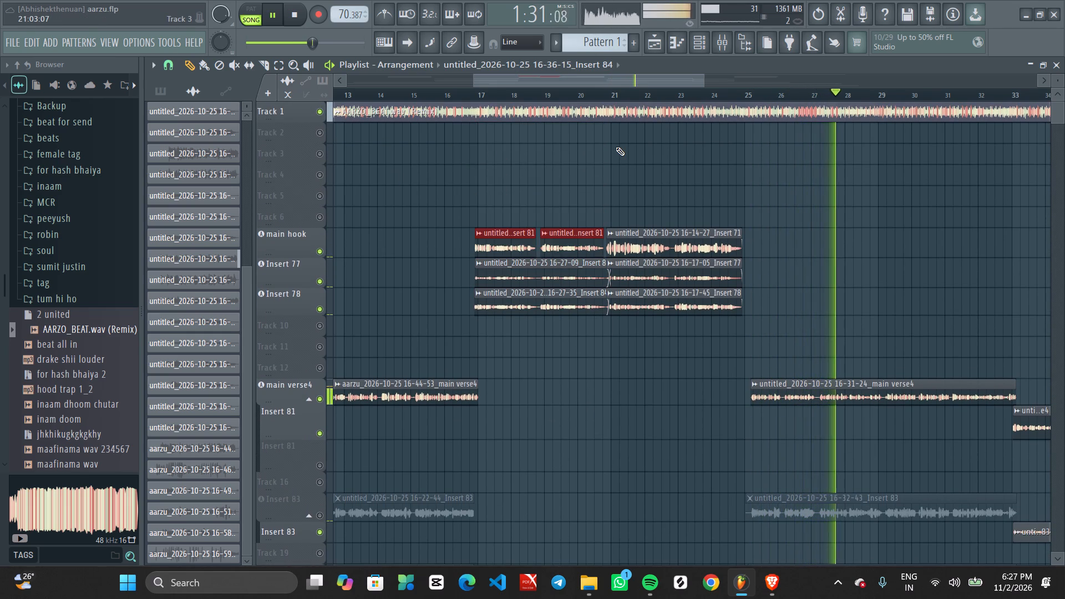
Move the bar 33–37 main verse4 clip from the Insert 81 track up to the main hook track.
scroll(1042, 293, "down", 8, "ctrl")
scroll(942, 364, "down", 9, "ctrl")
middle_click_drag(848, 236, 667, 517)
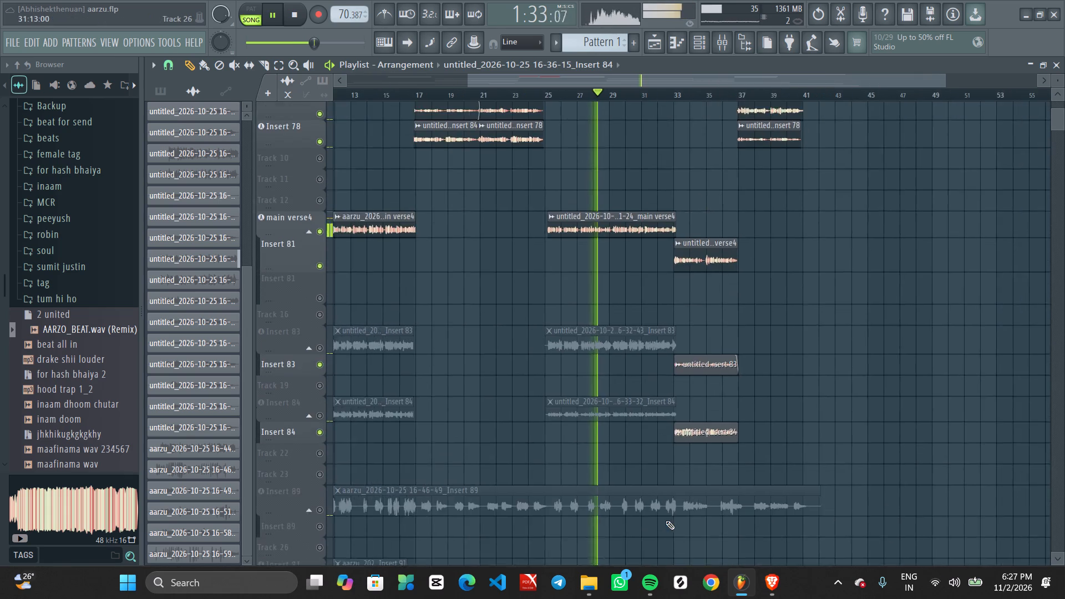
scroll(759, 400, "up", 2, "ctrl")
middle_click_drag(737, 322, 784, 474)
left_click_drag(729, 380, 735, 428, "ctrl")
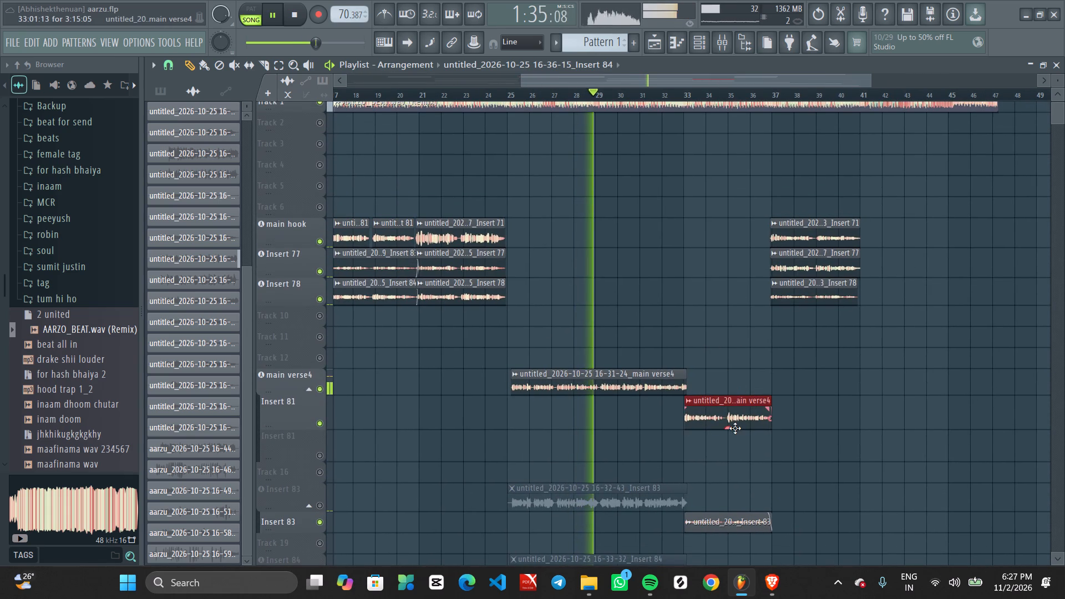
key("shift+Up")
key("shift+Up")
key("shift+Up")
key("shift+Up")
key("shift+Up")
key("shift+Up")
key("shift+Up")
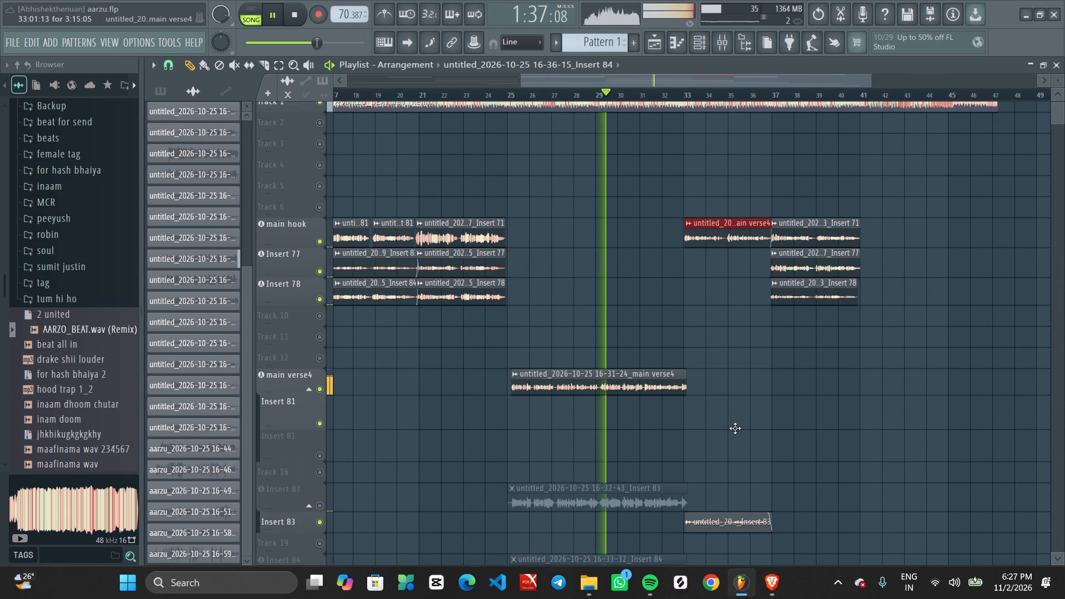
Move the bar 33–37 clip on the Insert 83 track up to the Insert 77 track.
scroll(732, 414, "down", 2)
left_click_drag(725, 438, 739, 491, "ctrl")
key("shift+Up")
key("shift+Up")
key("shift+Up")
key("shift+Up")
key("shift+Up")
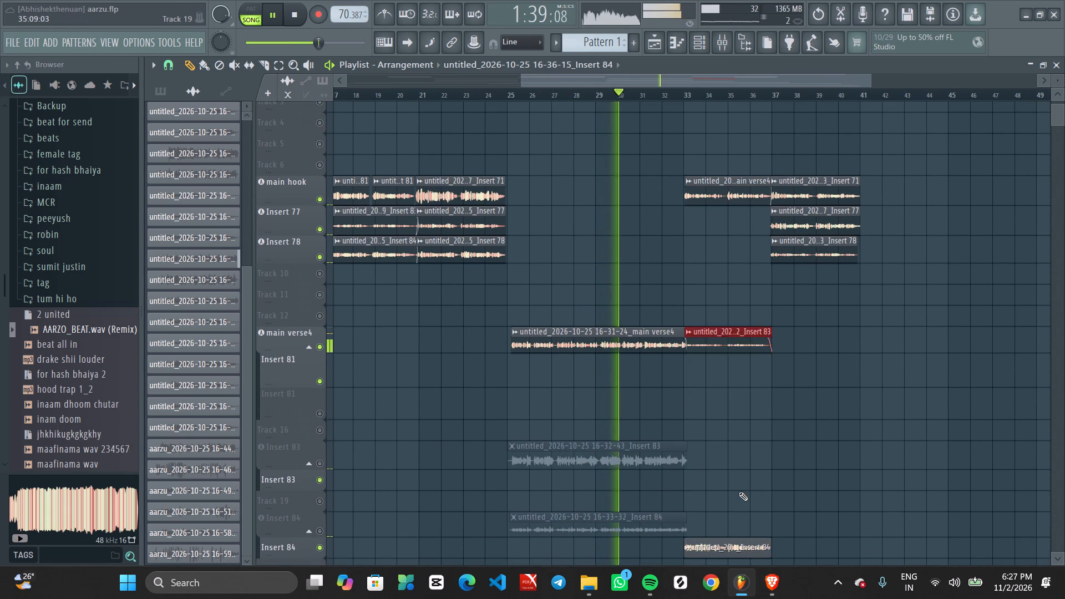
key("shift+Up")
key("shift+Up")
key("shift+Up")
key("shift+Up")
key("shift+Up")
Move the bar 33–37 clip on the Insert 84 track up to the Insert 78 track.
left_click_drag(701, 514, 721, 558, "ctrl")
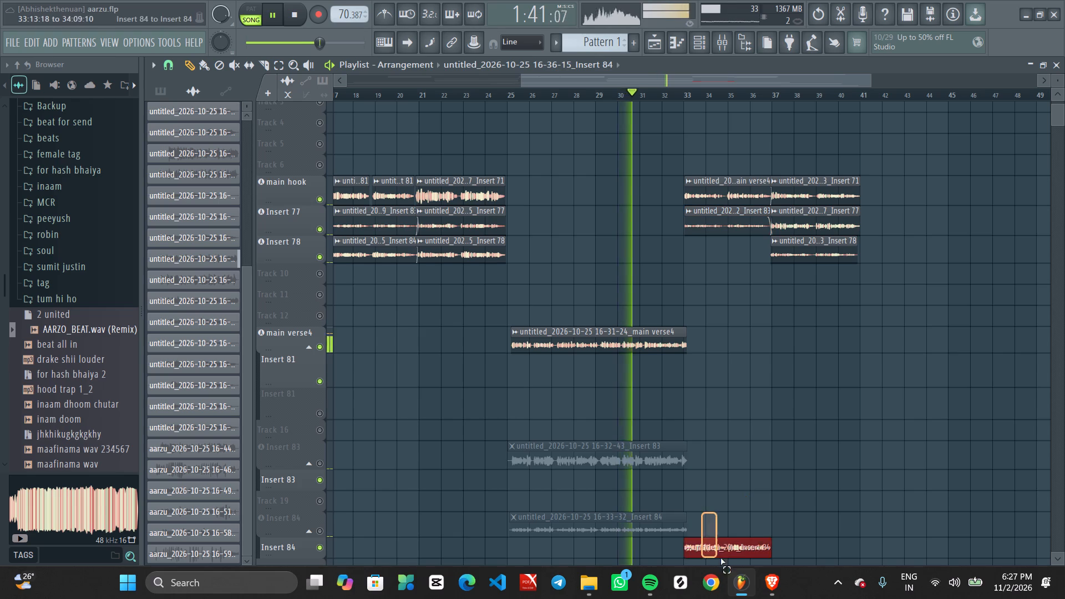
left_click_drag(721, 558, 725, 565, "ctrl")
key("shift+Up")
key("shift+Up")
key("shift+Up")
key("shift+Up")
key("shift+Up")
key("shift+Up")
key("shift+Up")
key("shift+Up")
key("shift+Up")
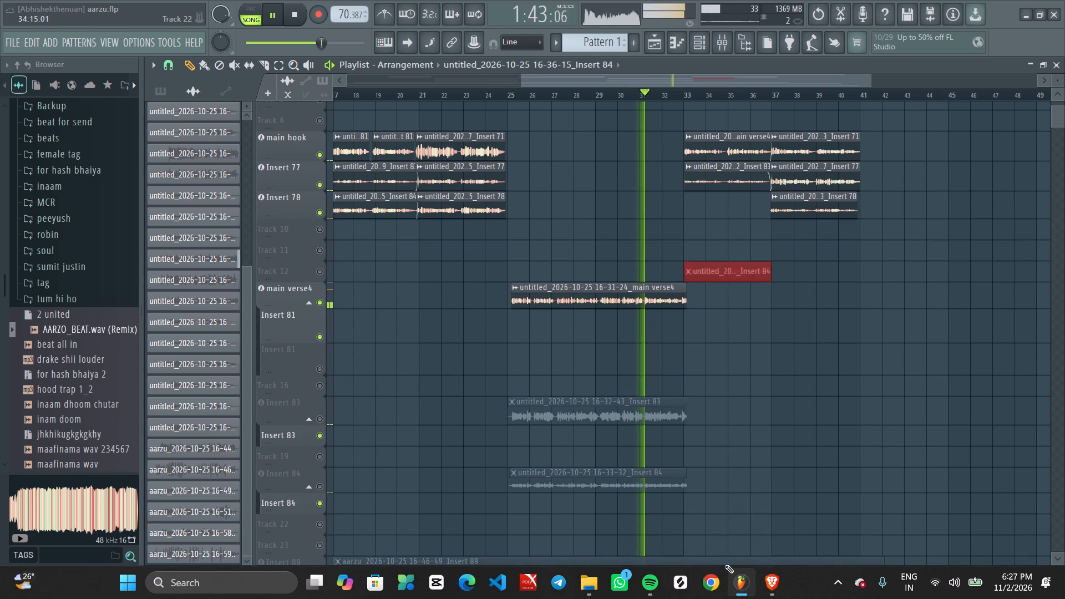
key("shift+Up")
key("shift+Up")
key("shift+Up")
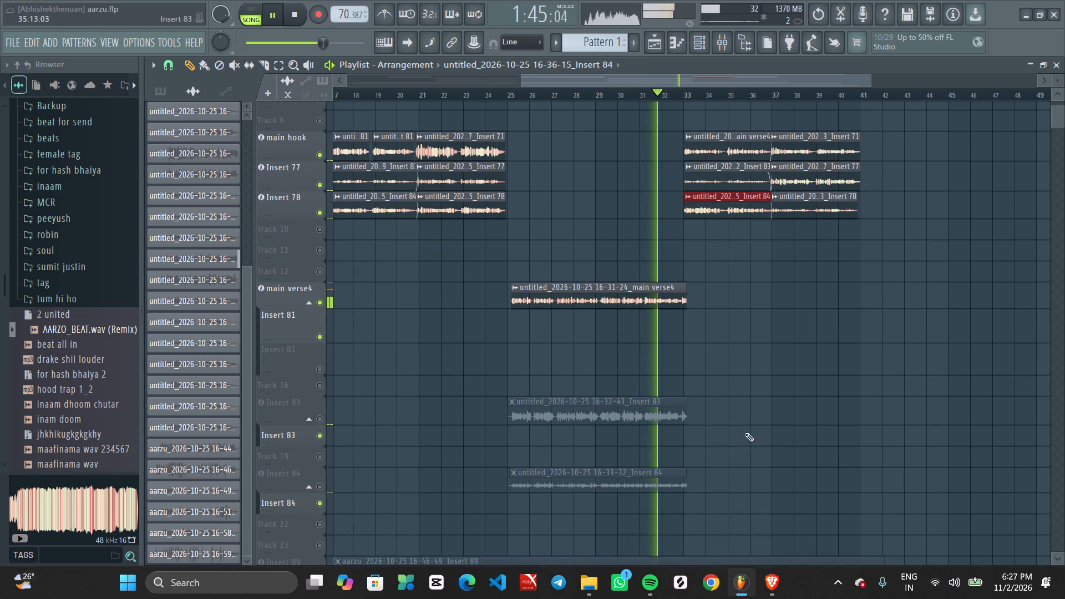
left_click(734, 304, "ctrl")
Examine where the second verse meets the regrouped hook clips around bar 33, and the arrangement overall, during playback.
scroll(738, 302, "up", 6, "ctrl")
scroll(682, 322, "up", 3, "ctrl")
middle_click_drag(615, 352, 692, 364)
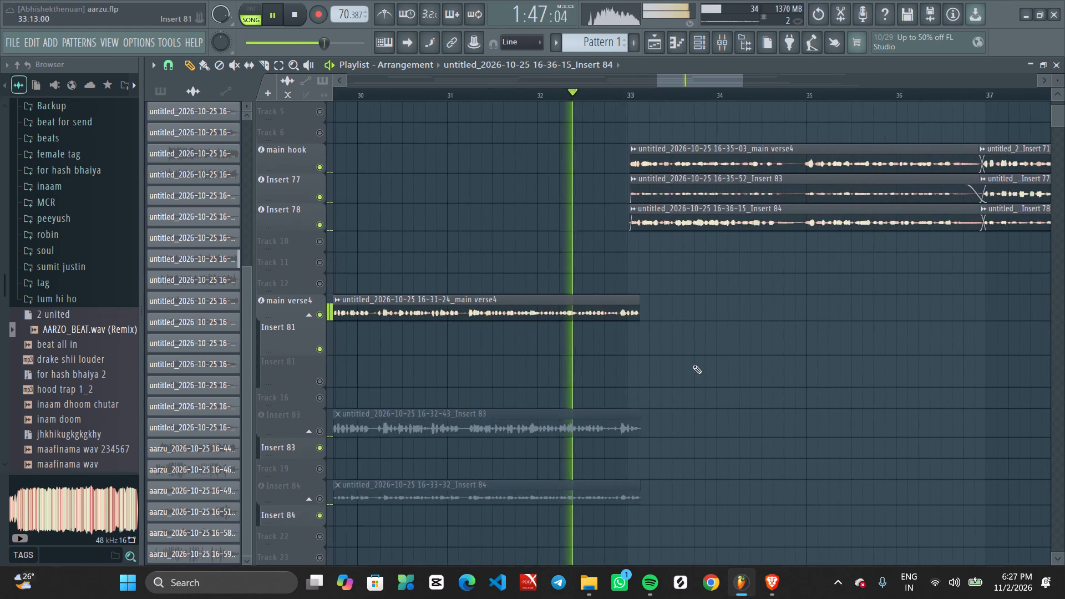
scroll(694, 364, "up", 3, "ctrl")
middle_click_drag(721, 344, 702, 311)
scroll(693, 295, "down", 11, "ctrl")
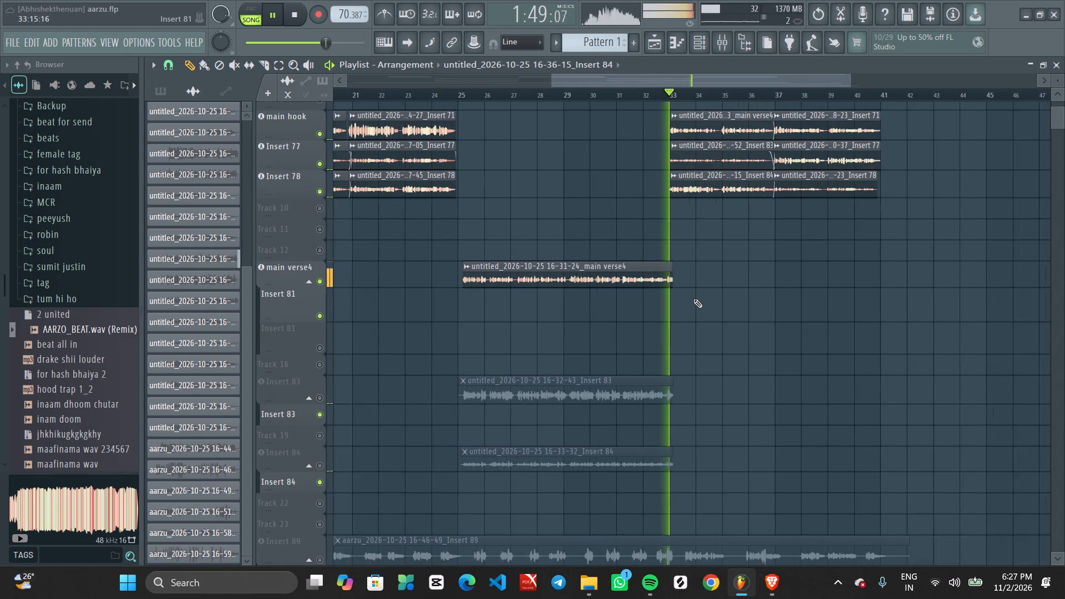
scroll(693, 299, "up", 3, "ctrl")
middle_click_drag(717, 306, 851, 347)
scroll(844, 322, "down", 8, "ctrl")
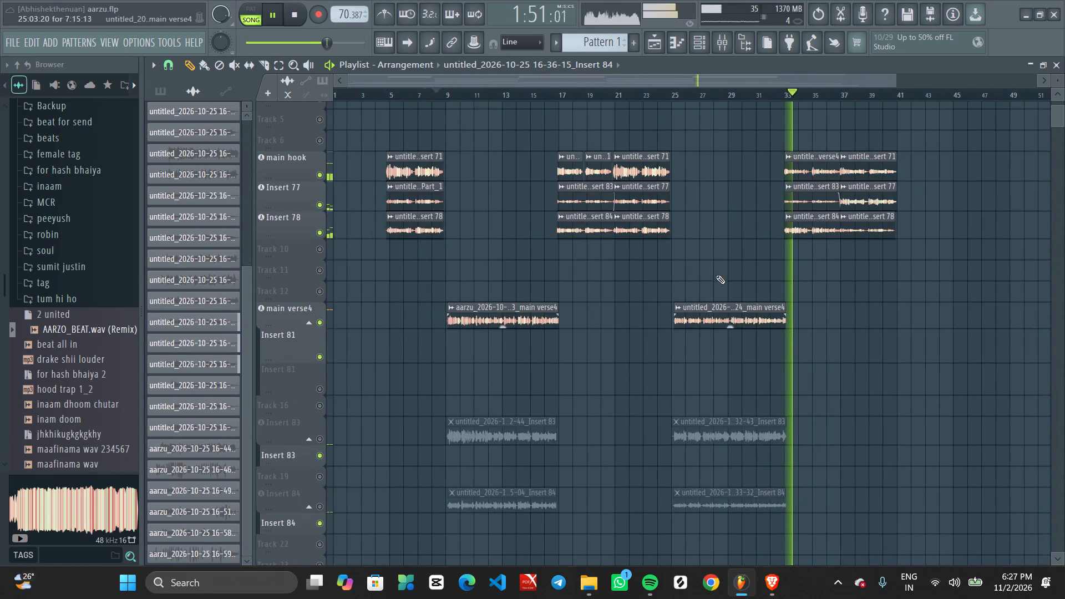
In the mixer, send the main hook layers track to the parallel compression track.
left_click(723, 48)
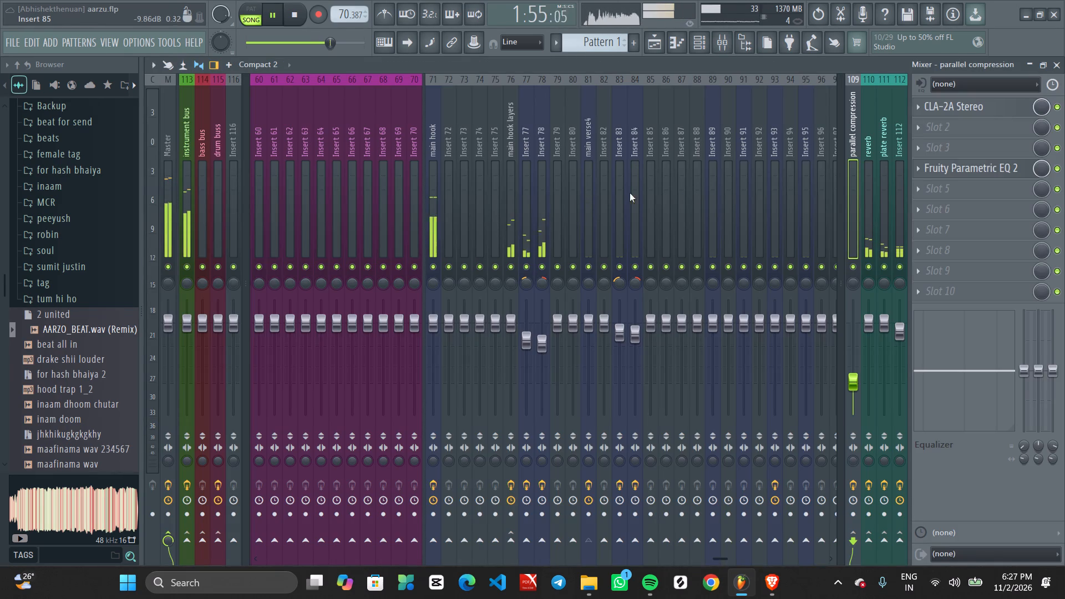
left_click(543, 182)
left_click(529, 187)
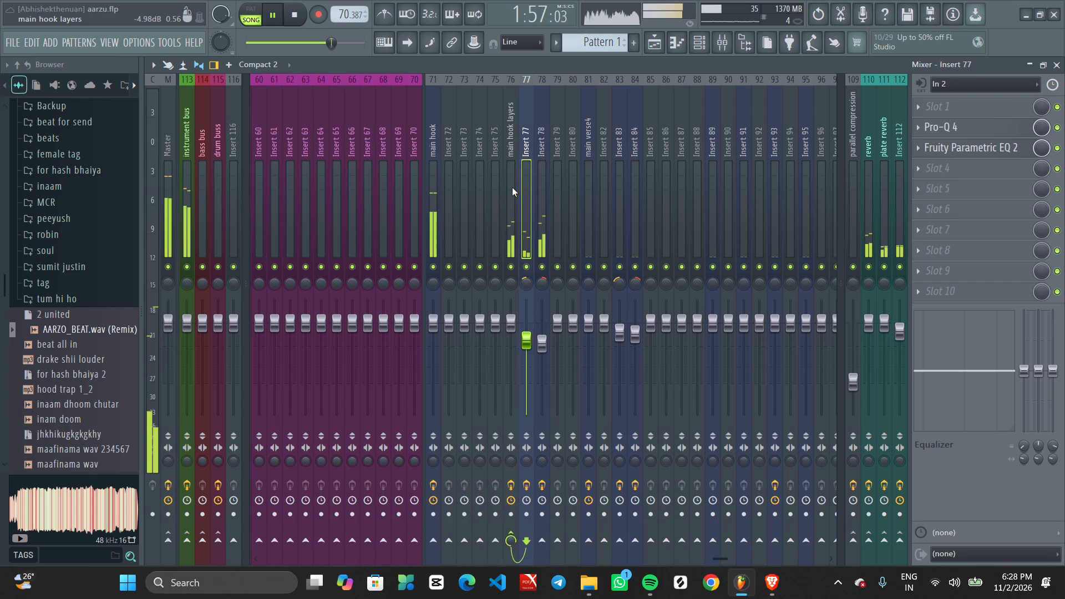
left_click(512, 187)
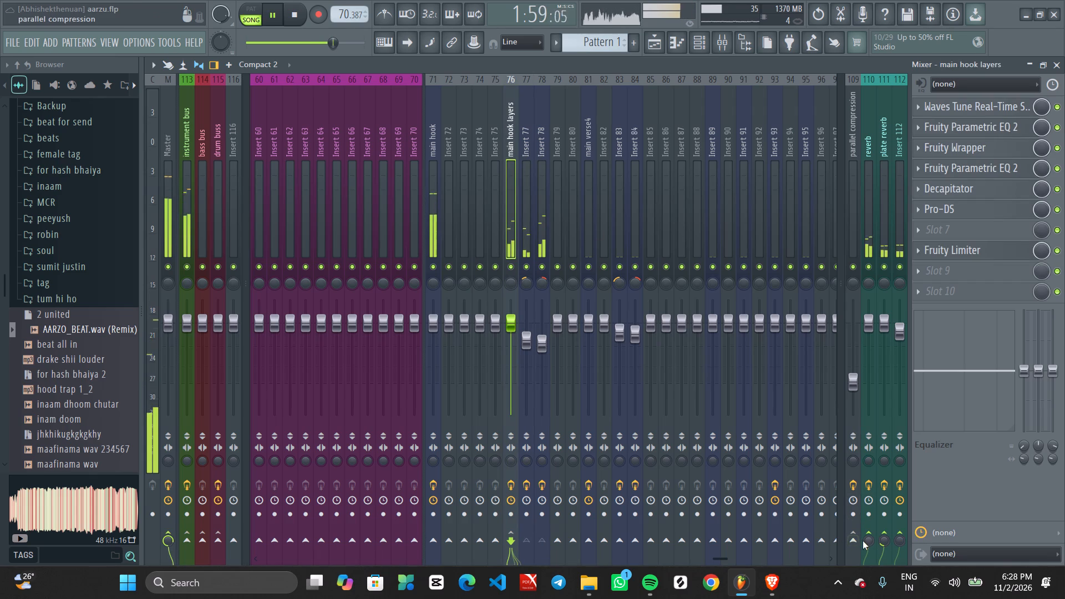
left_click(855, 541)
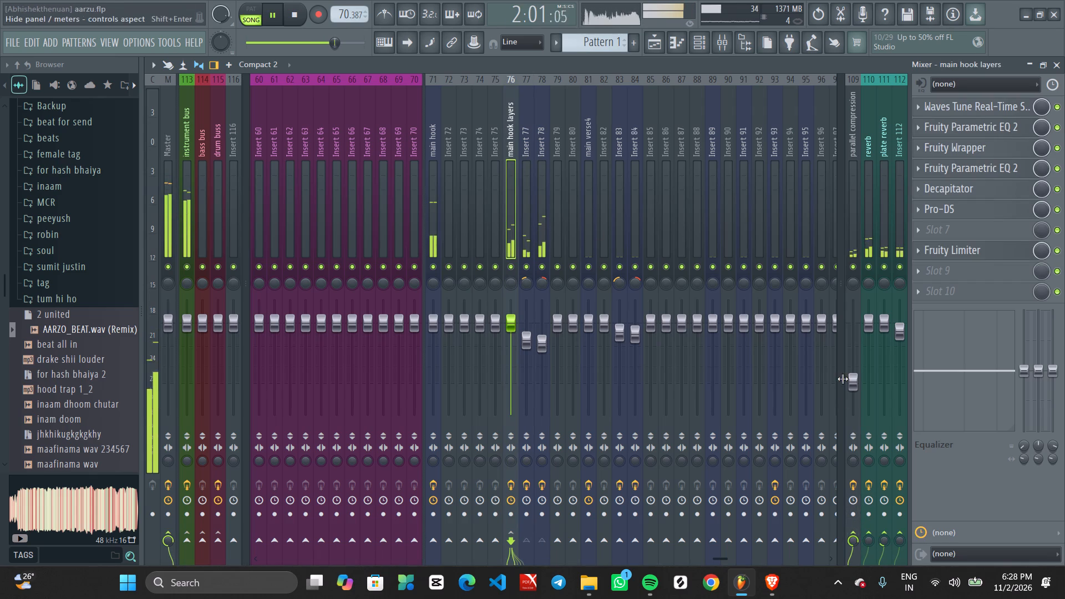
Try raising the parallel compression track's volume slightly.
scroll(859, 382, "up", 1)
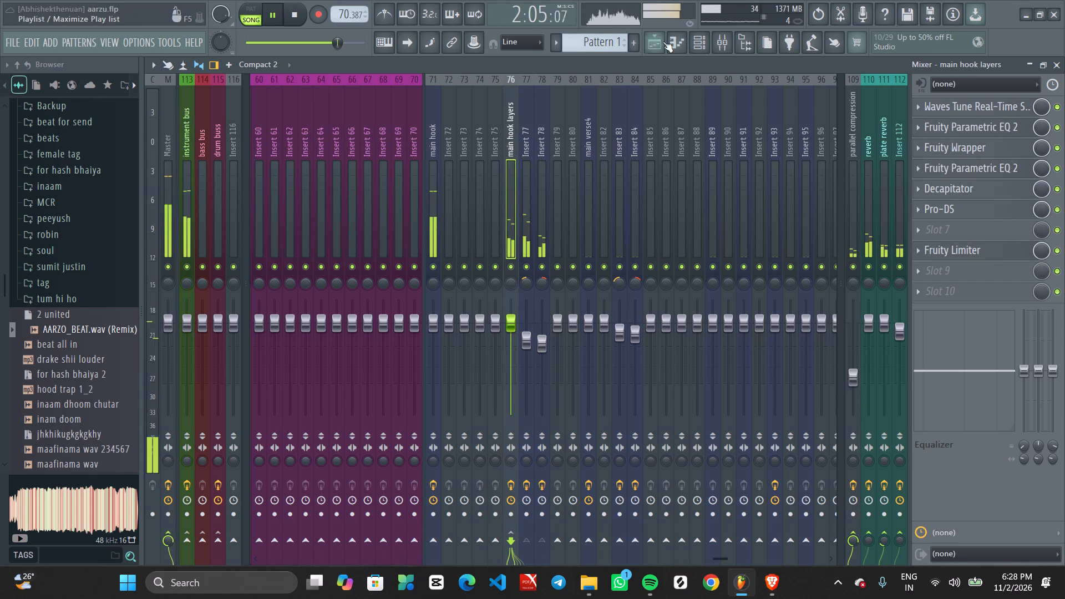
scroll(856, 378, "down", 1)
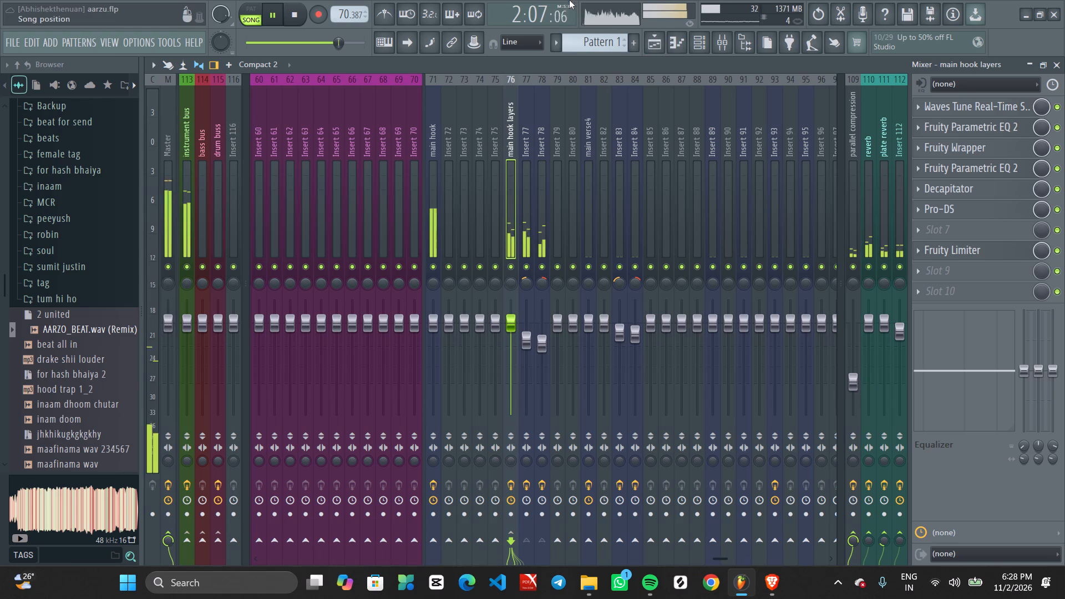
Check the playback position in the playlist and raise the Insert 78 mixer track's volume to 81%.
left_click(646, 36)
scroll(764, 269, "down", 3, "ctrl")
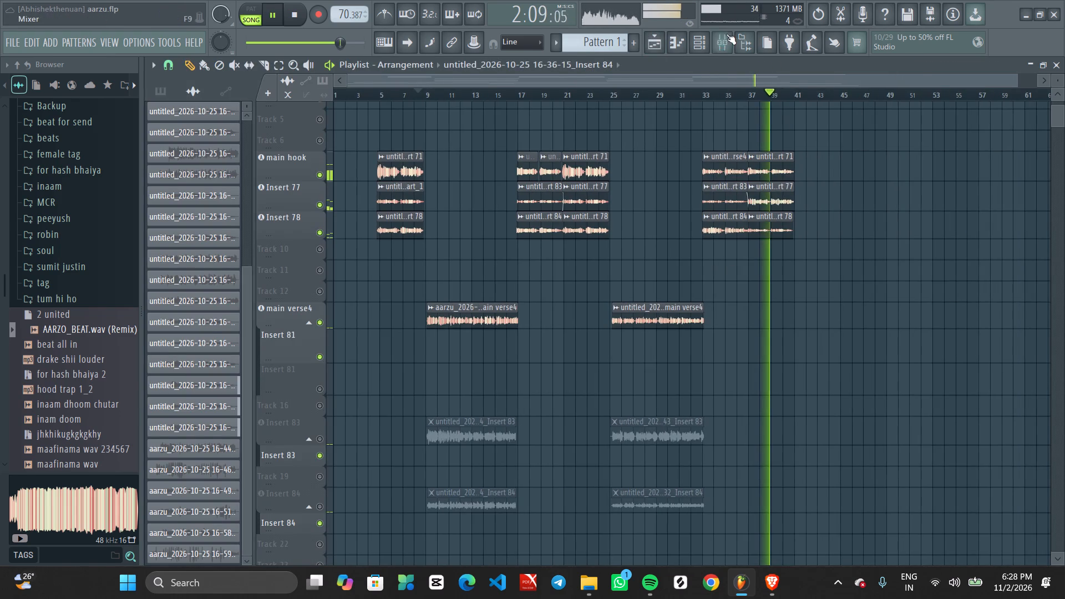
left_click(722, 33)
scroll(544, 347, "up", 2)
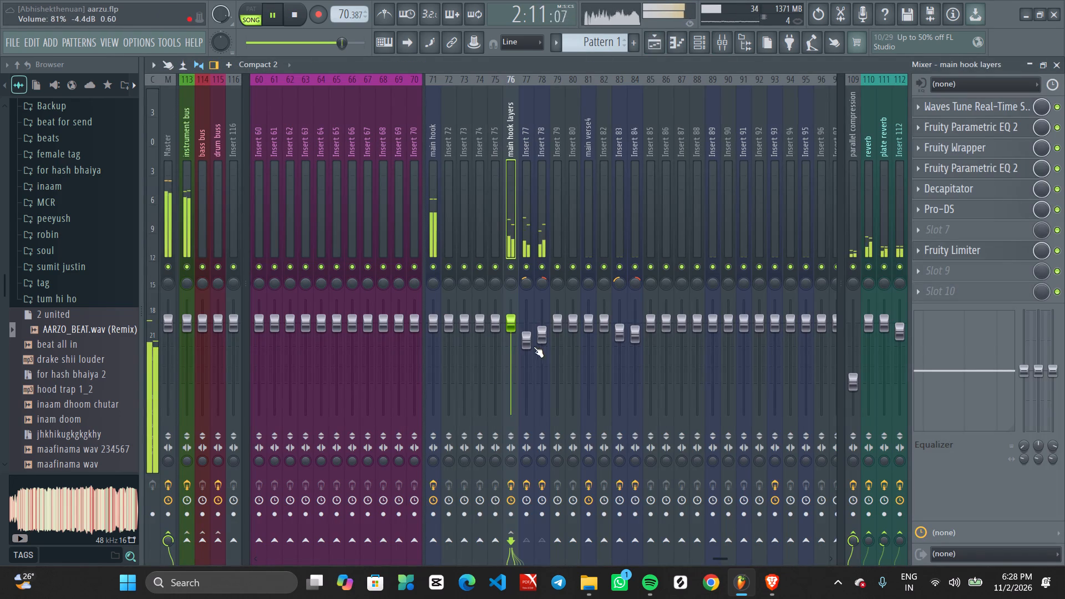
scroll(529, 347, "up", 1)
scroll(541, 345, "down", 2)
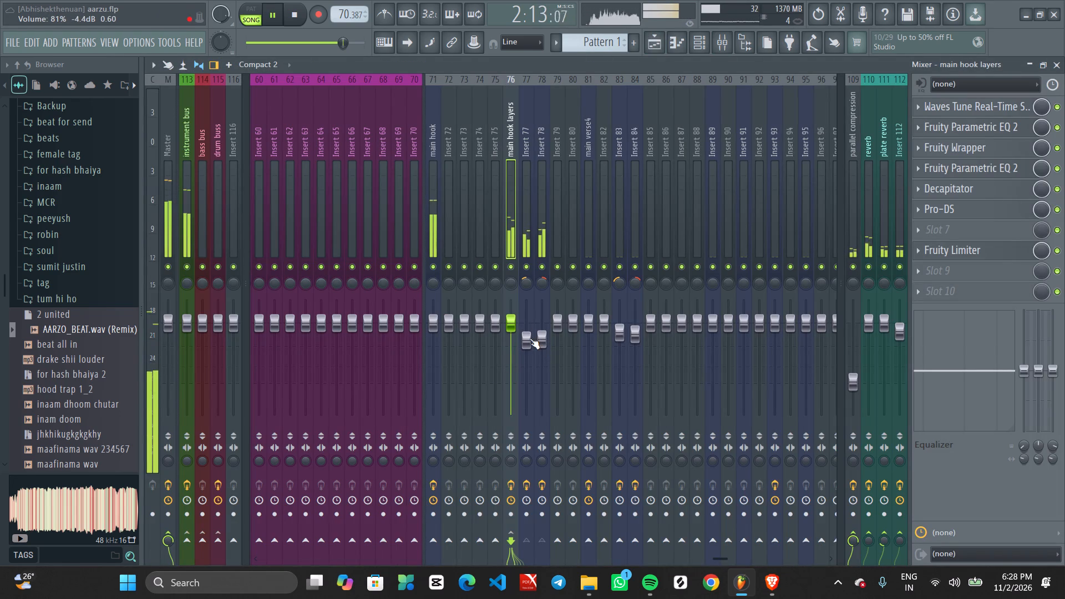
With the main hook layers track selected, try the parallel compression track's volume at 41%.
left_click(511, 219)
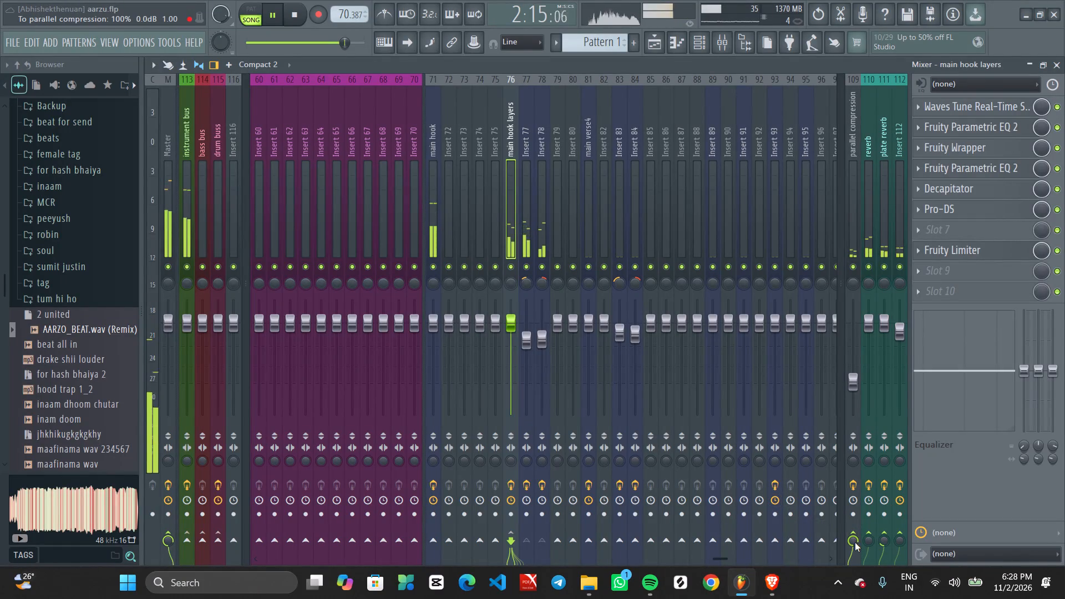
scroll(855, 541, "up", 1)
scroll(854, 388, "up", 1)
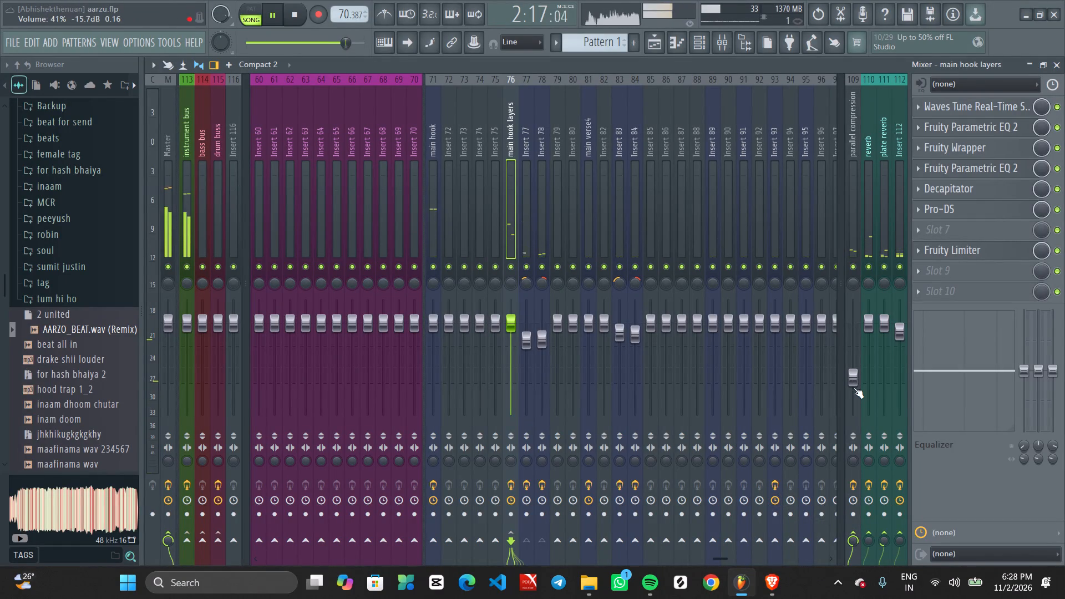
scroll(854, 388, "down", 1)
Examine the muted Insert 89, 91 and 95 tracks in the lower part of the playlist.
left_click(652, 42)
scroll(668, 140, "down", 4, "ctrl")
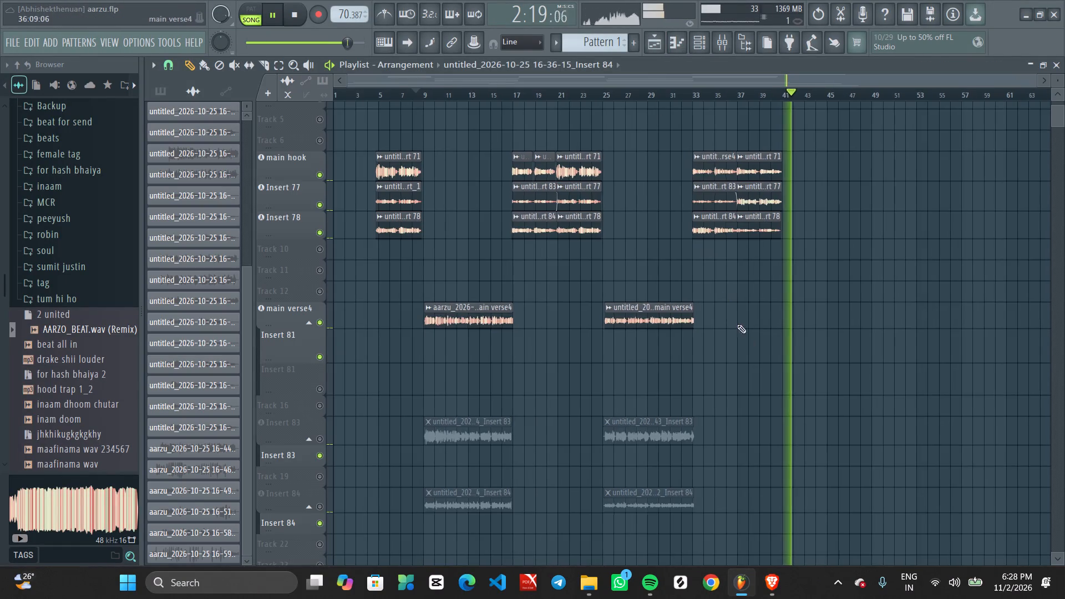
scroll(737, 324, "down", 4, "ctrl")
scroll(760, 360, "up", 2)
scroll(772, 355, "down", 4)
scroll(772, 355, "up", 1)
scroll(772, 355, "down", 14)
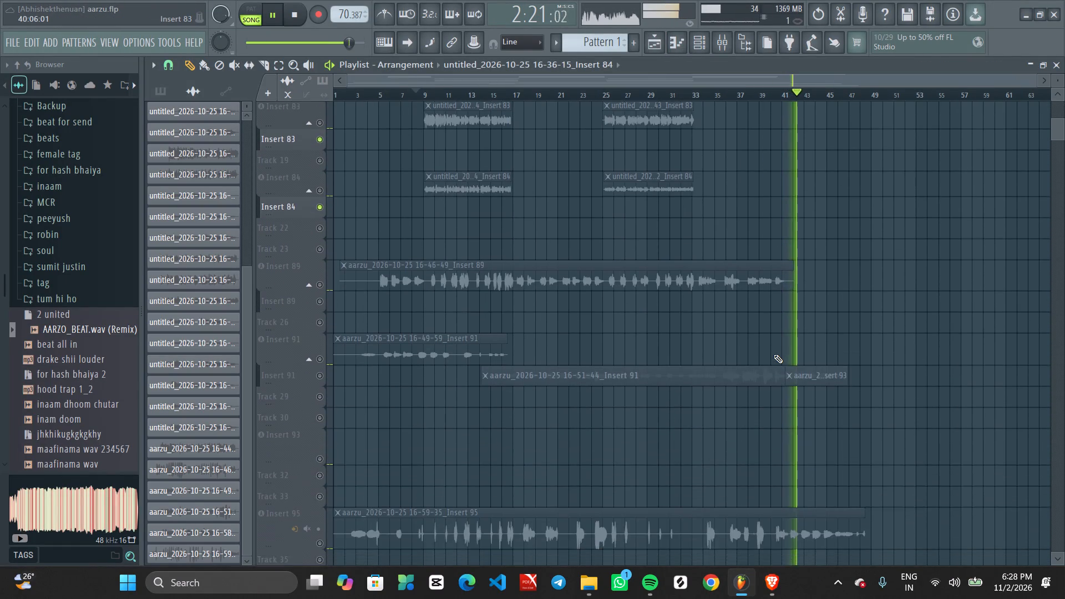
scroll(774, 354, "up", 3)
middle_click_drag(788, 351, 897, 301)
scroll(897, 301, "down", 6, "ctrl")
Restart playback from about bar 8 and unmute the playlist tracks holding the Insert 83 and Insert 84 verse layers.
key("space")
key("space")
scroll(443, 336, "up", 3)
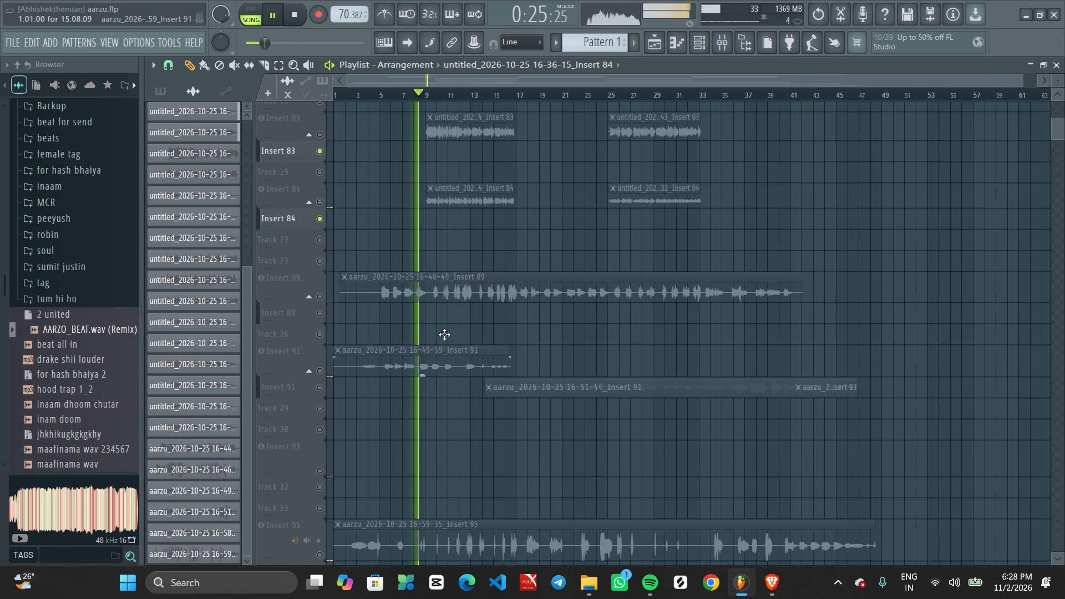
scroll(444, 334, "up", 3)
middle_click_drag(497, 238, 648, 491)
scroll(510, 401, "down", 2, "ctrl")
scroll(506, 398, "up", 2, "ctrl")
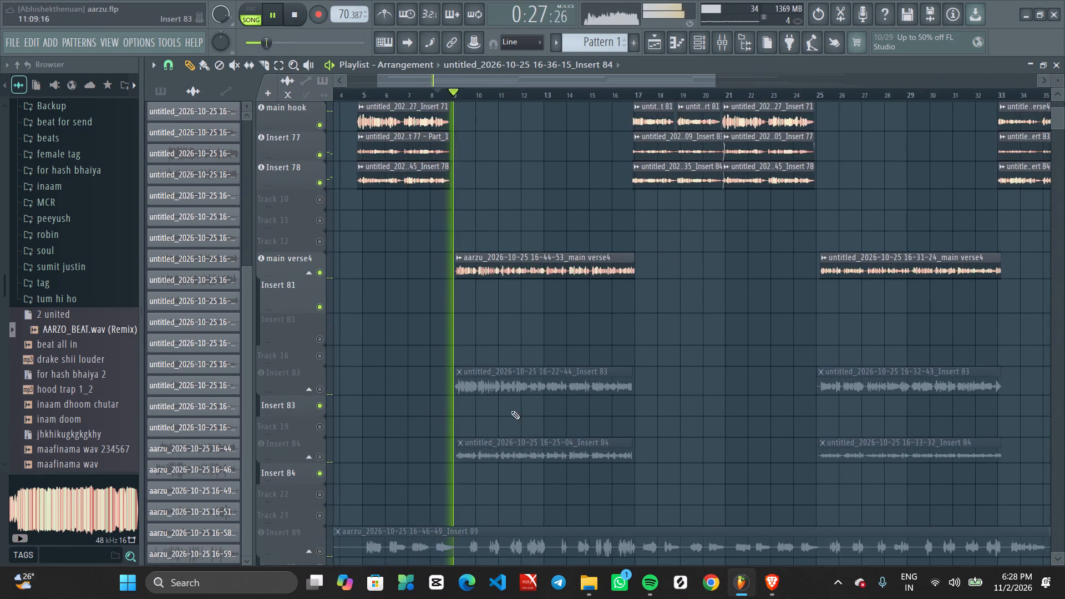
middle_click_drag(531, 422, 611, 393)
scroll(459, 380, "down", 1, "ctrl")
key("space")
key("space")
left_click(319, 357)
key("space")
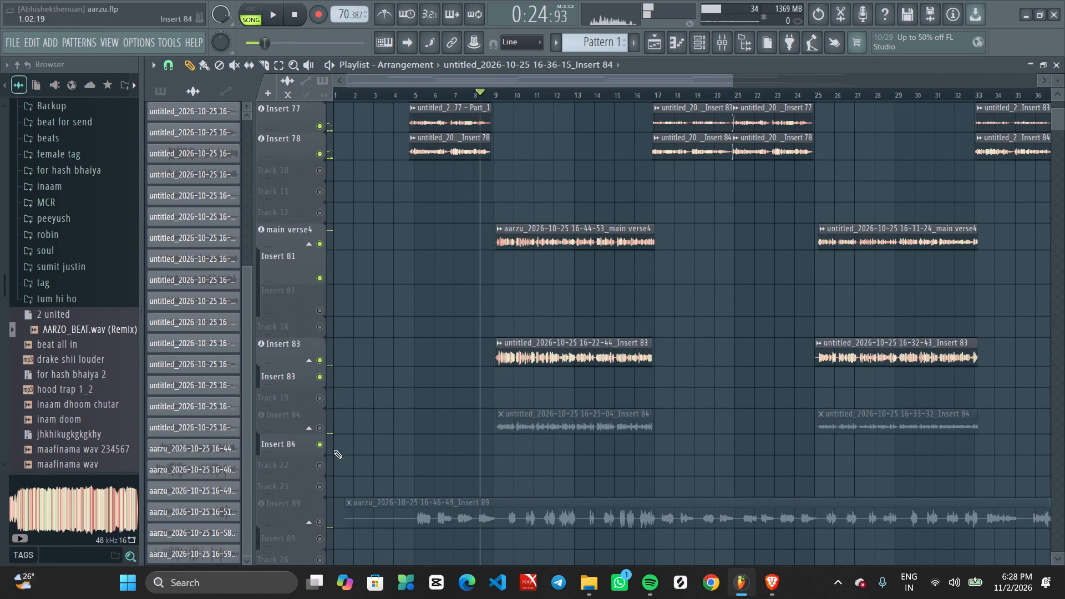
key("space")
left_click(319, 433)
scroll(452, 441, "up", 1, "ctrl")
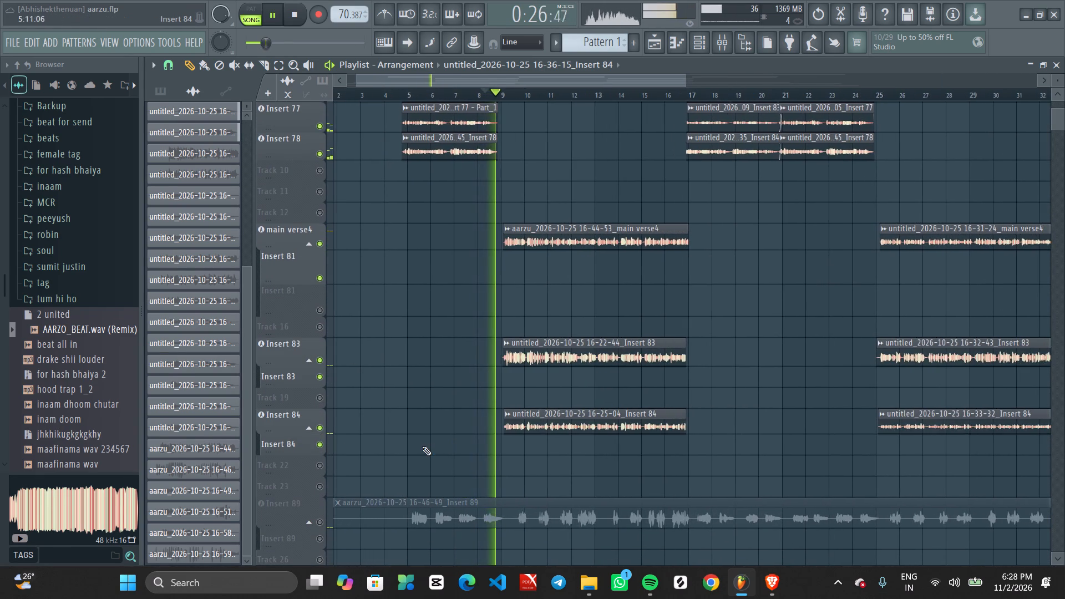
Examine the main verse4, Insert 83 and Insert 84 clips in the playlist while the first verse plays.
scroll(469, 444, "up", 2, "ctrl")
middle_click_drag(559, 454, 572, 426)
scroll(572, 424, "down", 4, "ctrl")
scroll(533, 429, "up", 1, "ctrl")
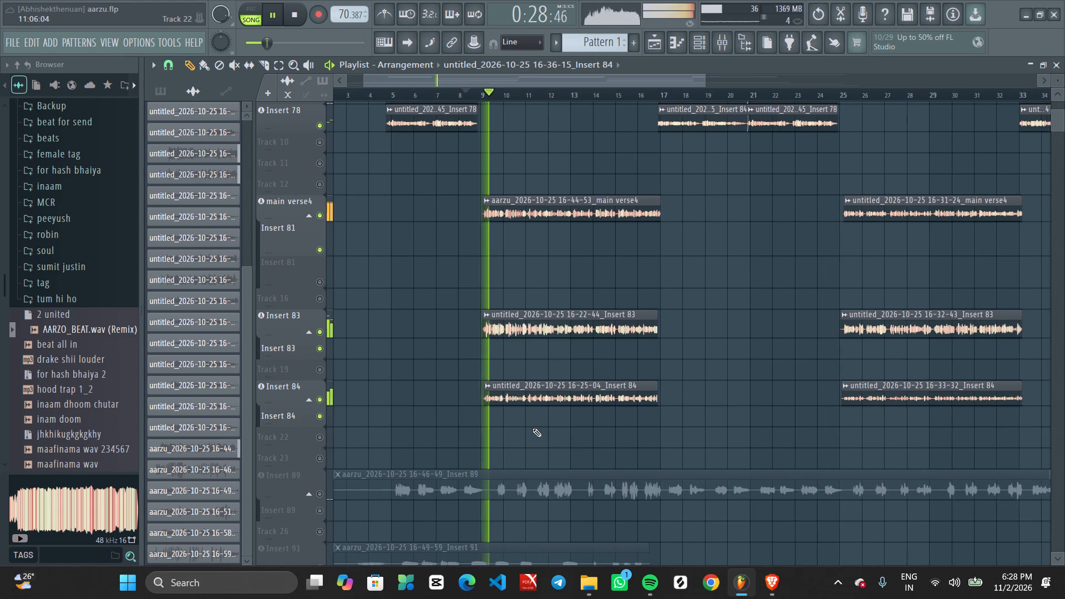
middle_click_drag(543, 428, 557, 430)
scroll(521, 267, "down", 3, "ctrl")
scroll(520, 266, "up", 8)
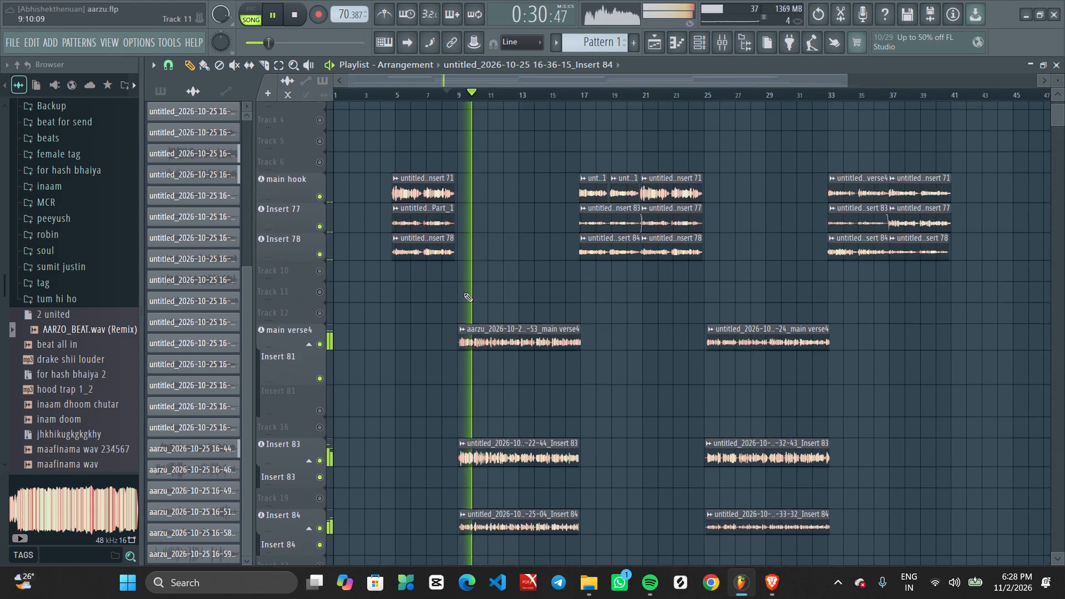
scroll(464, 293, "up", 5)
Replay the song from its opening, skip to just before the first hook, and listen to the main hook, Insert 77 and Insert 78 clips.
key("space")
key("space")
left_click_drag(347, 89, 320, 94)
scroll(408, 141, "up", 4, "ctrl")
middle_click_drag(401, 189, 532, 209)
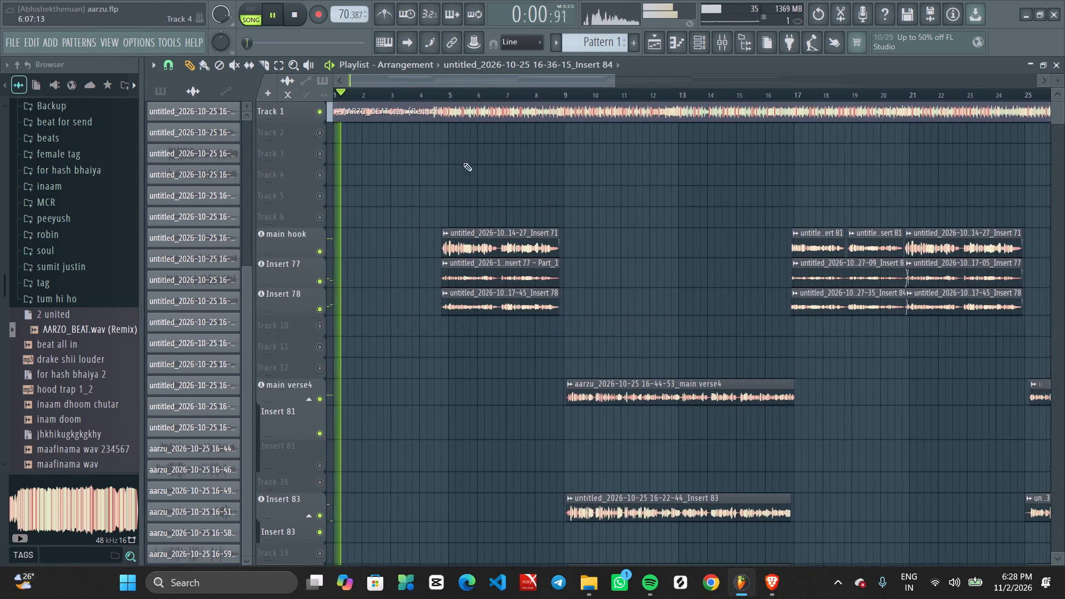
left_click(419, 88)
scroll(448, 179, "up", 4, "ctrl")
middle_click_drag(478, 219, 560, 202)
scroll(529, 264, "up", 2, "ctrl")
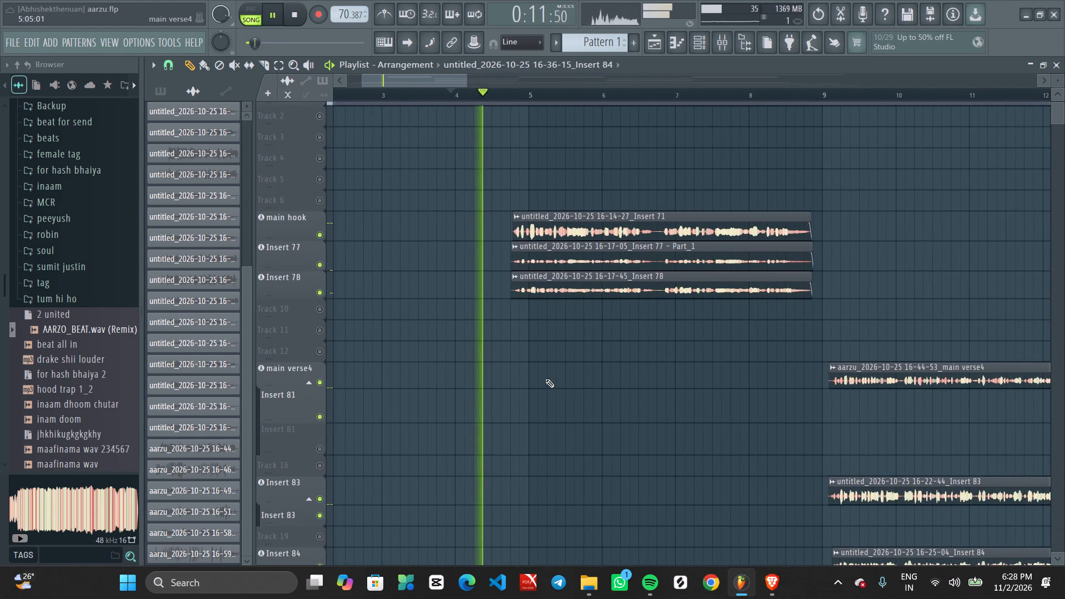
scroll(552, 367, "down", 4, "ctrl")
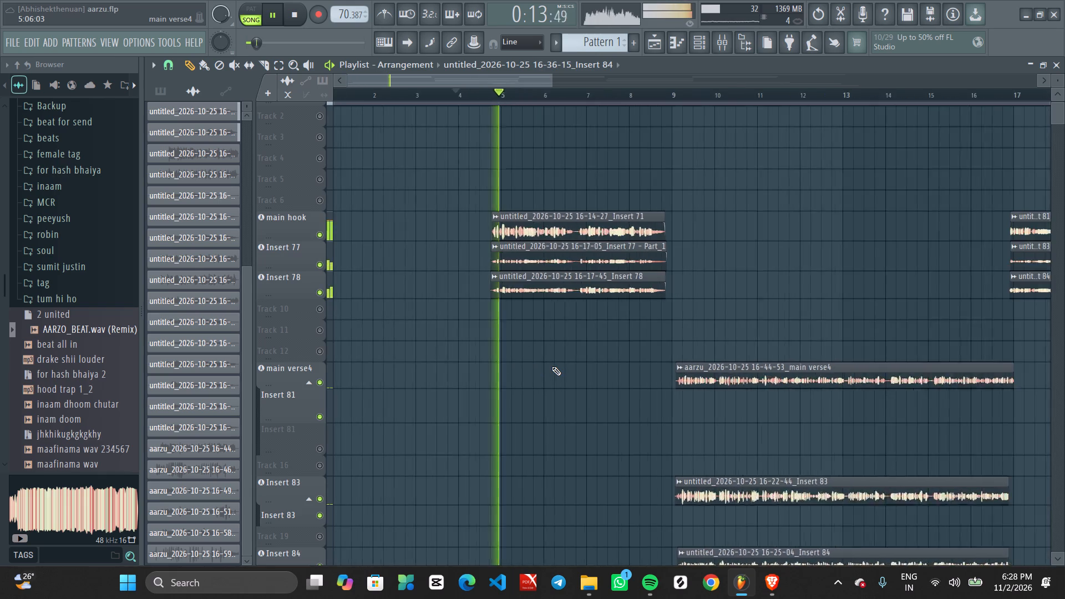
scroll(552, 367, "down", 4, "ctrl")
scroll(514, 370, "up", 8)
scroll(503, 377, "up", 4, "ctrl")
middle_click_drag(482, 391, 643, 417)
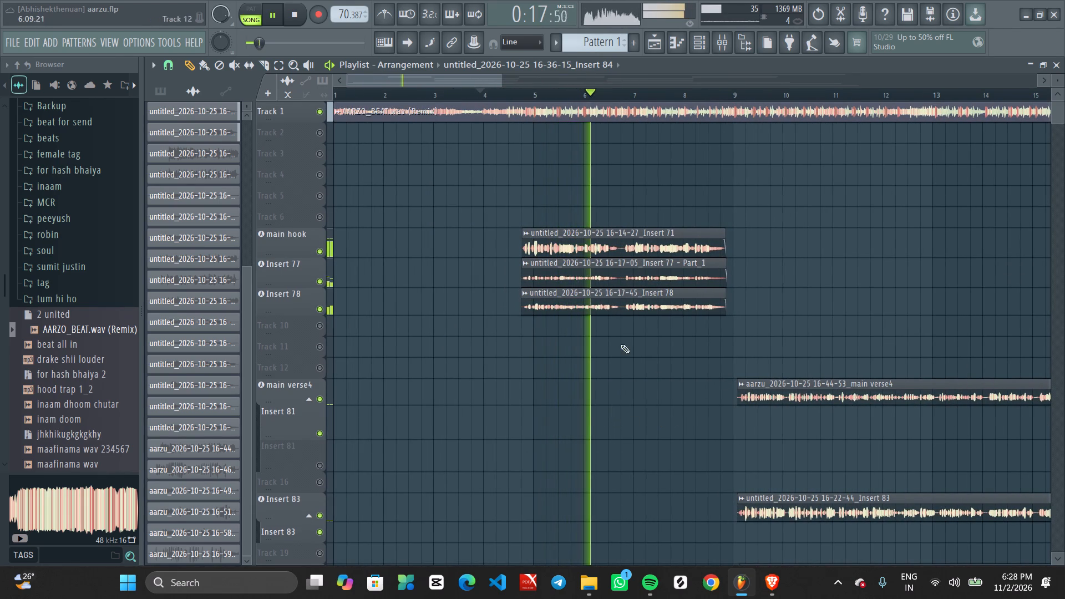
On the instrument bus mixer track, set the Trackspacer 2.5 amount to a 6.1% ratio while replaying the hook.
left_click(716, 45)
scroll(496, 205, "up", 1)
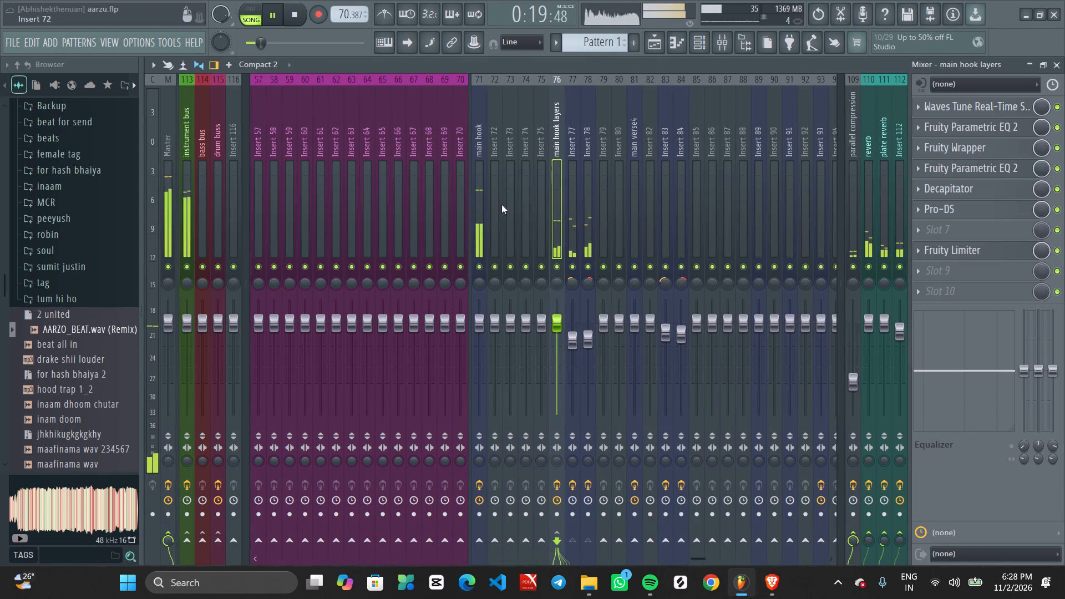
scroll(501, 205, "up", 4)
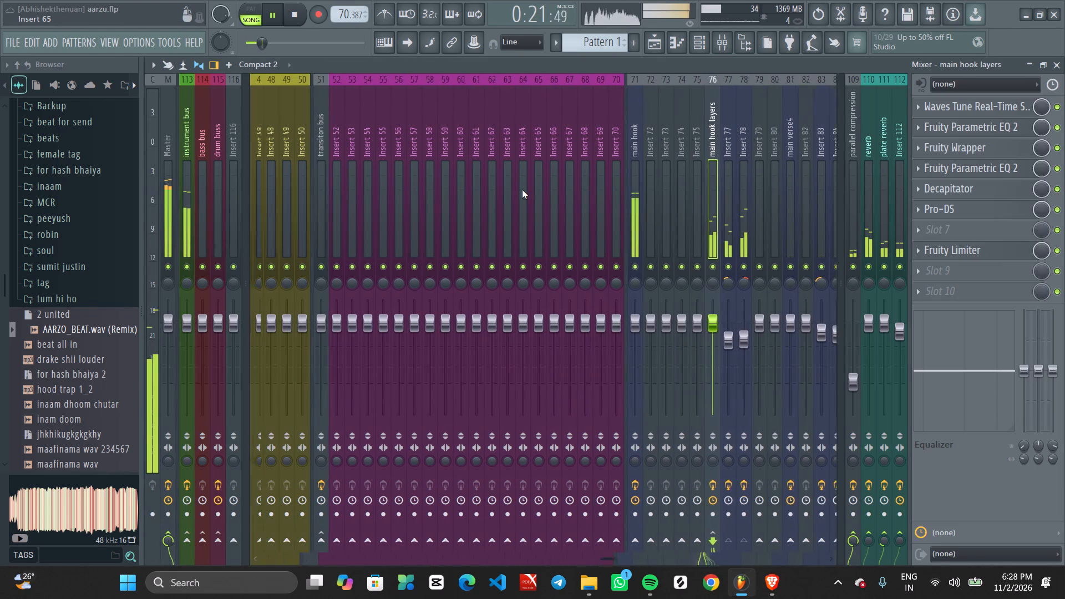
scroll(522, 190, "up", 4)
scroll(355, 247, "up", 6)
scroll(207, 235, "down", 3)
left_click(184, 209)
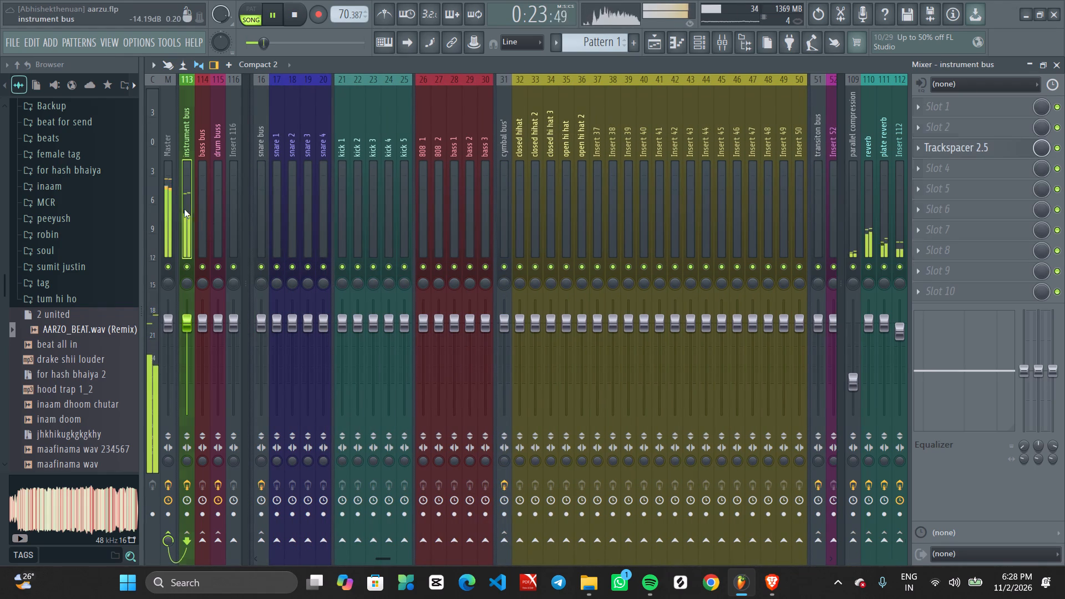
left_click(947, 153)
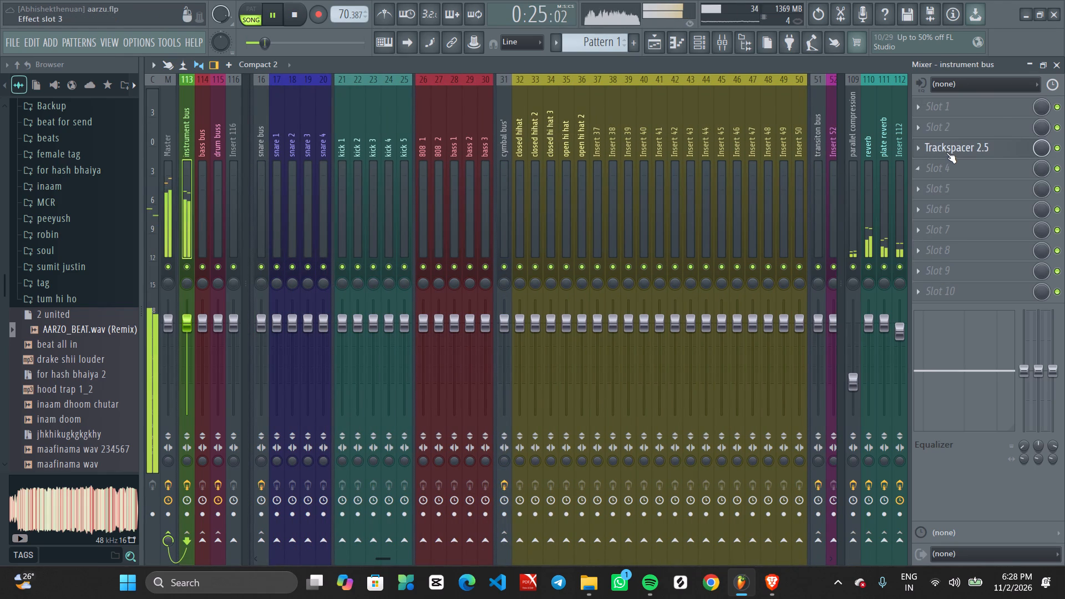
scroll(500, 382, "up", 2)
key("space")
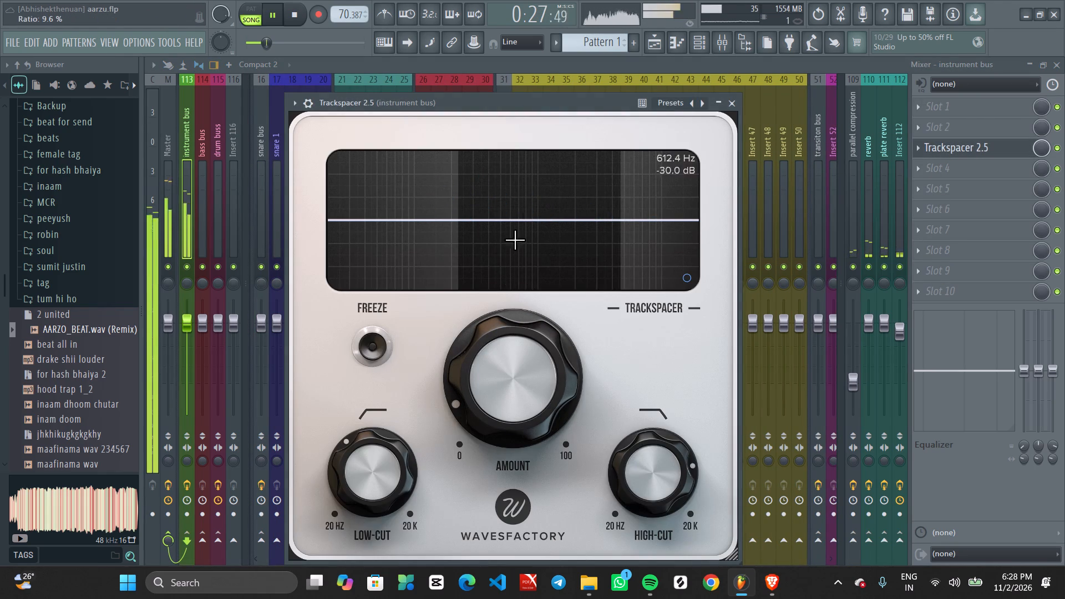
key("space")
left_click(544, 105)
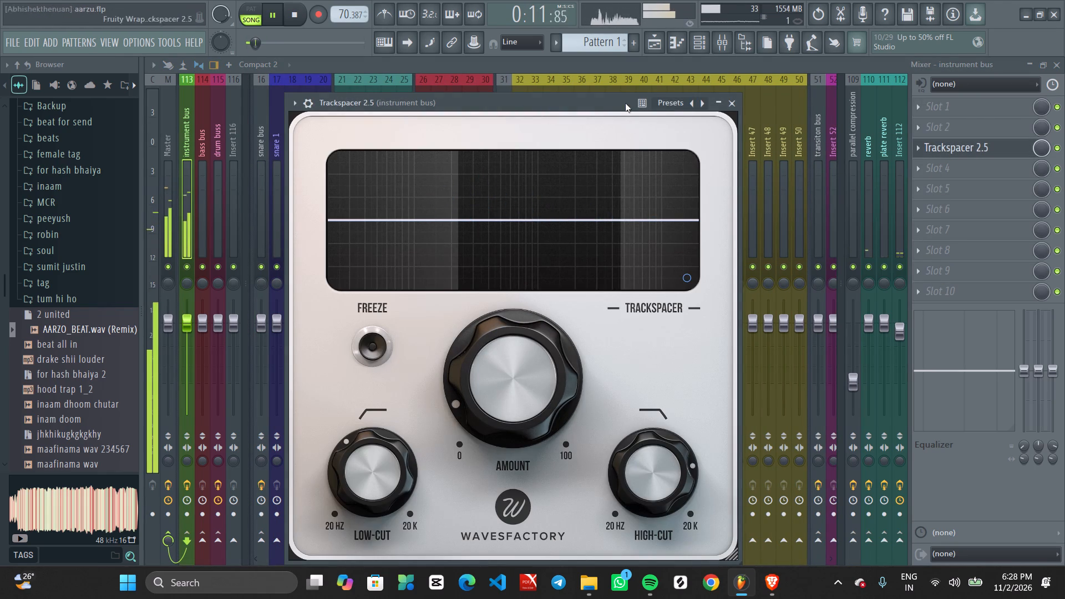
scroll(513, 400, "up", 1)
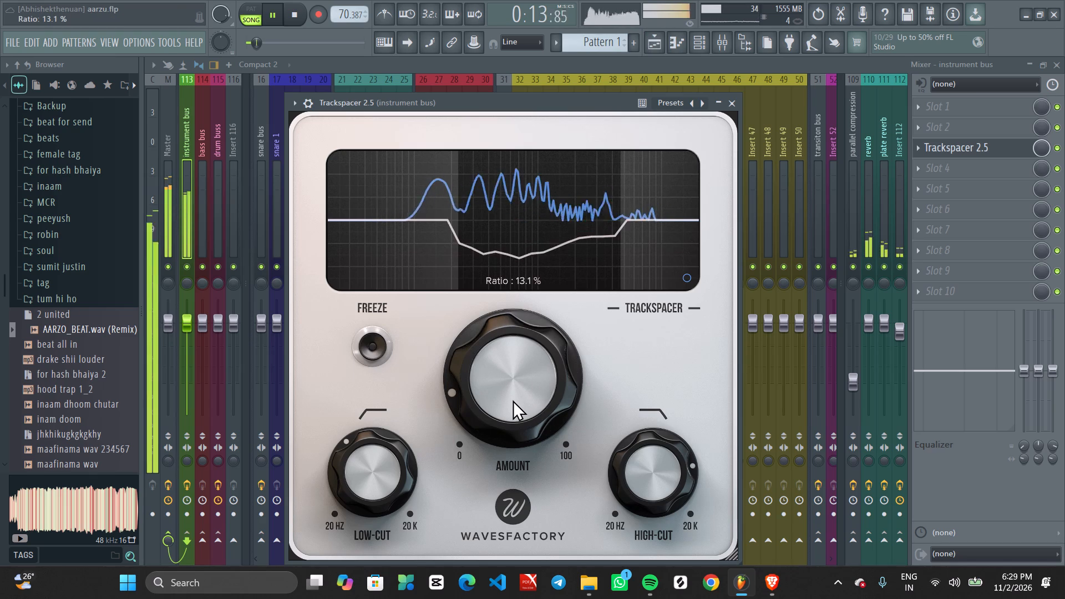
scroll(513, 400, "down", 2)
scroll(513, 400, "up", 1)
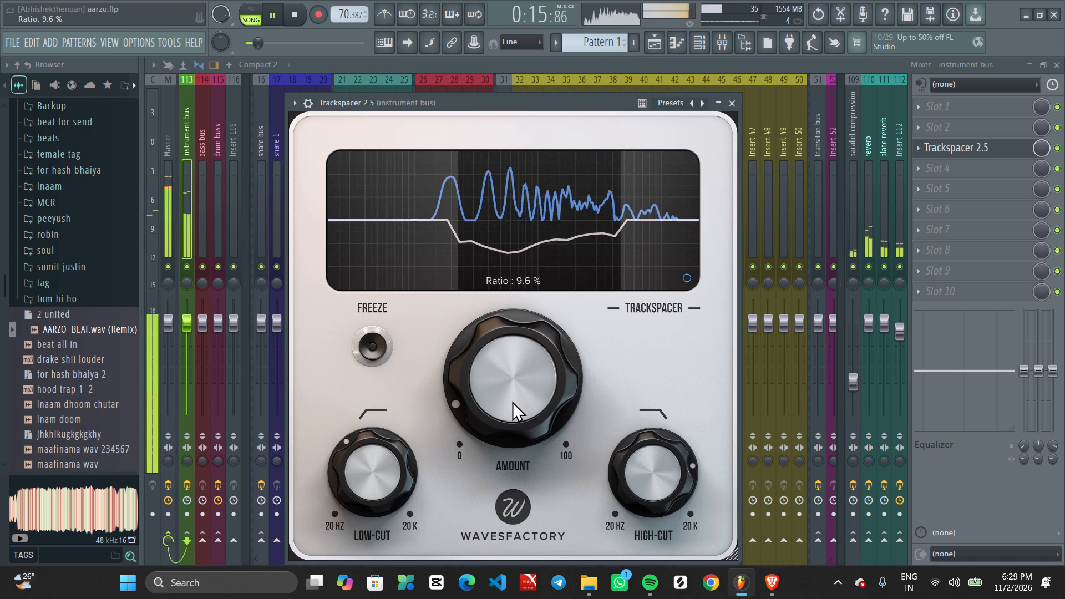
scroll(512, 401, "down", 1)
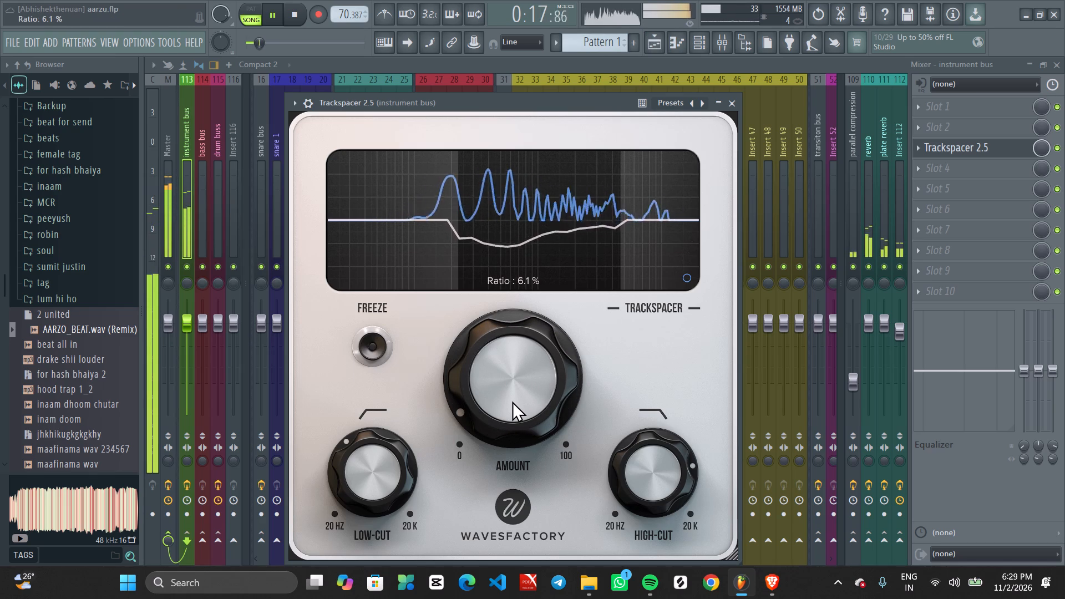
left_click(736, 103)
On the main hook mixer track, set the Waves Tune Real-Time note transition to 46.2 ms.
scroll(699, 138, "down", 8)
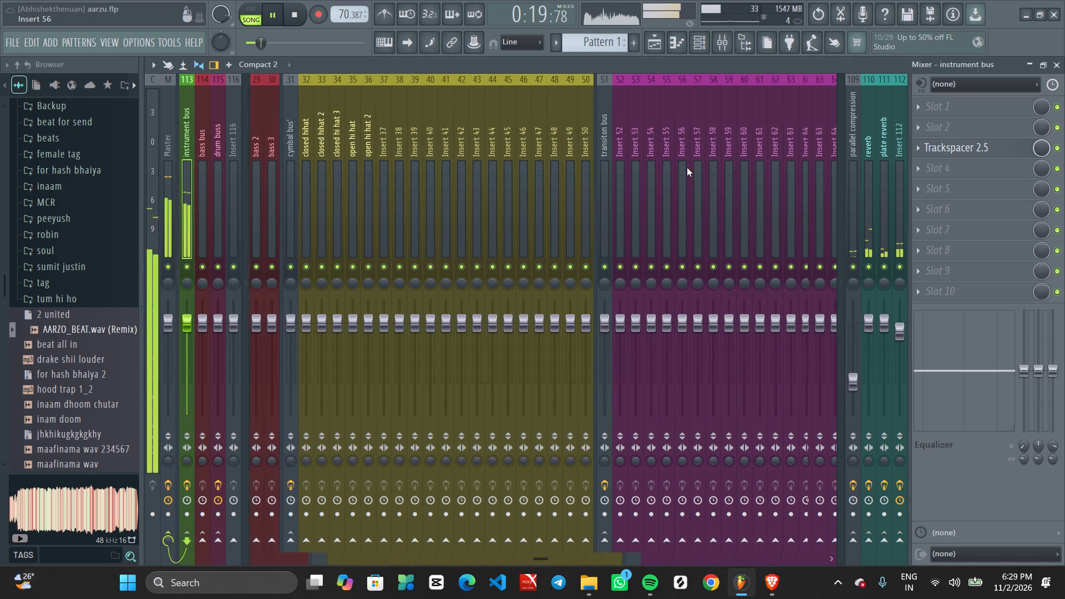
scroll(689, 174, "down", 5)
scroll(550, 243, "up", 1)
left_click(577, 200)
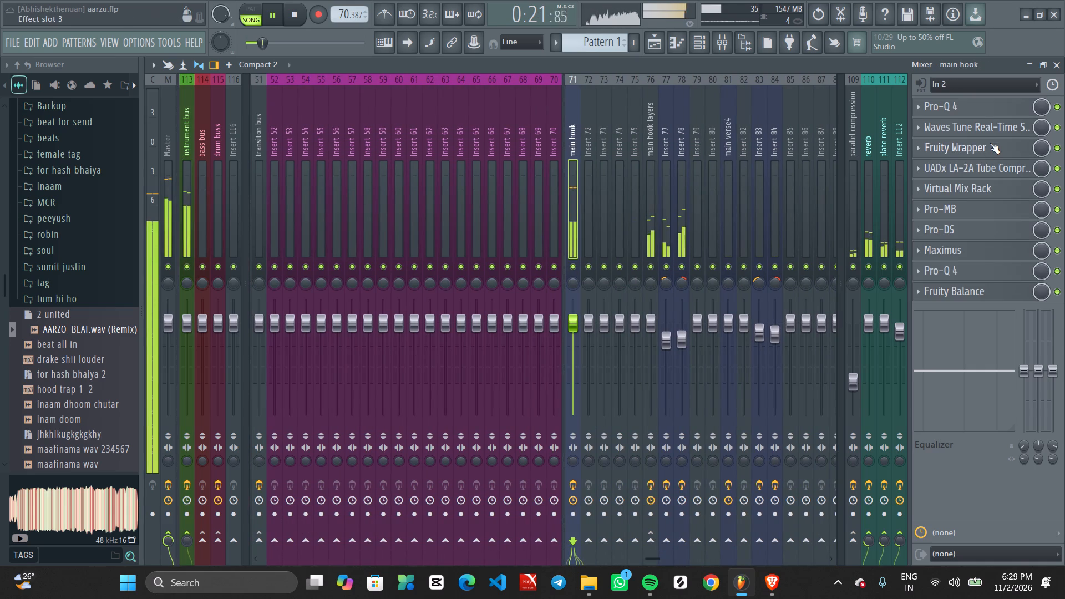
left_click(983, 134)
scroll(481, 170, "down", 2)
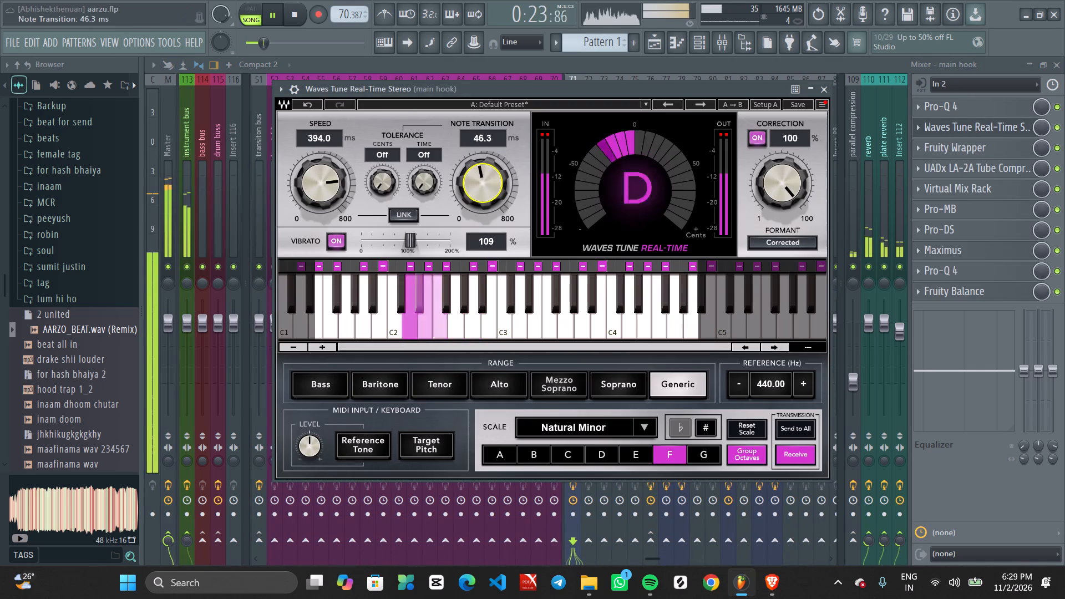
scroll(480, 174, "down", 4)
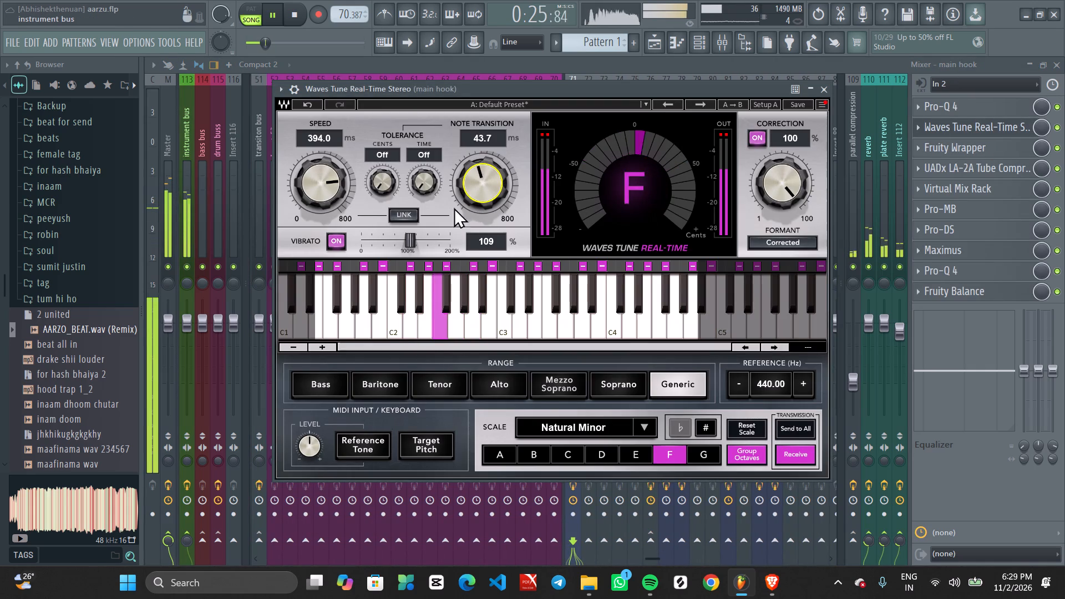
scroll(488, 175, "up", 3)
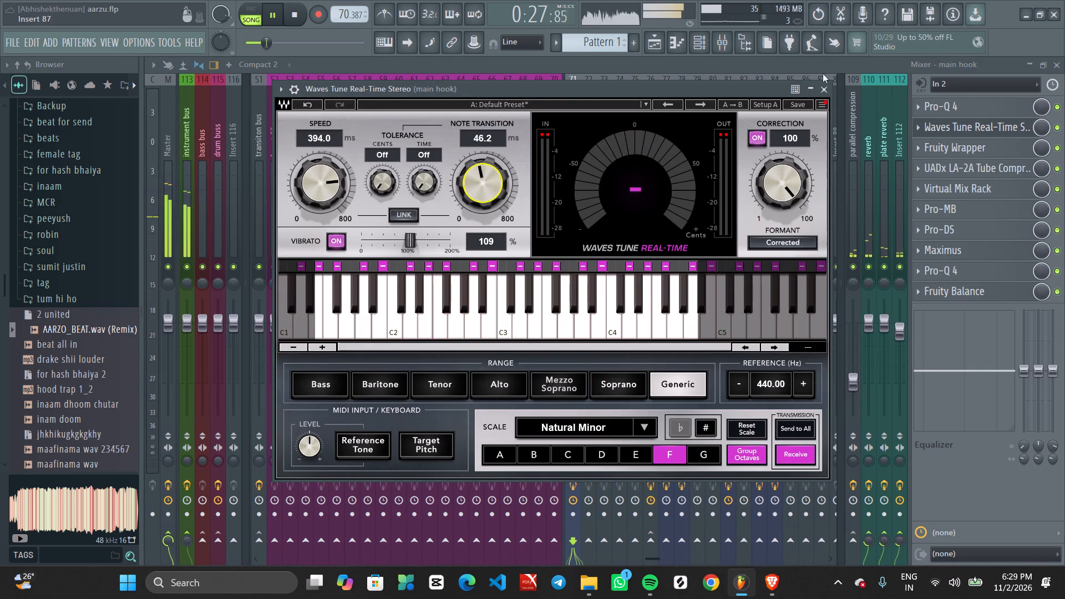
left_click(825, 88)
On the main hook layers mixer track, set the Waves Tune Real-Time note transition to 0.1 ms.
scroll(633, 182, "down", 1)
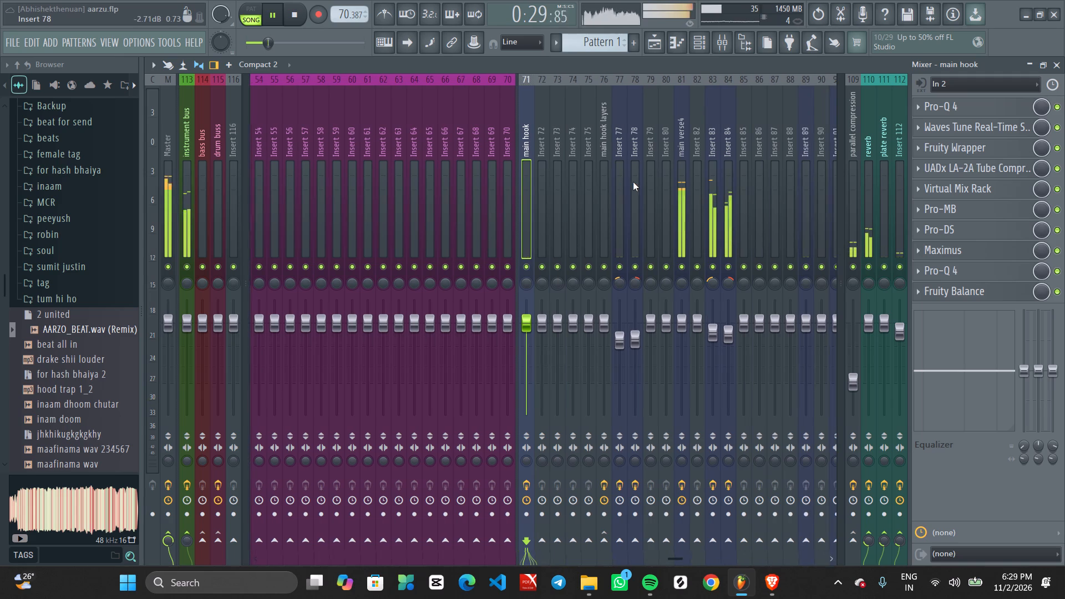
left_click(604, 176)
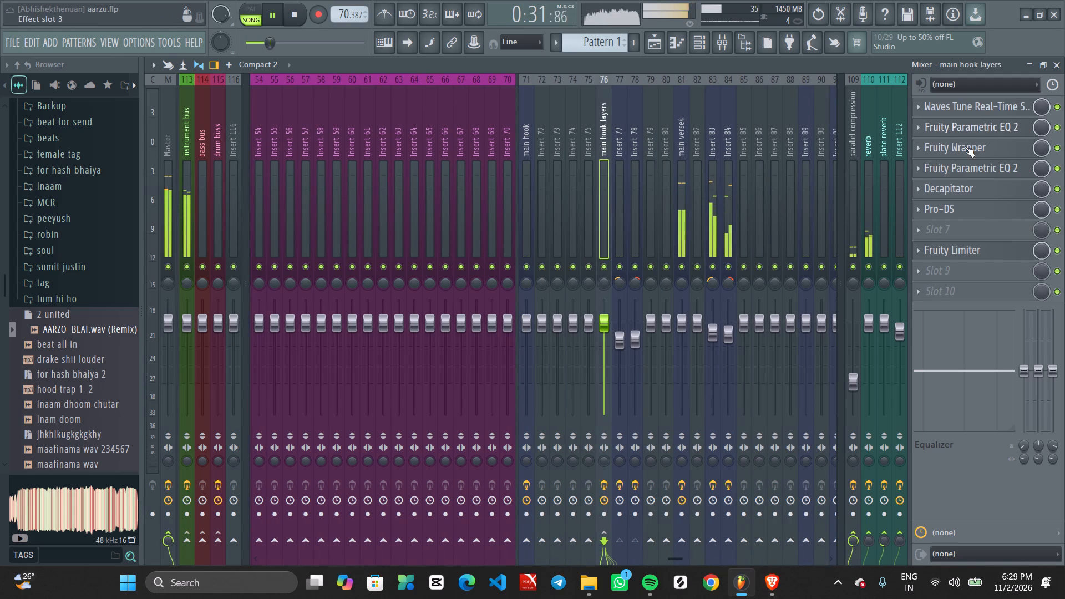
left_click(981, 109)
left_click_drag(474, 186, 489, 215)
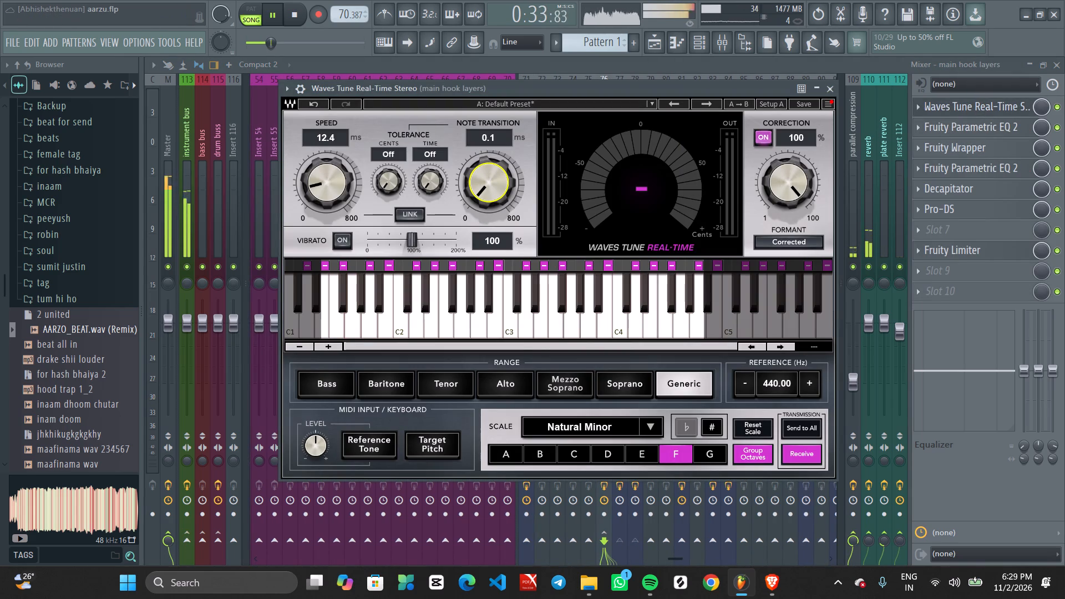
left_click_drag(489, 215, 495, 238)
left_click(830, 92)
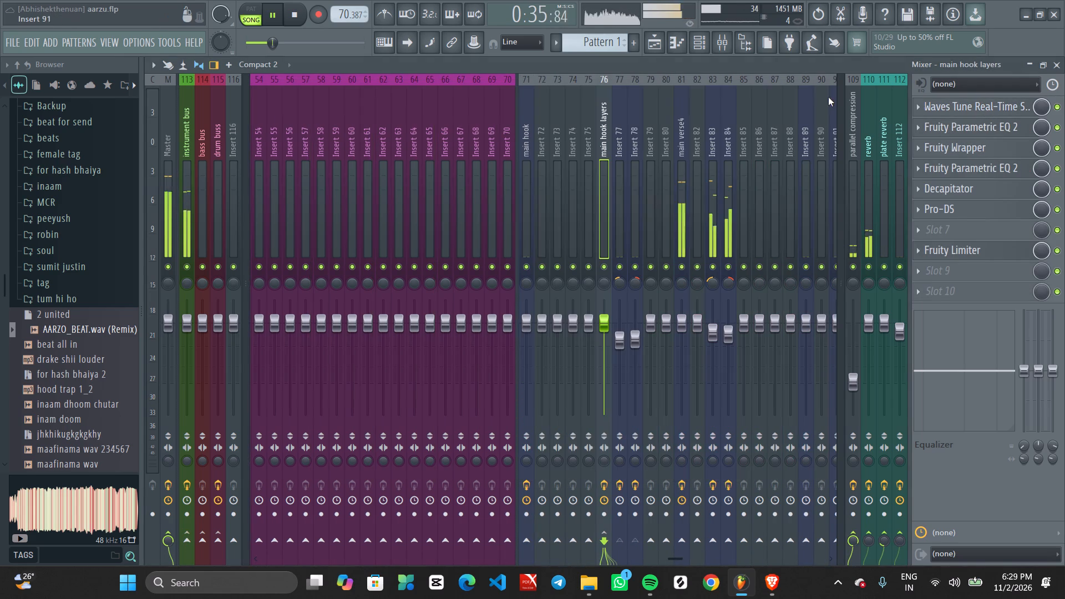
Select the Insert 83 mixer track and replay the song from just before bar 9 to hear the verse layers.
scroll(767, 159, "down", 1)
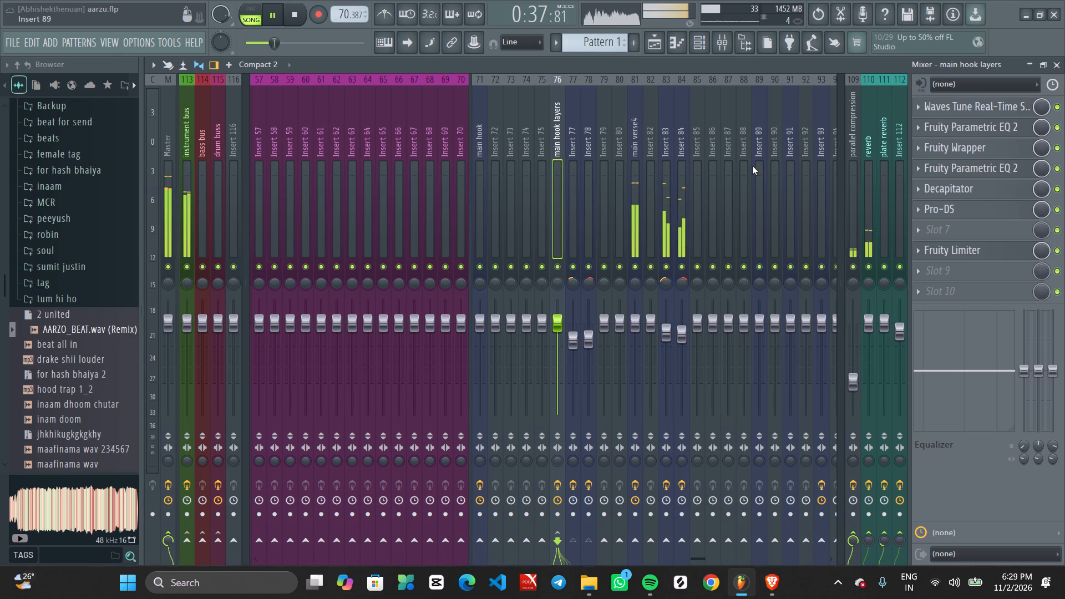
key("space")
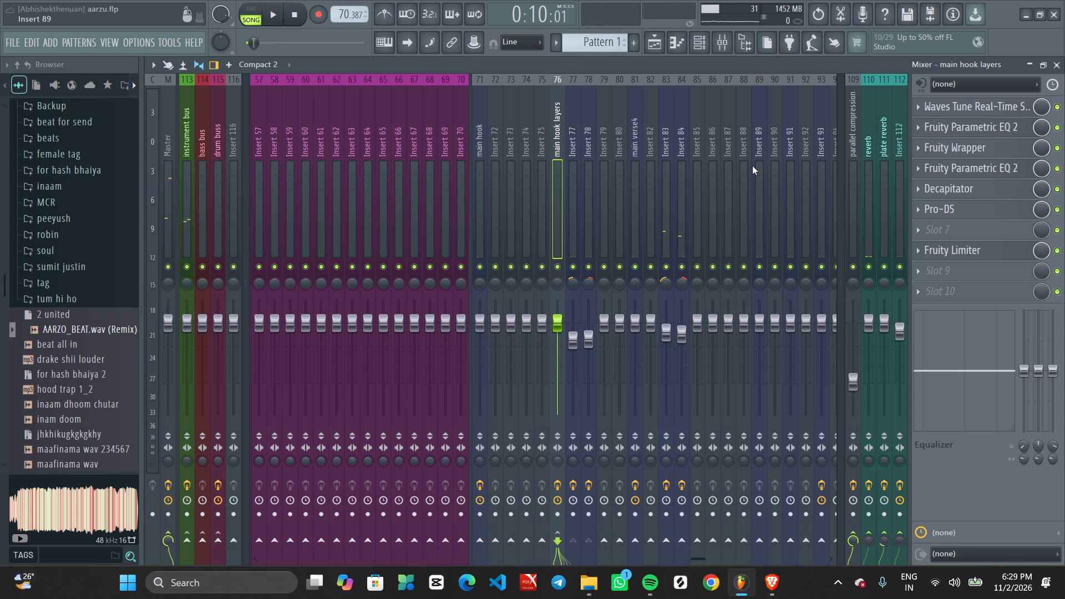
left_click(673, 191)
key("space")
left_click(656, 39)
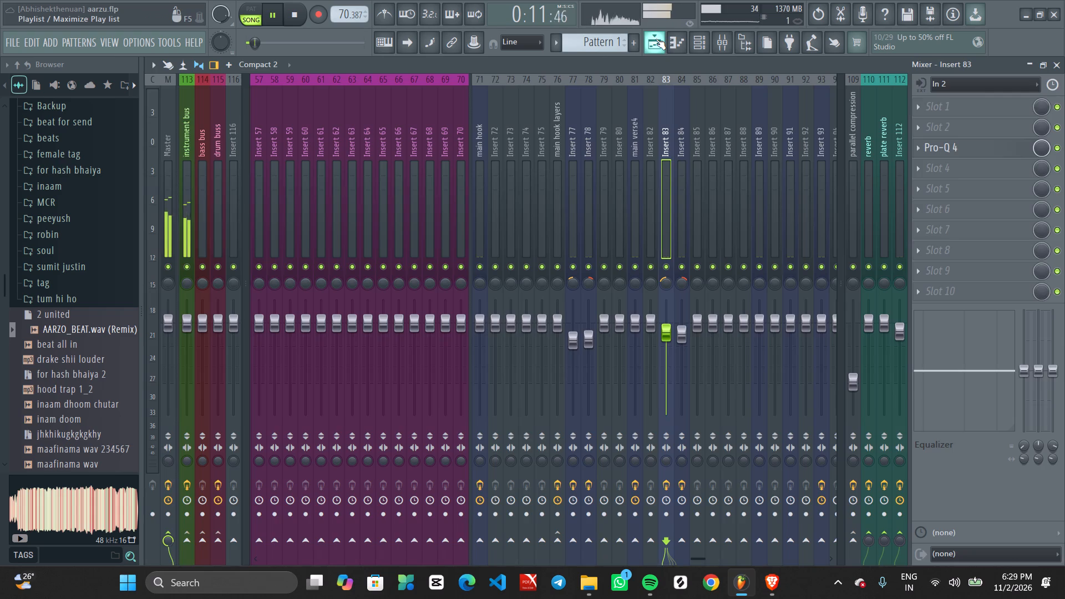
left_click(719, 96)
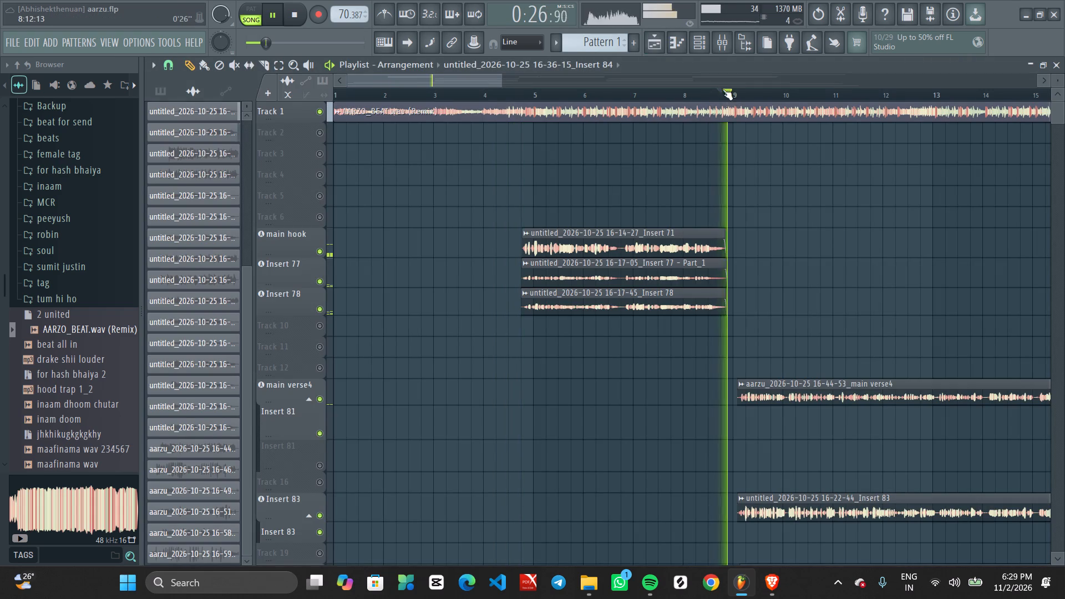
left_click(722, 50)
Add a separator at the Insert 82 mixer track, between main verse4 and the Insert 83 and 84 layers.
scroll(713, 144, "down", 1)
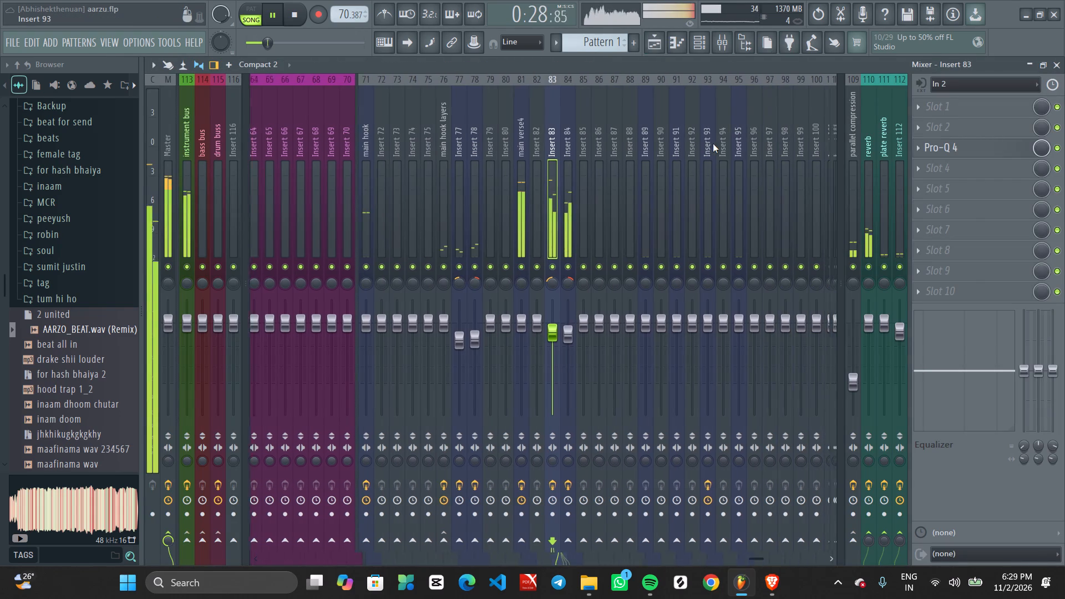
scroll(713, 144, "down", 1)
scroll(755, 141, "right", 1)
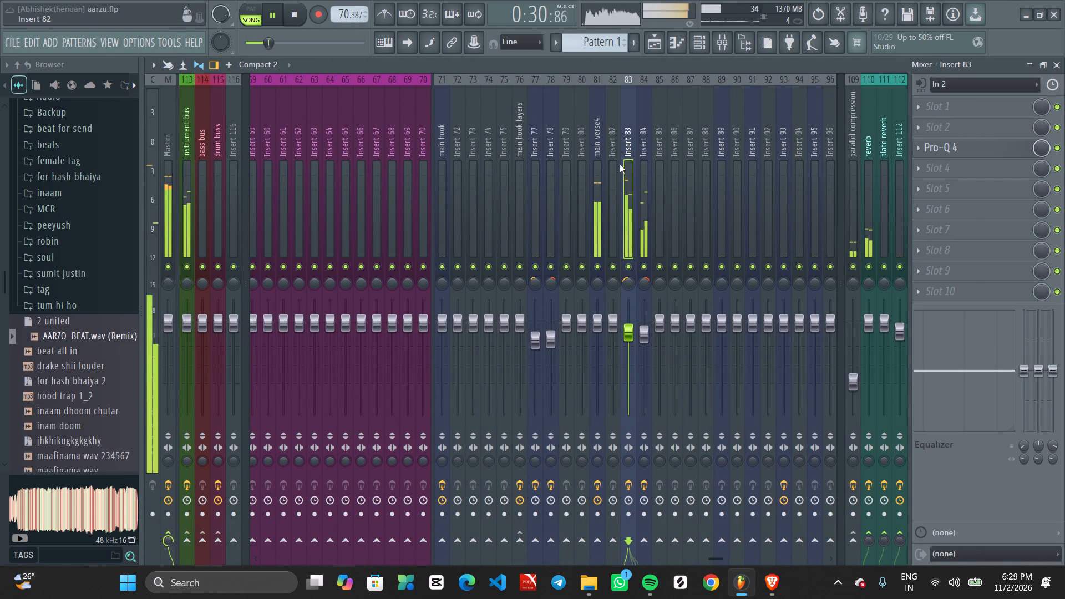
left_click(621, 164)
left_click(617, 164)
right_click(617, 164)
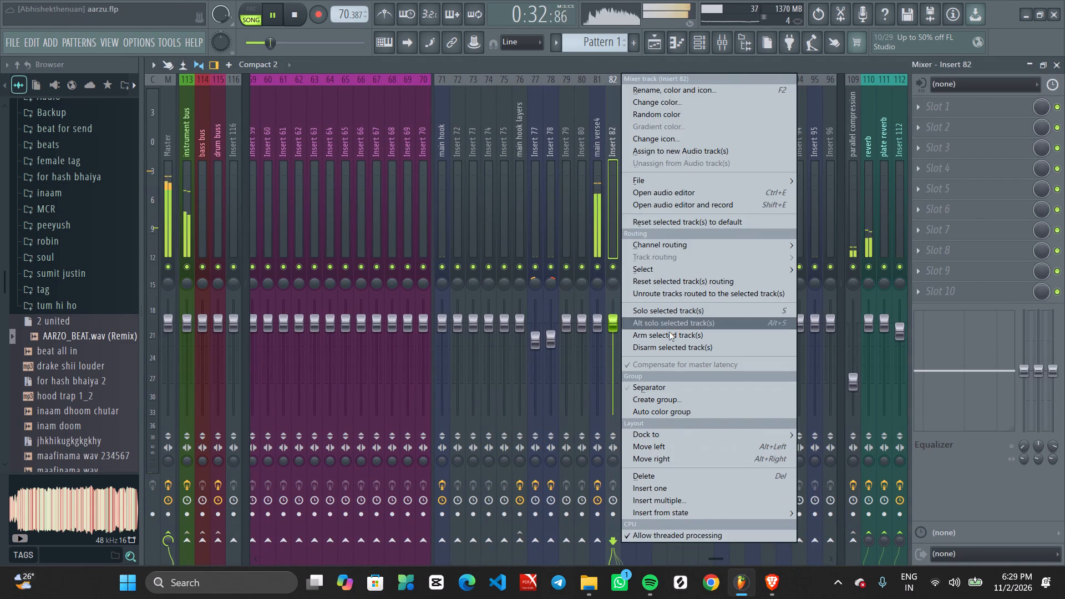
left_click(679, 387)
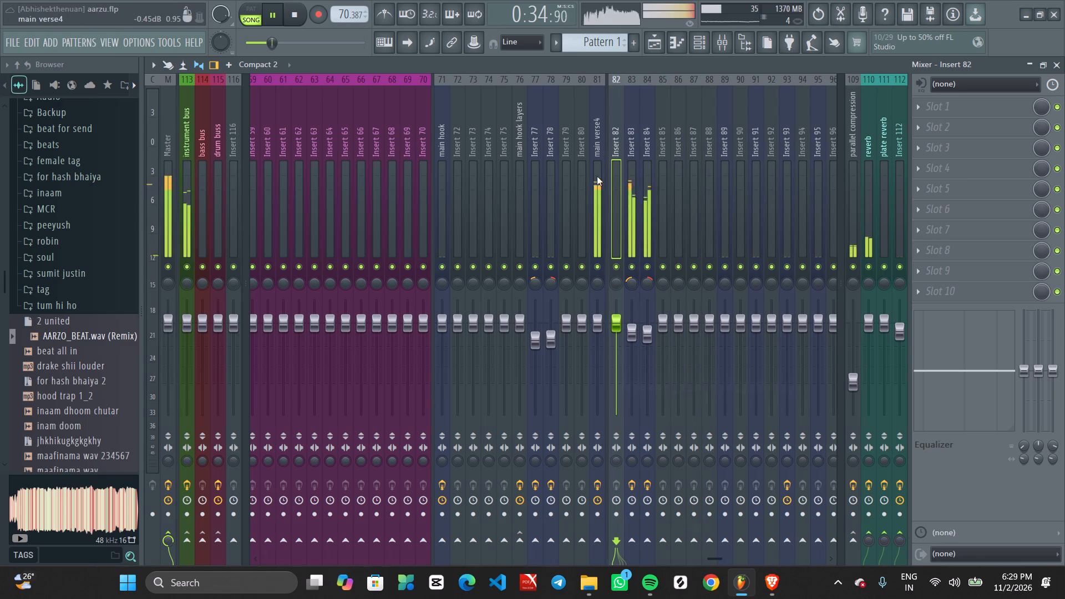
Rename the Insert 82 mixer track as verse layers.
left_click(616, 178, "shift")
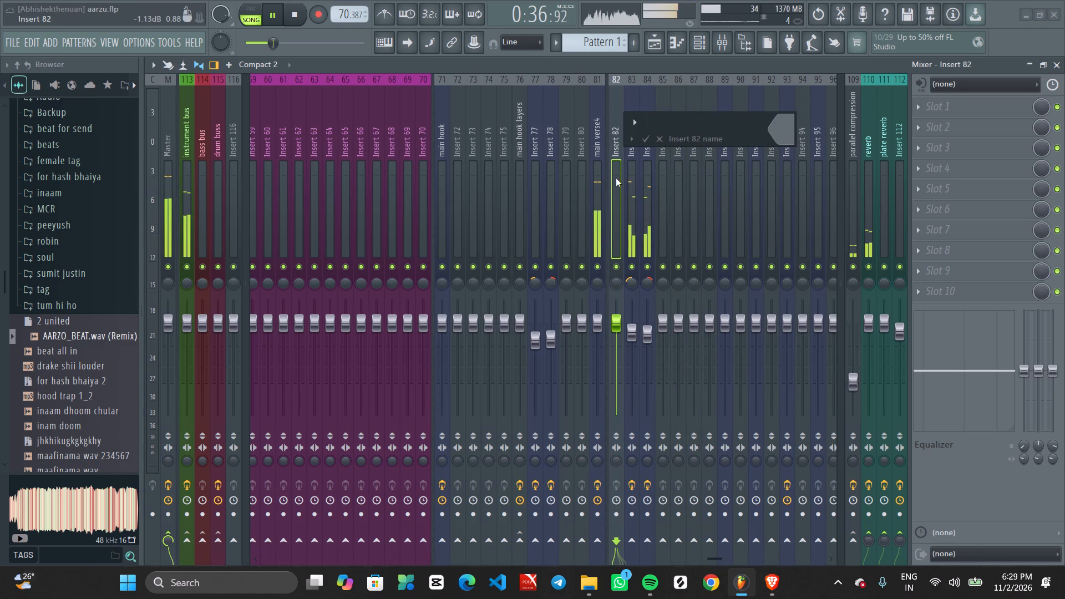
type("vesr")
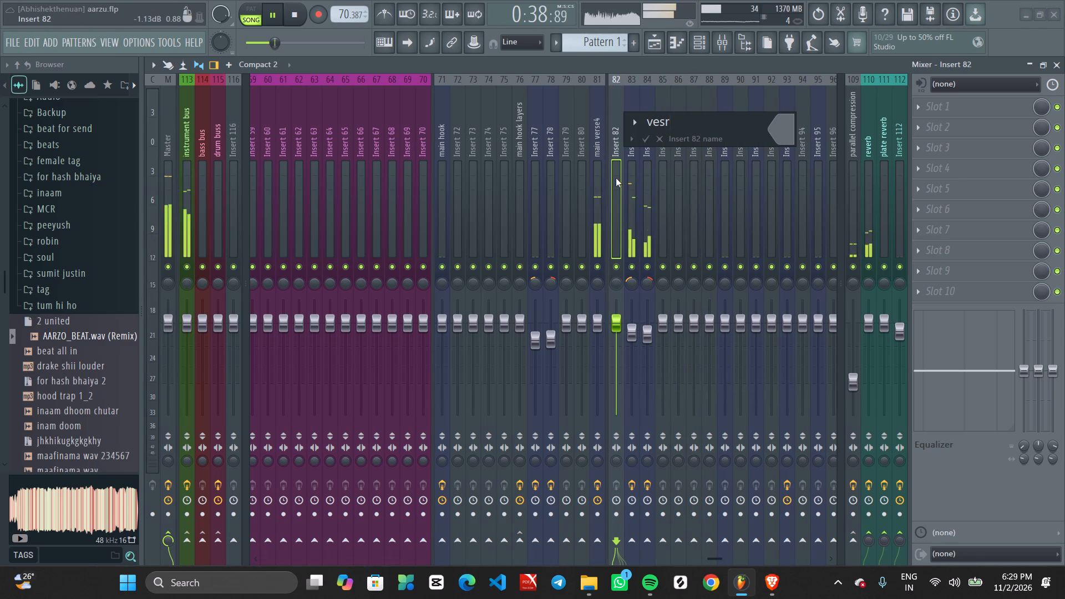
key("BackSpace")
key("BackSpace")
type("rse layers")
key("Return")
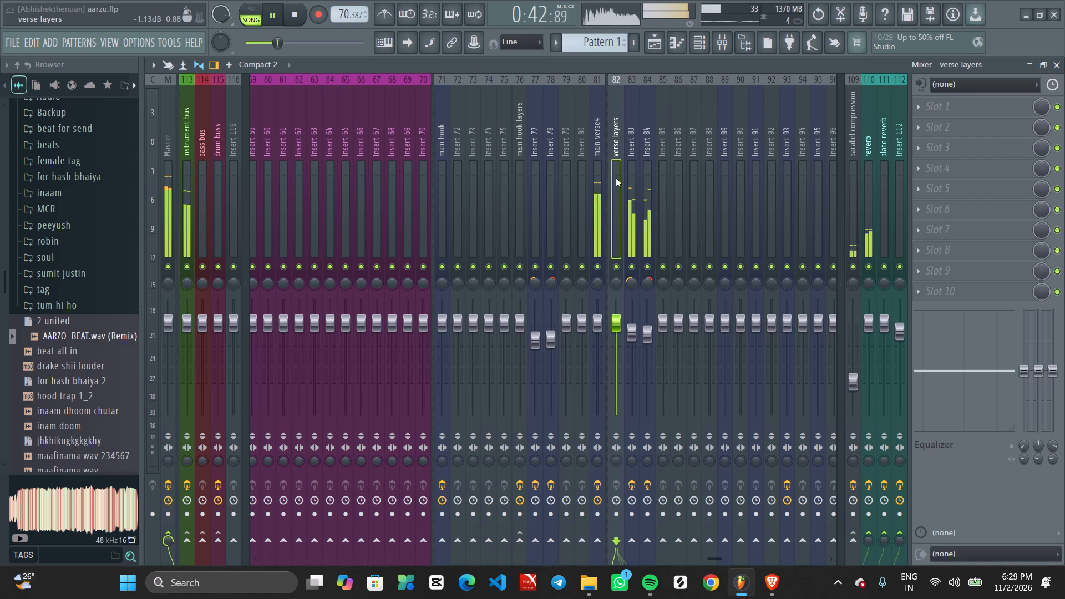
Route the Insert 83 and Insert 84 mixer tracks only to the verse layers track.
key("space")
key("space")
left_click(633, 194)
key("space")
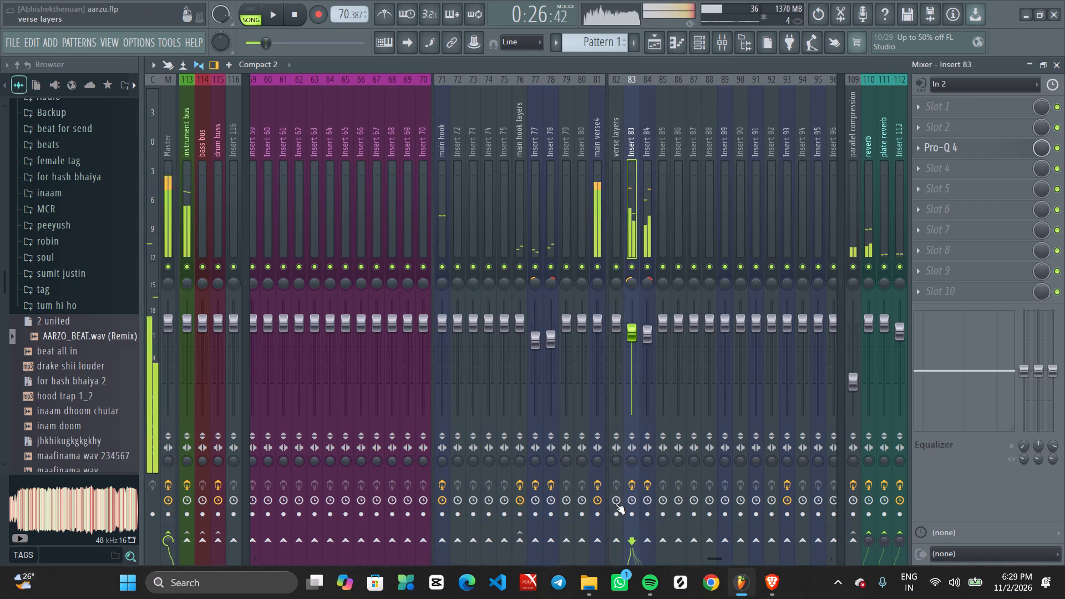
right_click(613, 540)
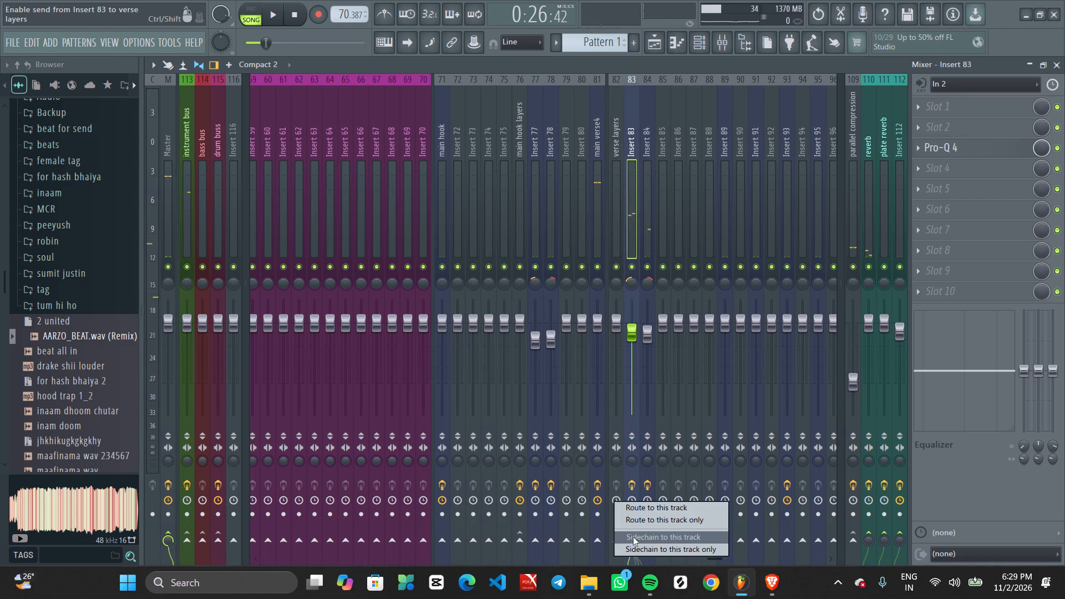
left_click(646, 524)
left_click(643, 195)
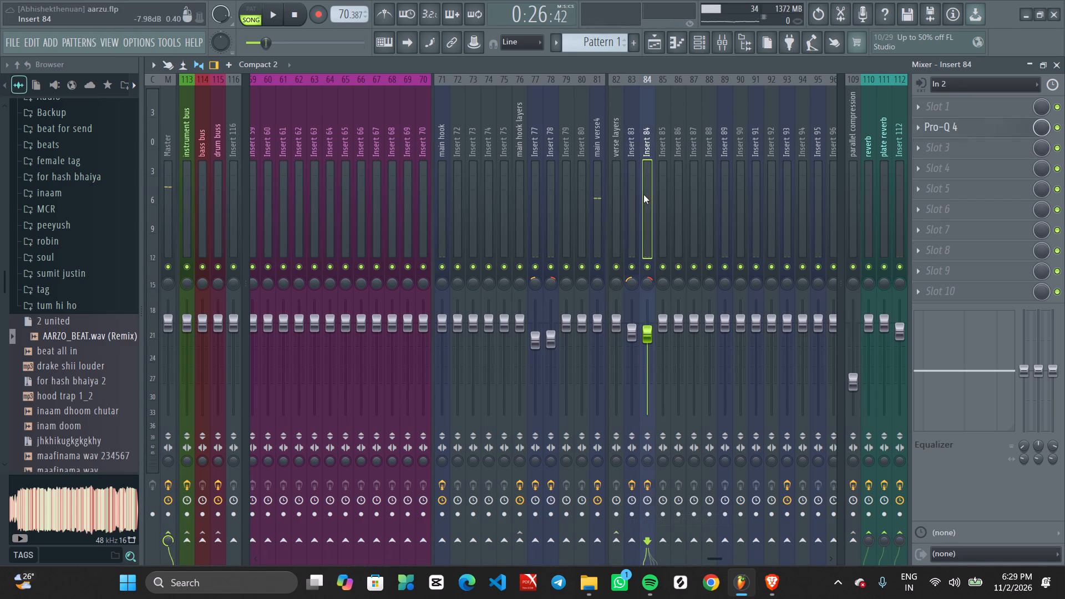
right_click(618, 543)
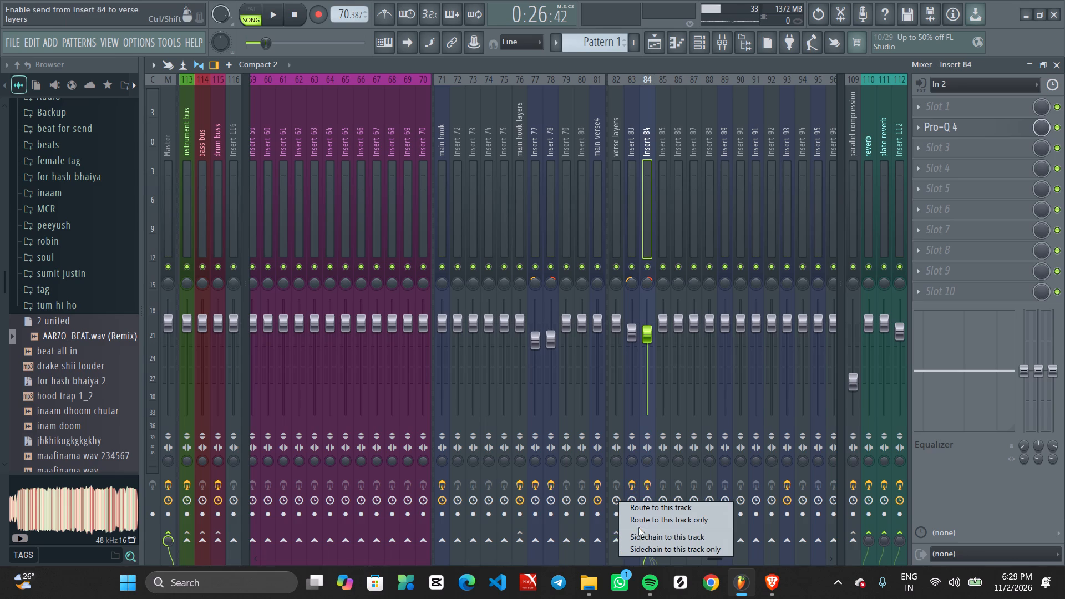
left_click(655, 521)
Replay the verse and lower the Insert 84 fader to about -5 dB, with the Insert 83 fader at a similar level.
key("space")
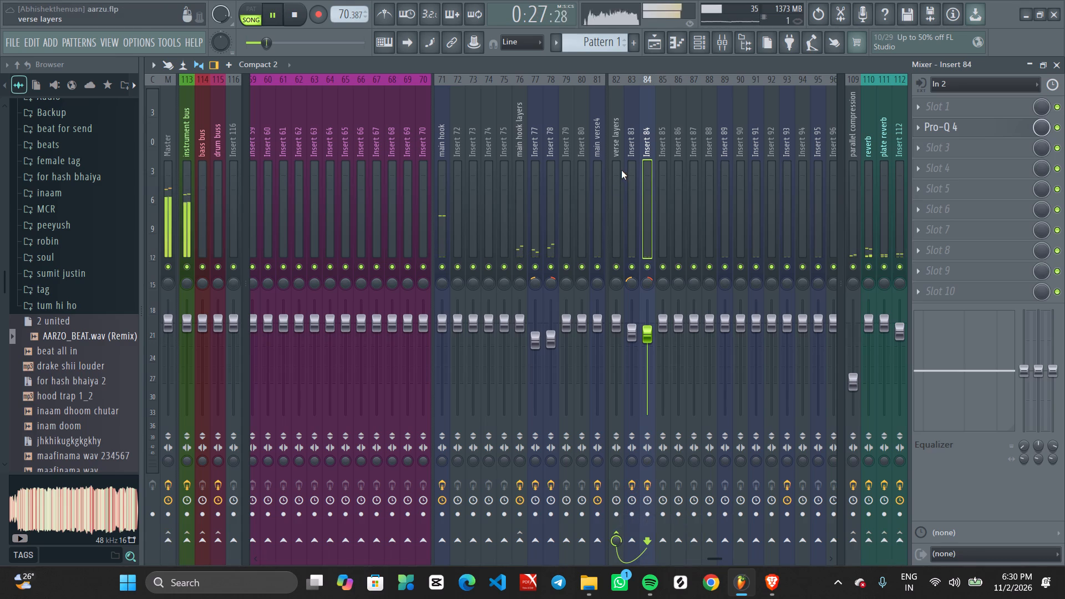
left_click(616, 166)
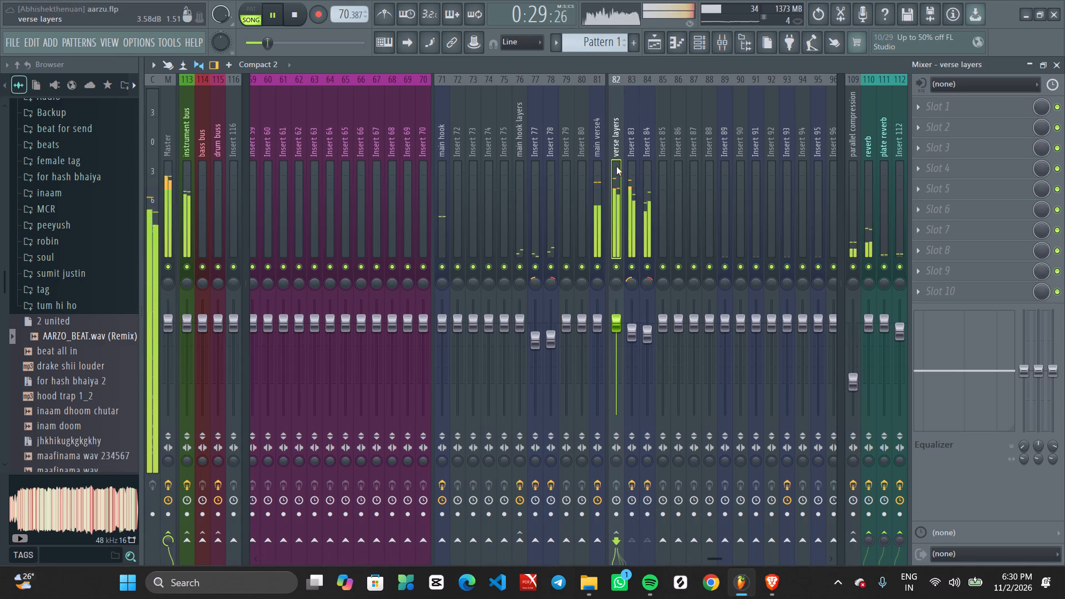
left_click_drag(641, 334, 643, 346)
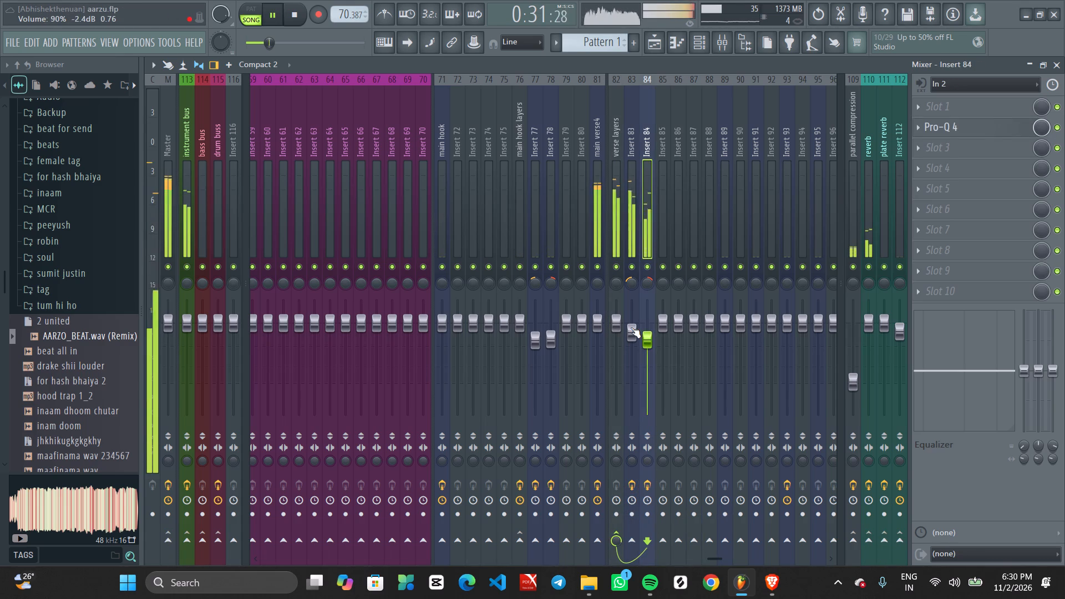
left_click_drag(631, 327, 634, 351)
left_click_drag(641, 346, 641, 351)
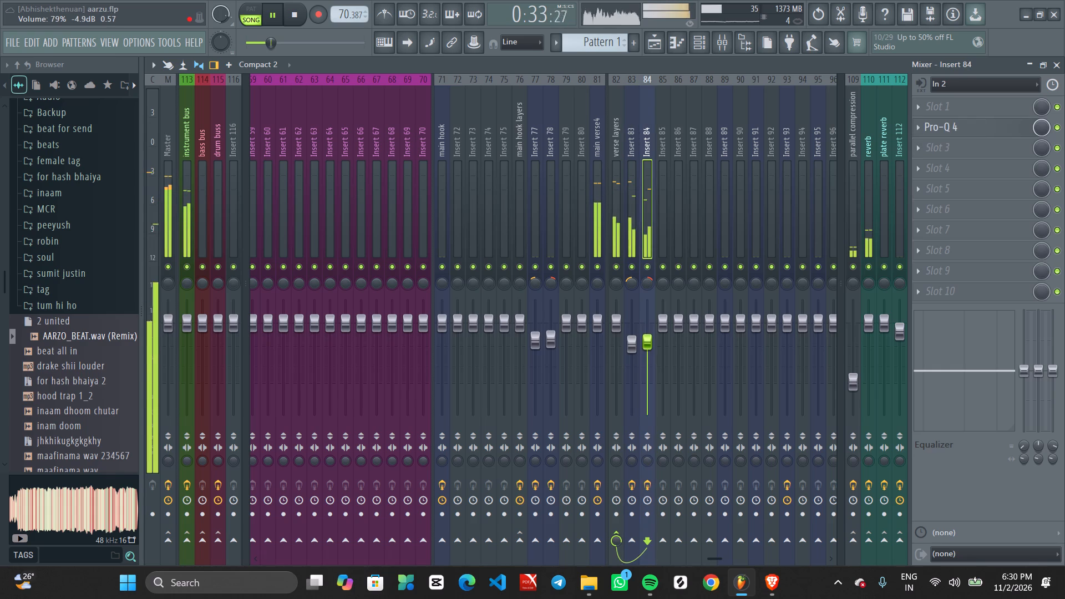
left_click_drag(641, 351, 642, 352)
Pan the two verse layers apart, Insert 84 about 34% right and Insert 83 about 35% left.
left_click(646, 286)
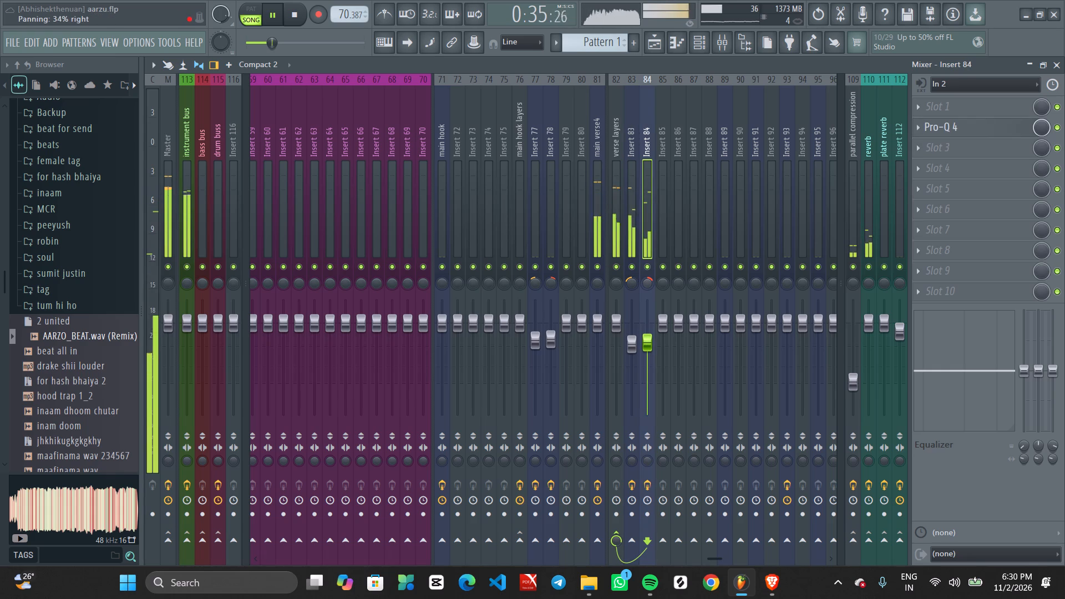
left_click_drag(630, 286, 631, 278)
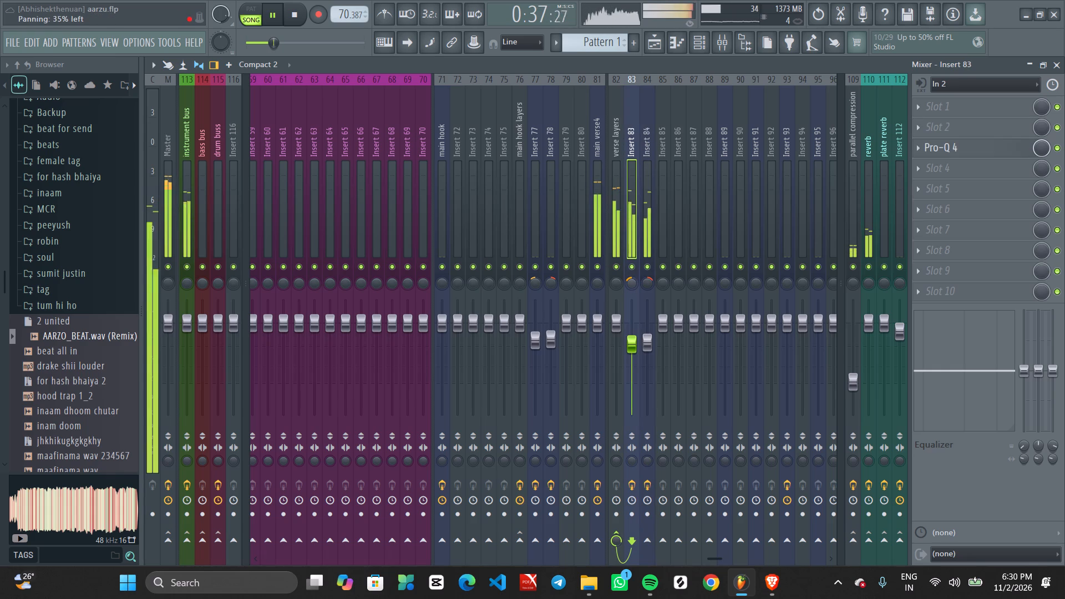
left_click_drag(631, 278, 632, 272)
Add Fruity Parametric EQ 2 in slot 1 of verse layers, load 20Hz + 18kHz cut, raise its high-pass to about 200 Hz and lower its low-pass.
left_click(613, 179)
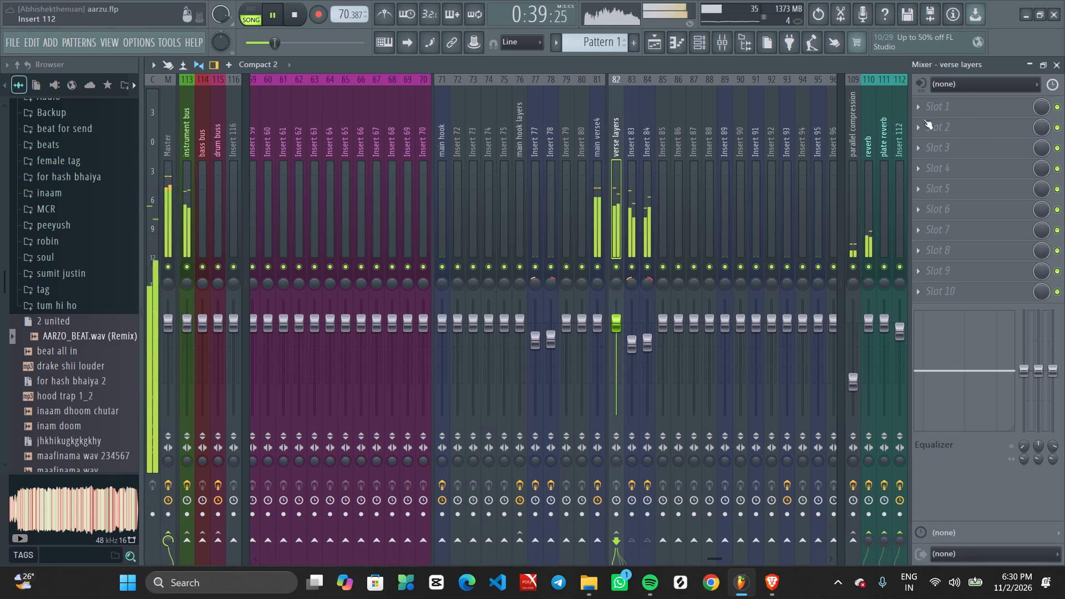
left_click(956, 113)
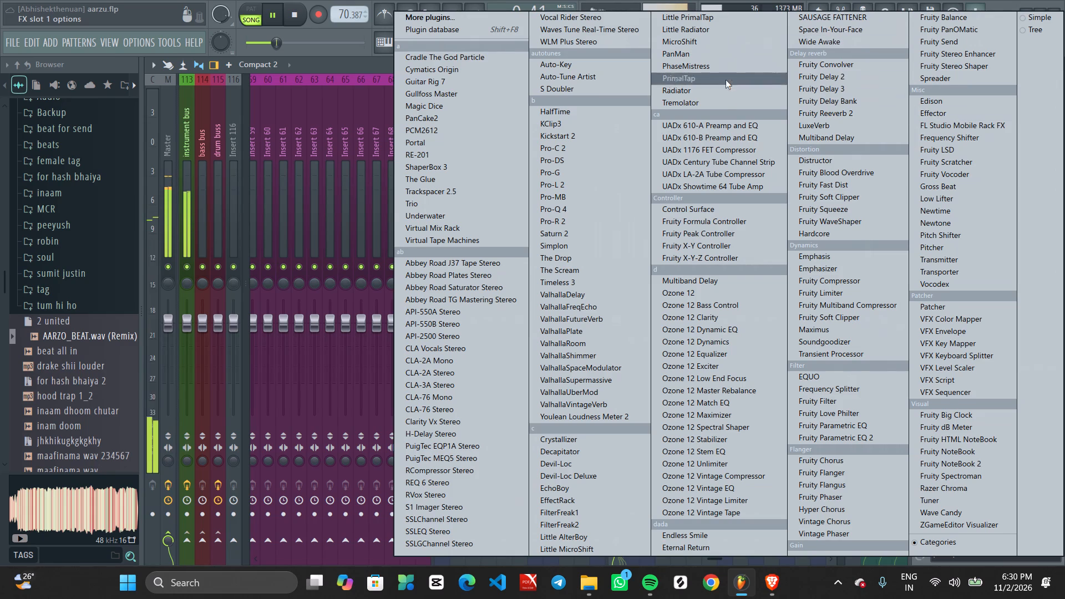
left_click(837, 434)
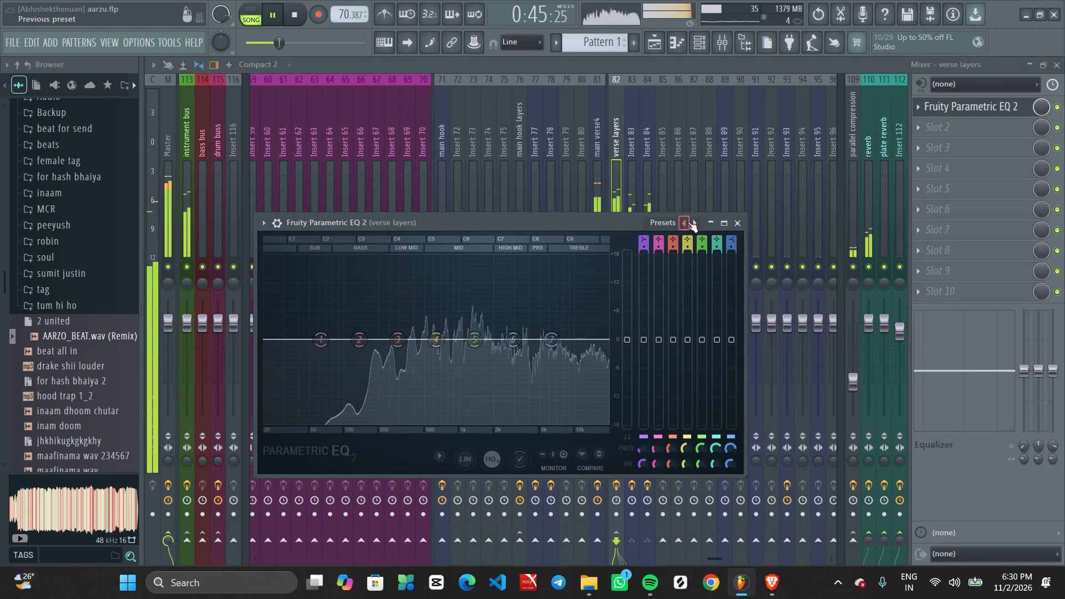
double_click(695, 221)
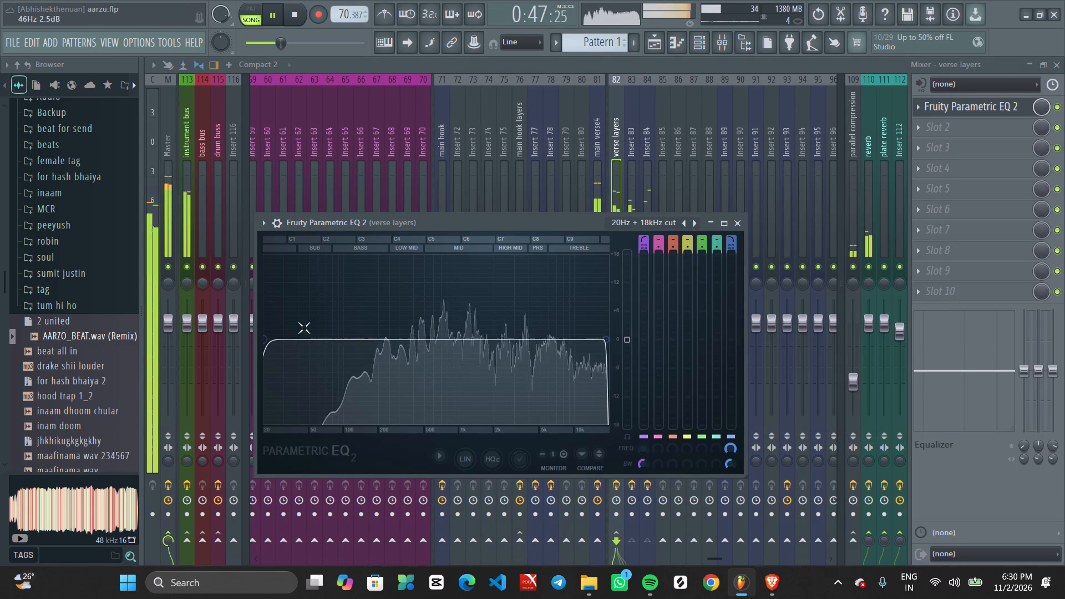
left_click_drag(270, 339, 664, 402)
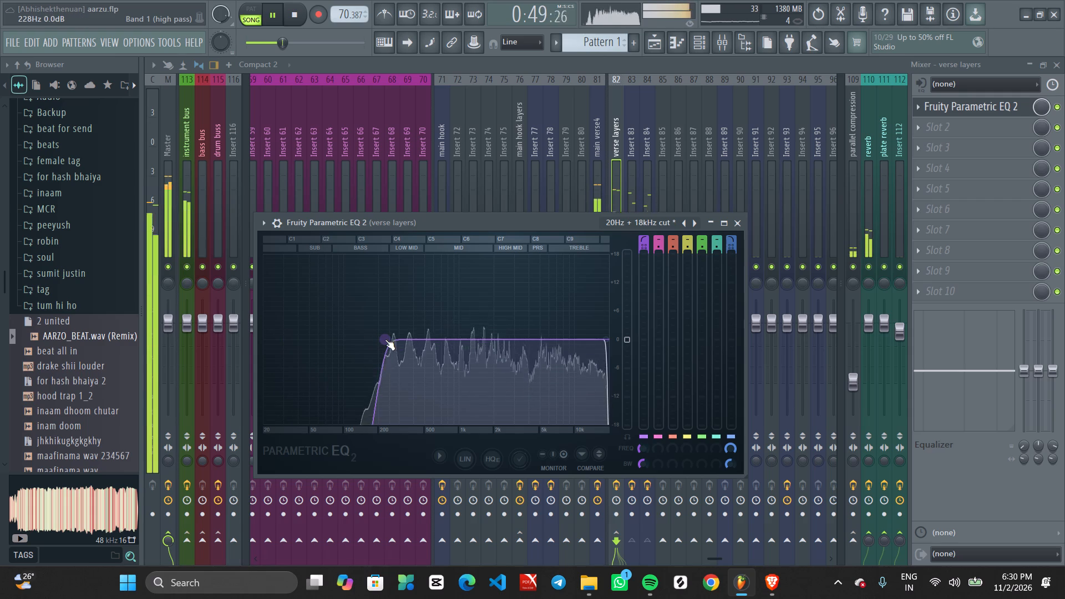
left_click_drag(377, 339, 365, 339)
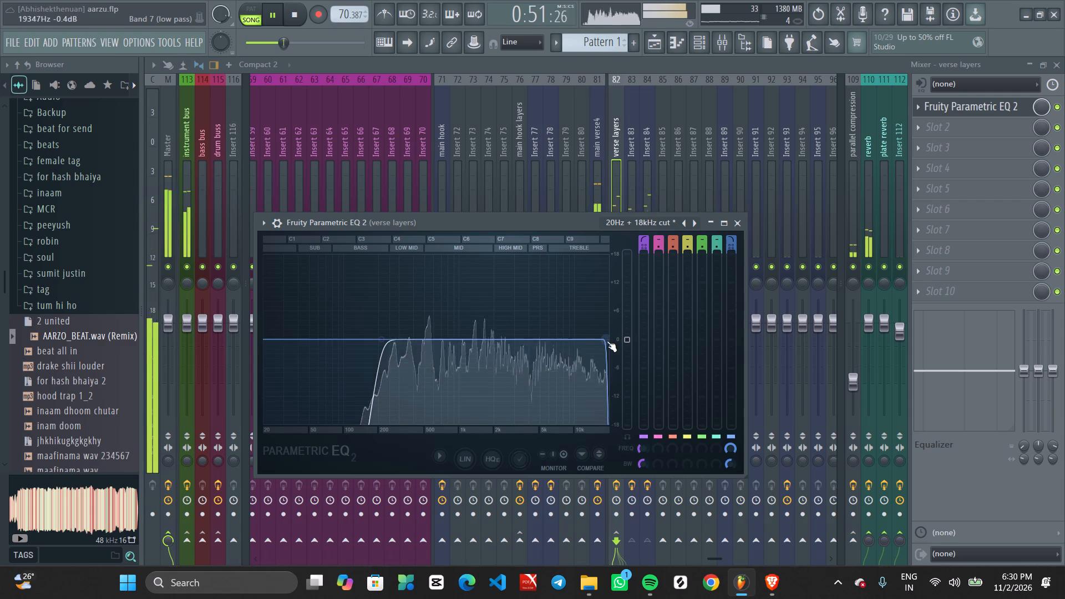
left_click_drag(607, 341, 563, 339)
left_click(738, 225)
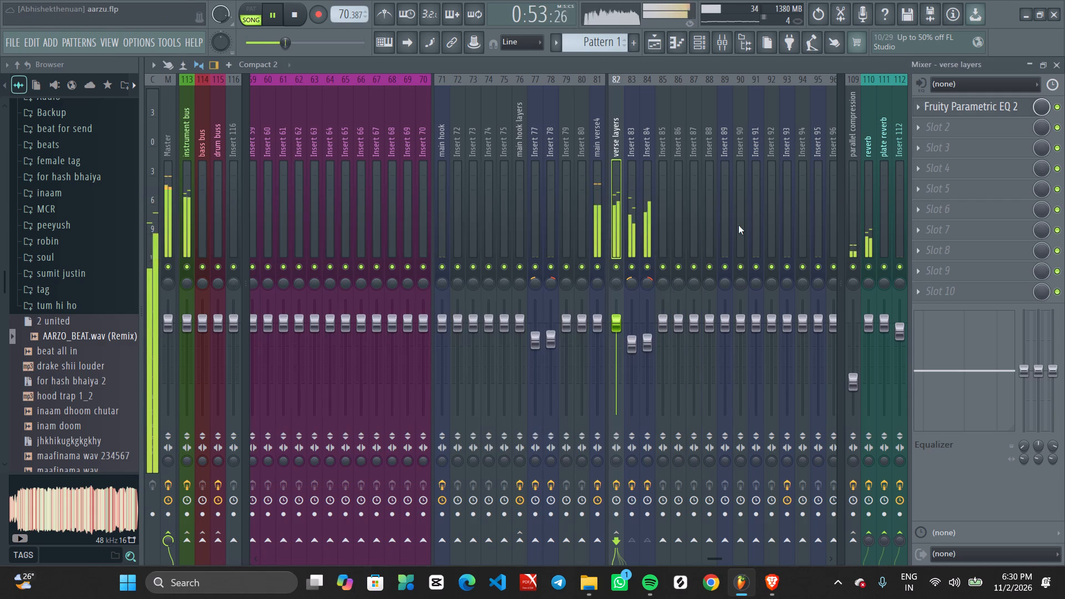
Add a second Fruity Parametric EQ 2 in slot 3 of verse layers, dip bands 3 and 4 in the low mids, and replay the verse.
left_click(958, 153)
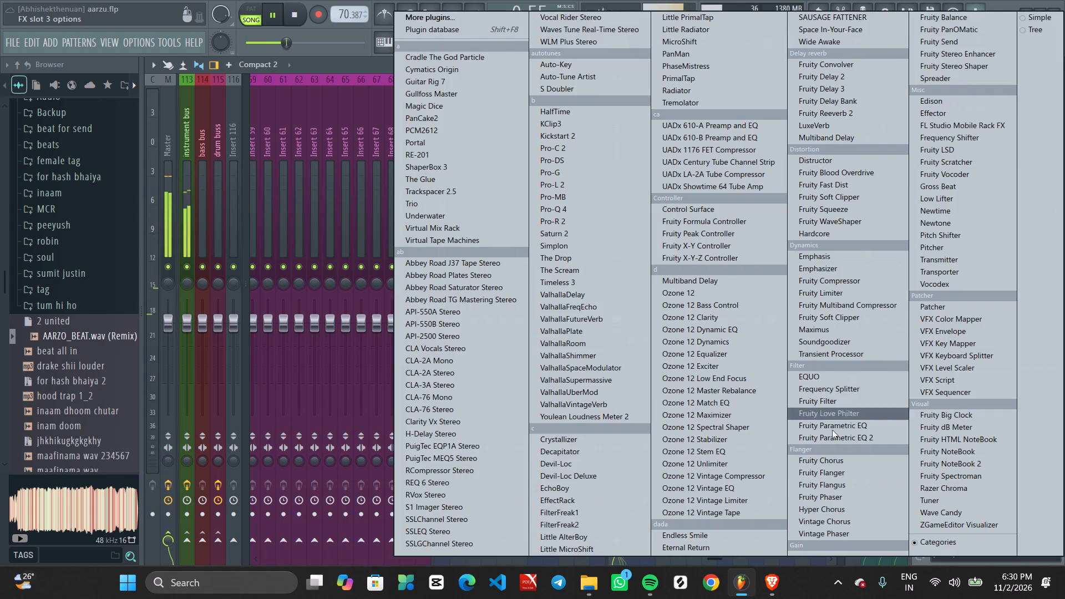
left_click(833, 439)
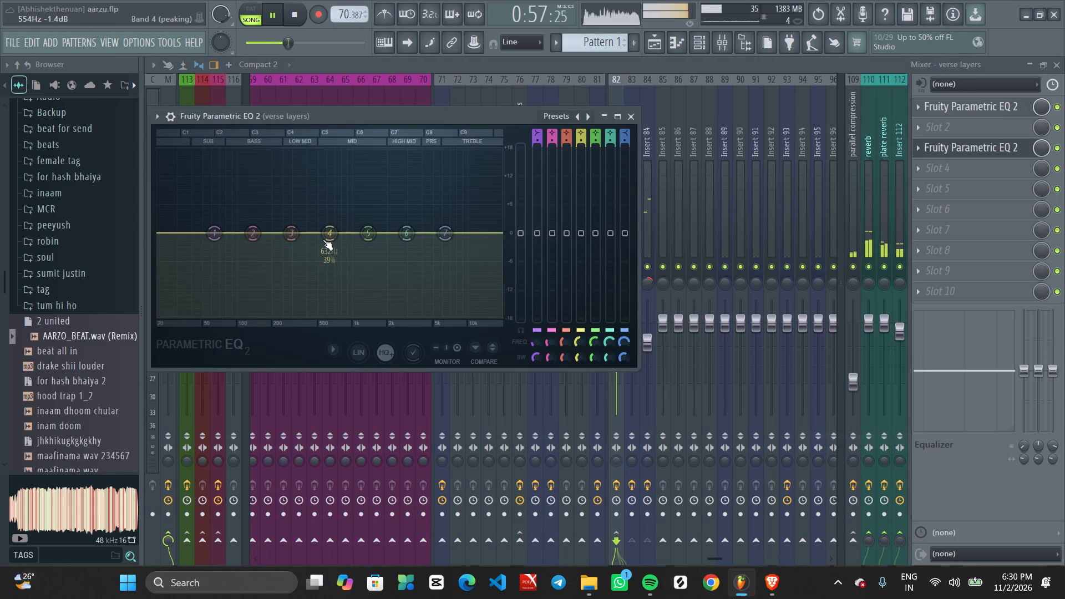
left_click_drag(323, 240, 343, 333)
left_click_drag(295, 239, 272, 311)
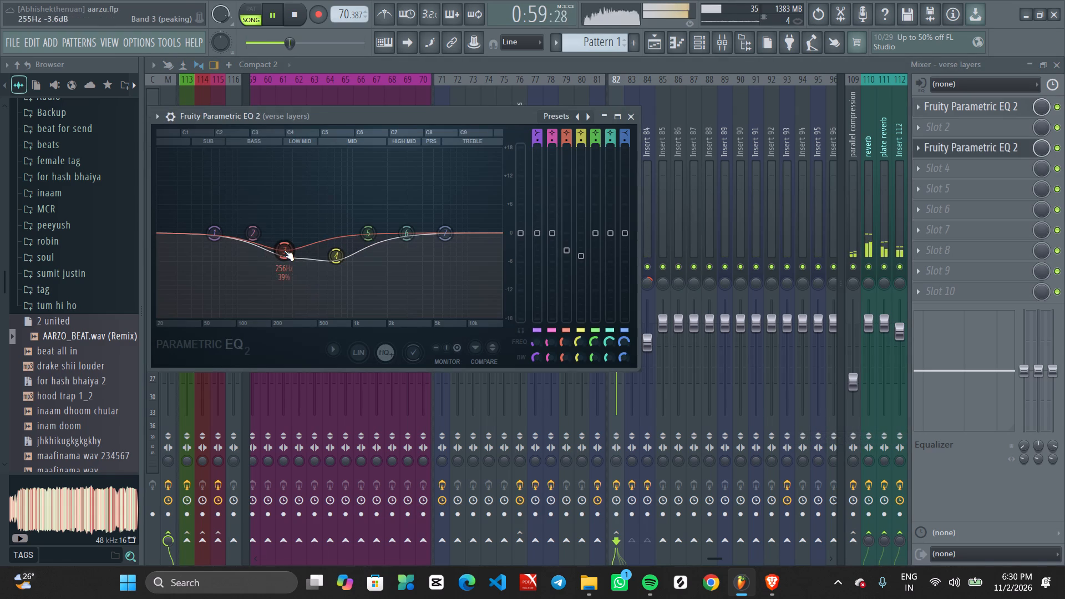
left_click(636, 120)
key("space")
key("space")
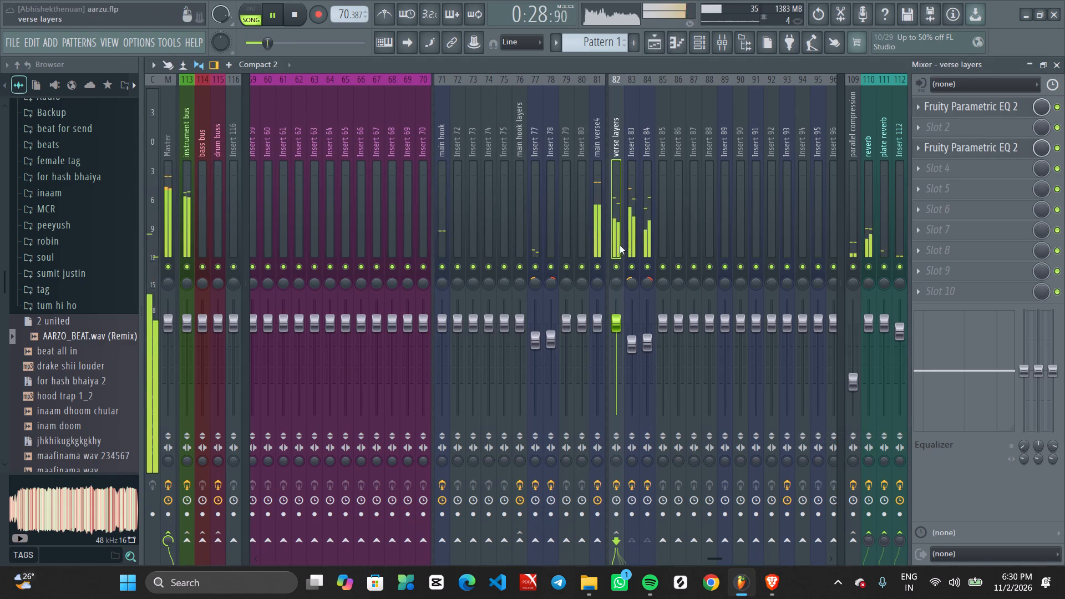
Add CLA-2A Stereo in slot 5 of verse layers and set peak reduction to about 49 and gain to about 34.8.
left_click(960, 182)
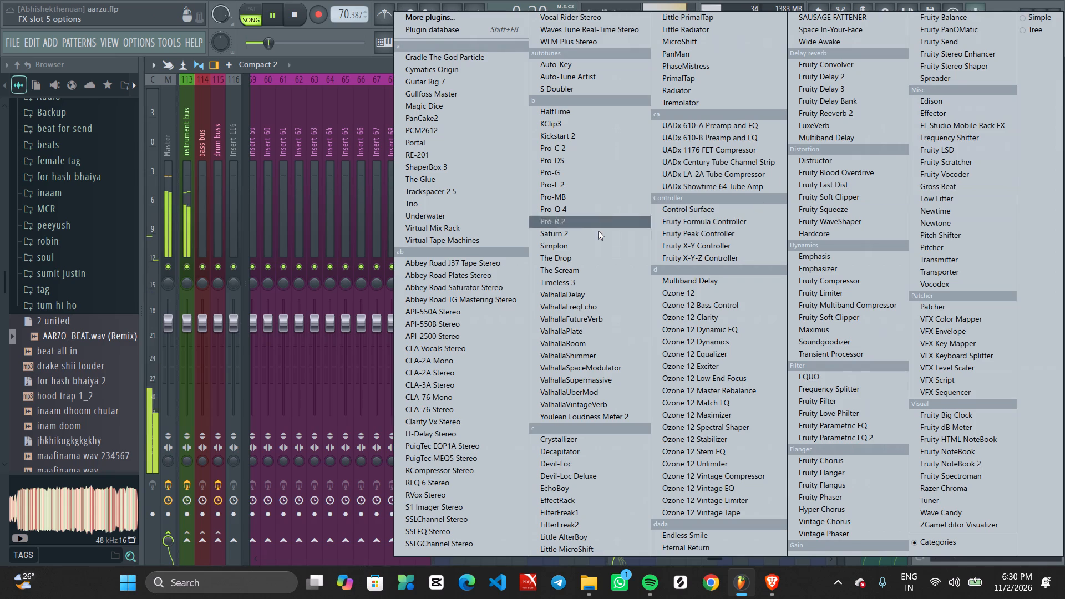
left_click(438, 376)
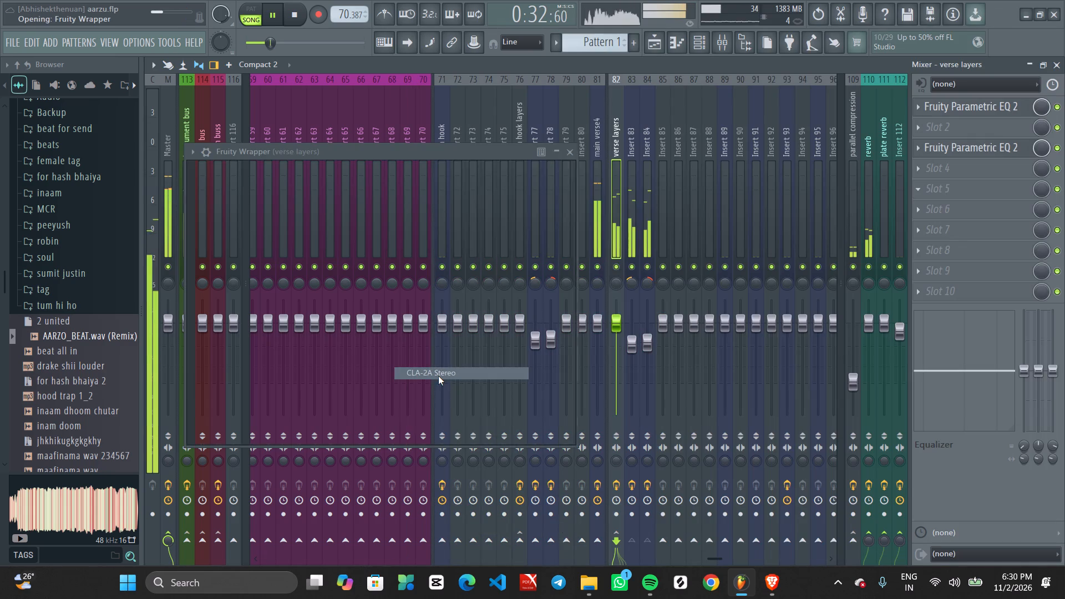
left_click_drag(320, 243, 320, 267)
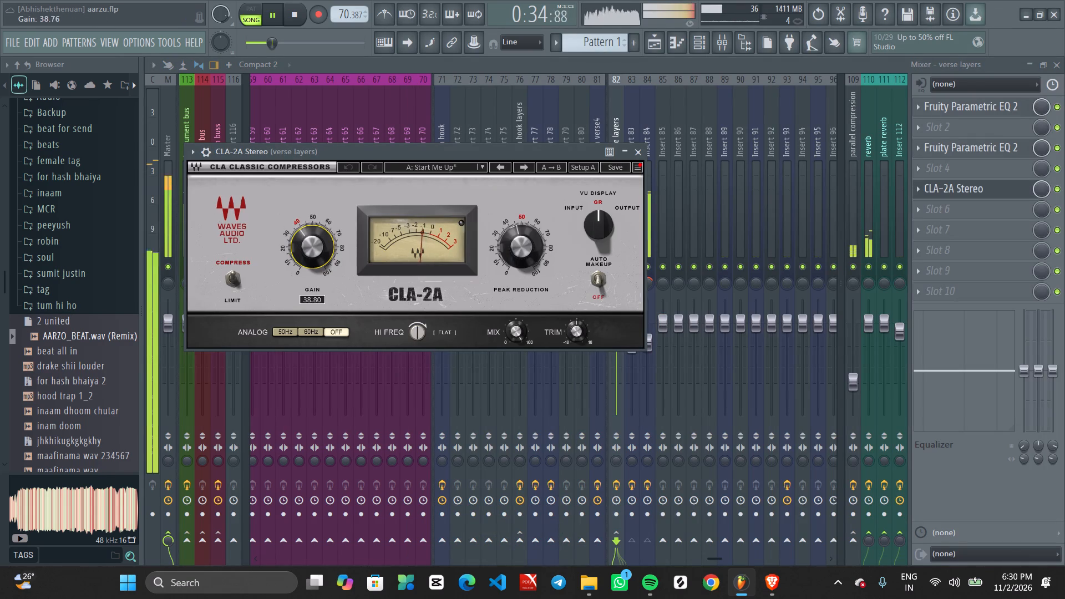
left_click_drag(320, 267, 332, 343)
left_click_drag(524, 243, 501, 232)
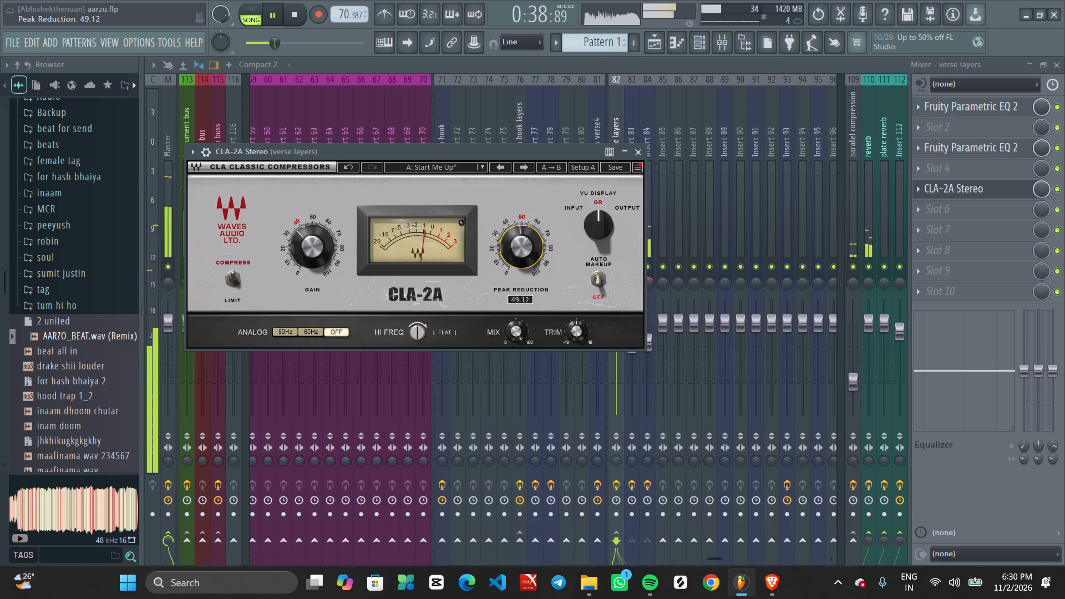
left_click_drag(501, 232, 501, 232)
left_click_drag(523, 242, 508, 244)
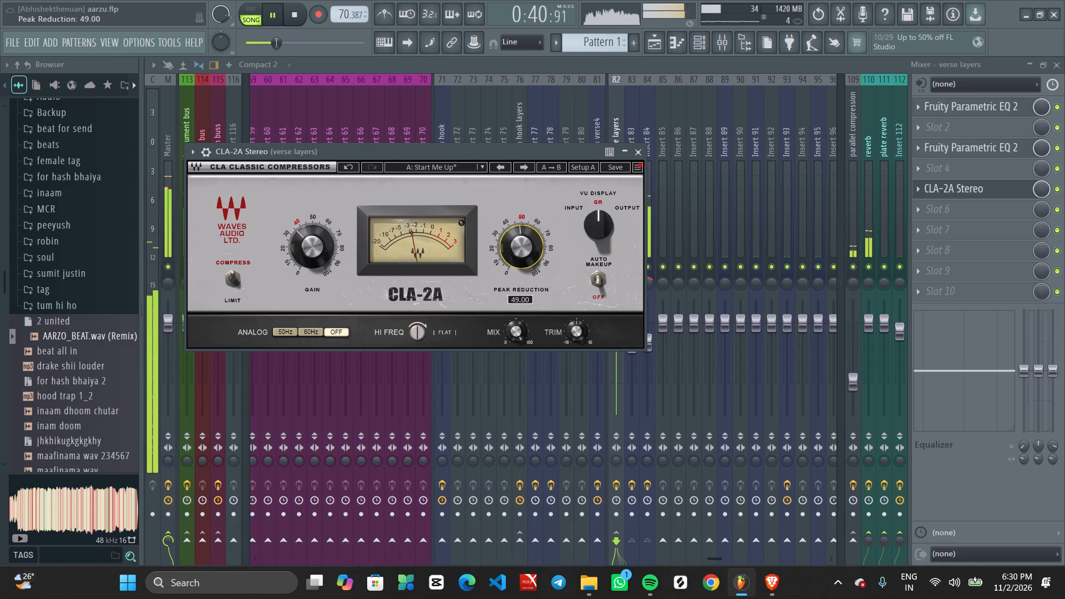
left_click_drag(508, 244, 497, 267)
left_click_drag(306, 238, 306, 246)
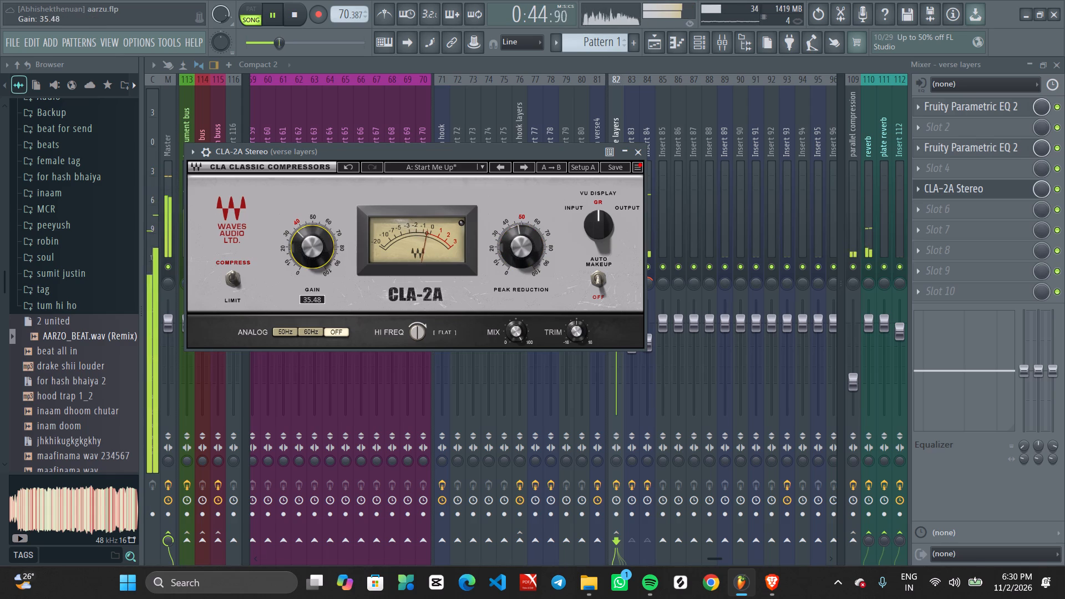
left_click_drag(306, 246, 305, 263)
left_click_drag(309, 242, 308, 248)
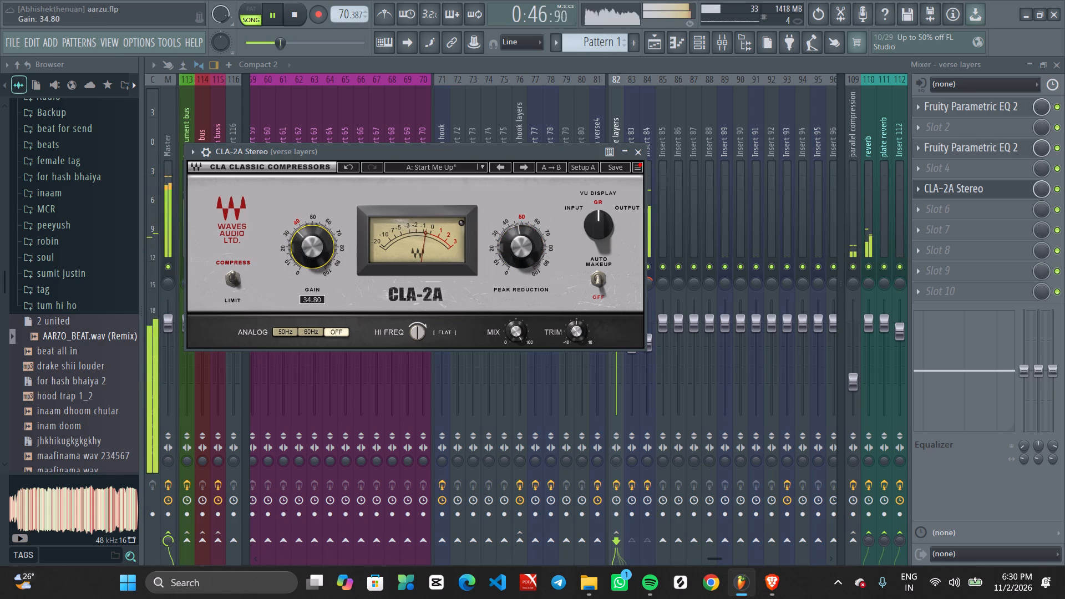
left_click_drag(308, 248, 306, 253)
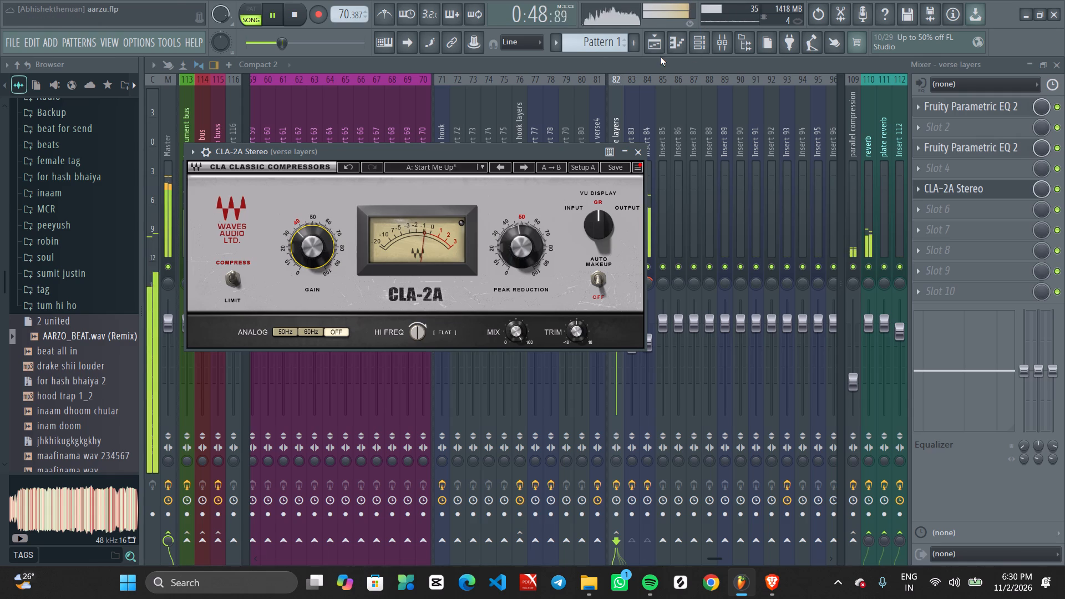
Open the playlist and examine how the hook, verse and layer clips are arranged across the song, including the second verse.
left_click(656, 44)
scroll(641, 226, "down", 3, "ctrl")
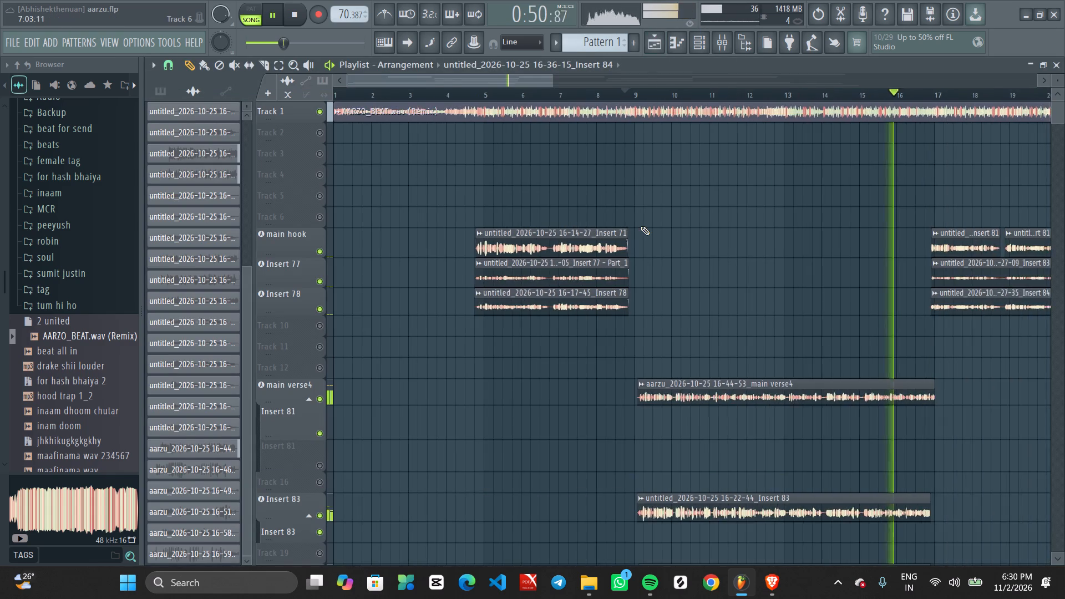
scroll(641, 226, "down", 5, "ctrl")
scroll(641, 226, "down", 4)
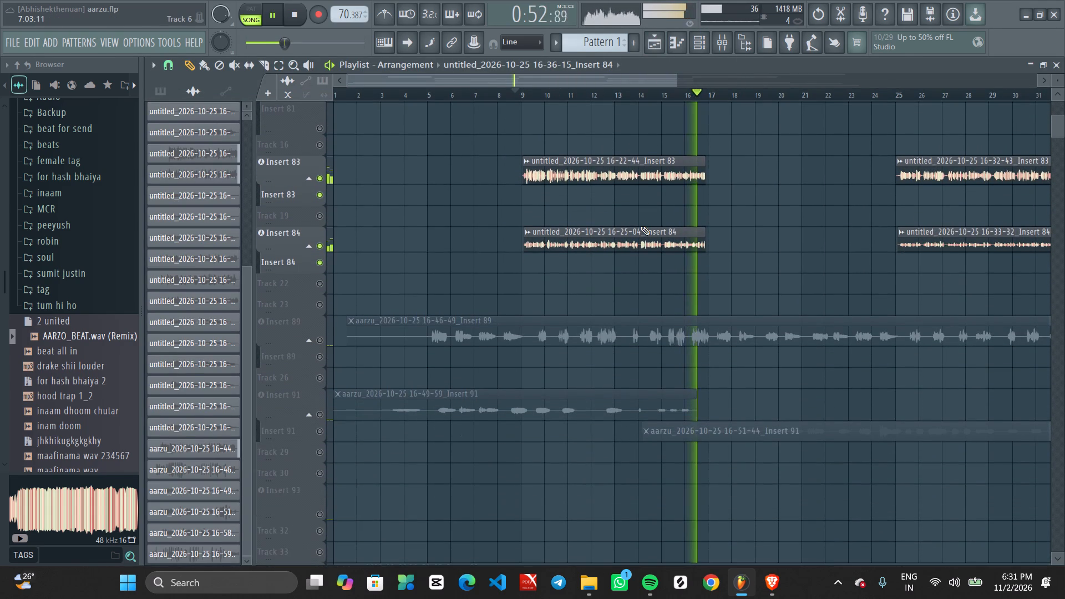
scroll(641, 226, "up", 6)
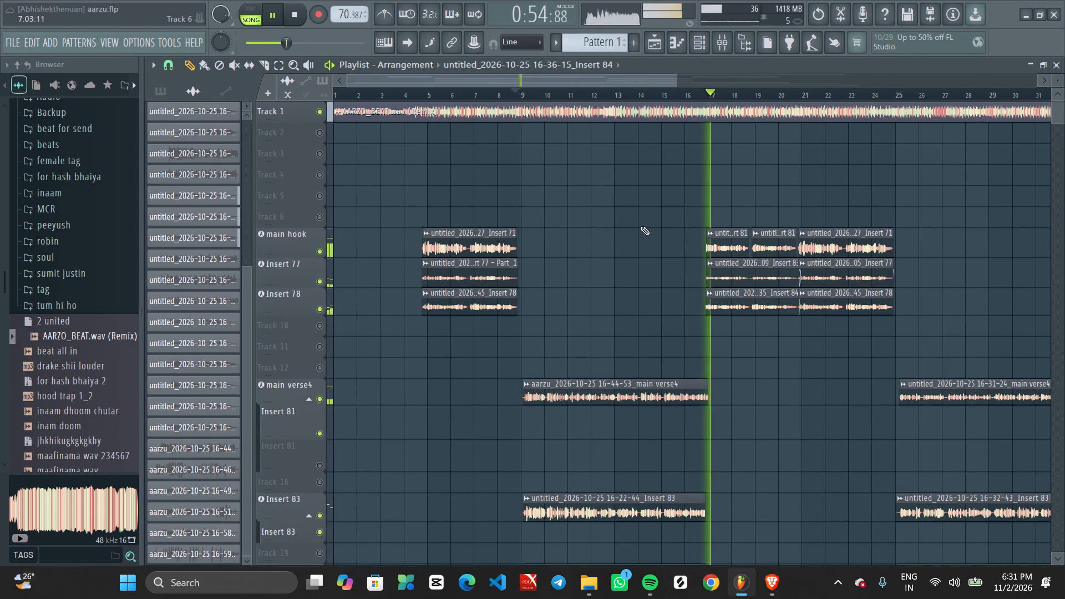
scroll(641, 226, "up", 5, "ctrl")
scroll(641, 226, "down", 9, "ctrl")
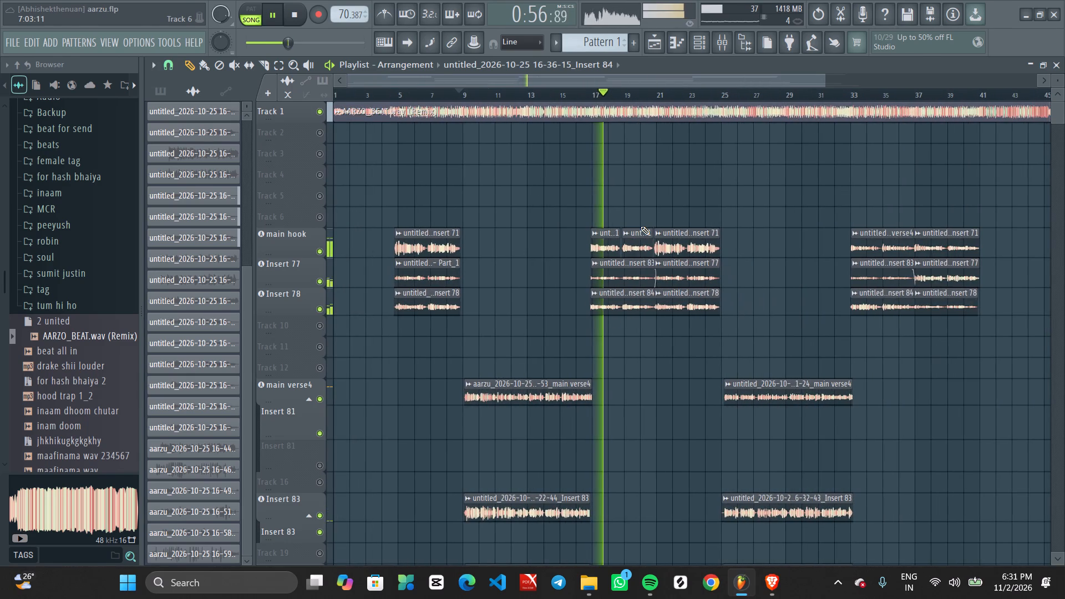
scroll(613, 349, "down", 6)
scroll(613, 349, "up", 1)
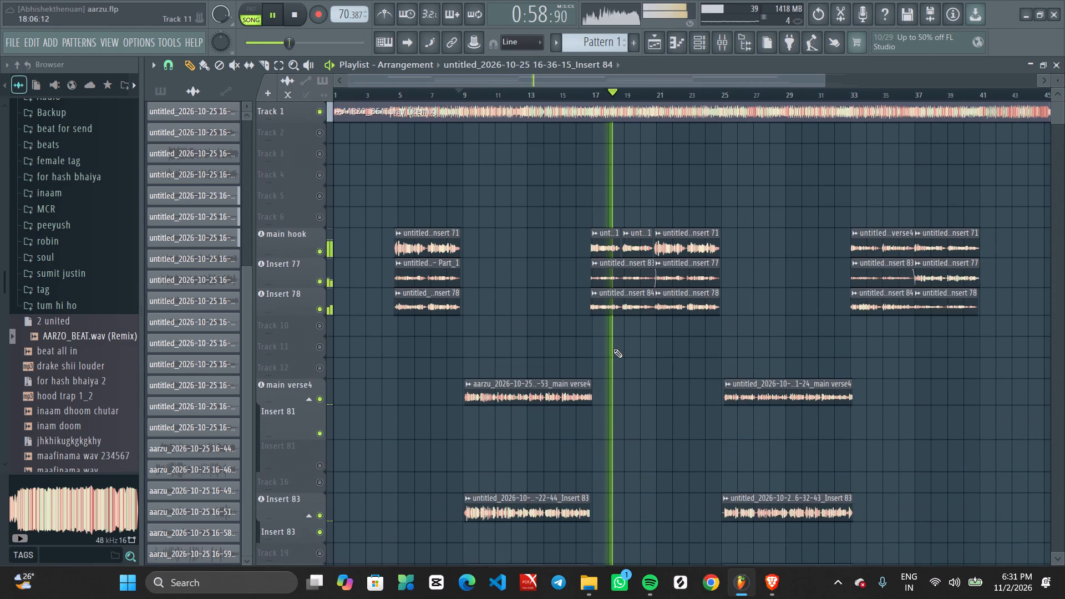
scroll(613, 349, "down", 4, "ctrl")
scroll(613, 349, "up", 4, "ctrl")
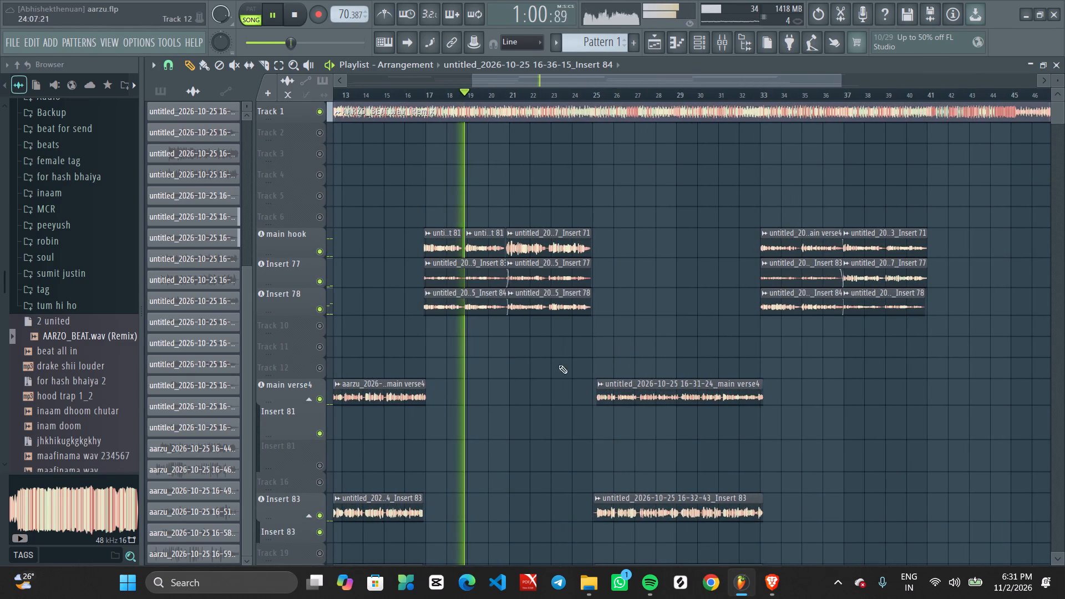
Examine the hook and verse clip arrangement in the playlist while the second hook plays.
scroll(509, 370, "right", 4)
scroll(509, 370, "down", 6, "ctrl")
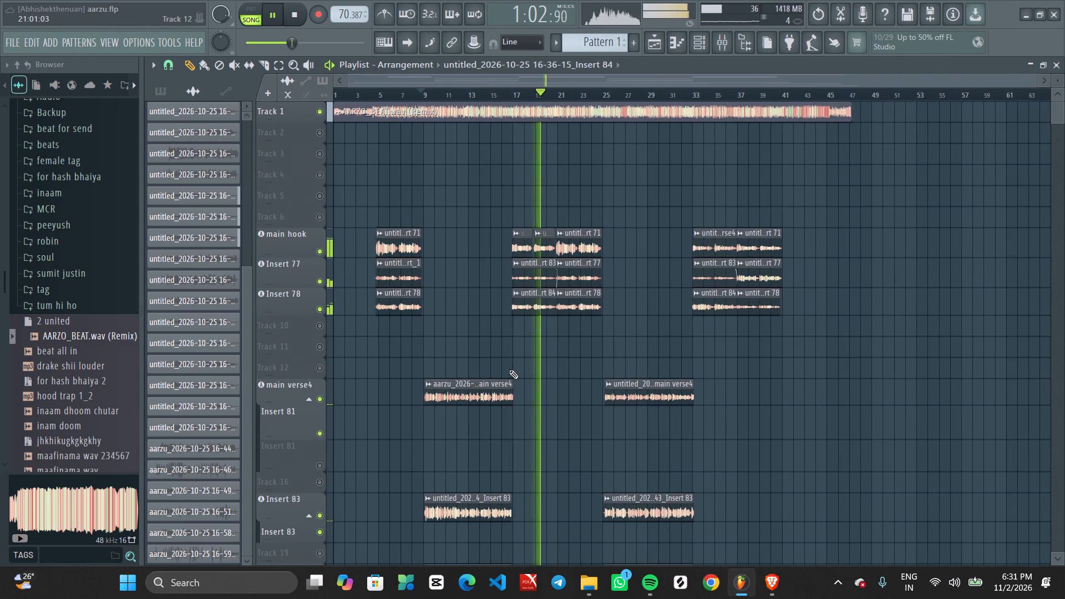
scroll(576, 332, "down", 1)
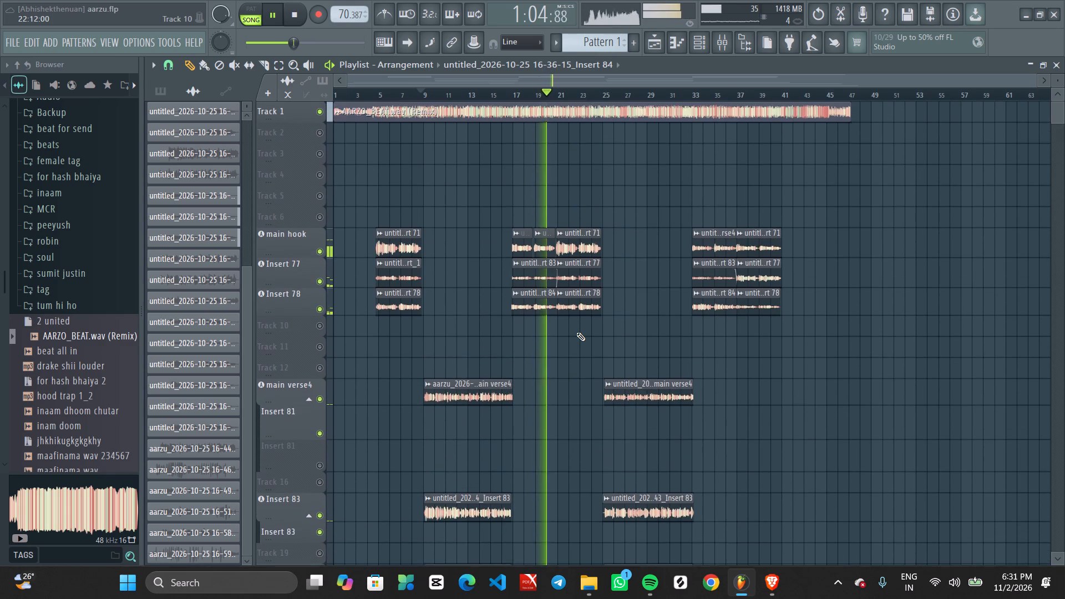
scroll(576, 332, "up", 11, "ctrl")
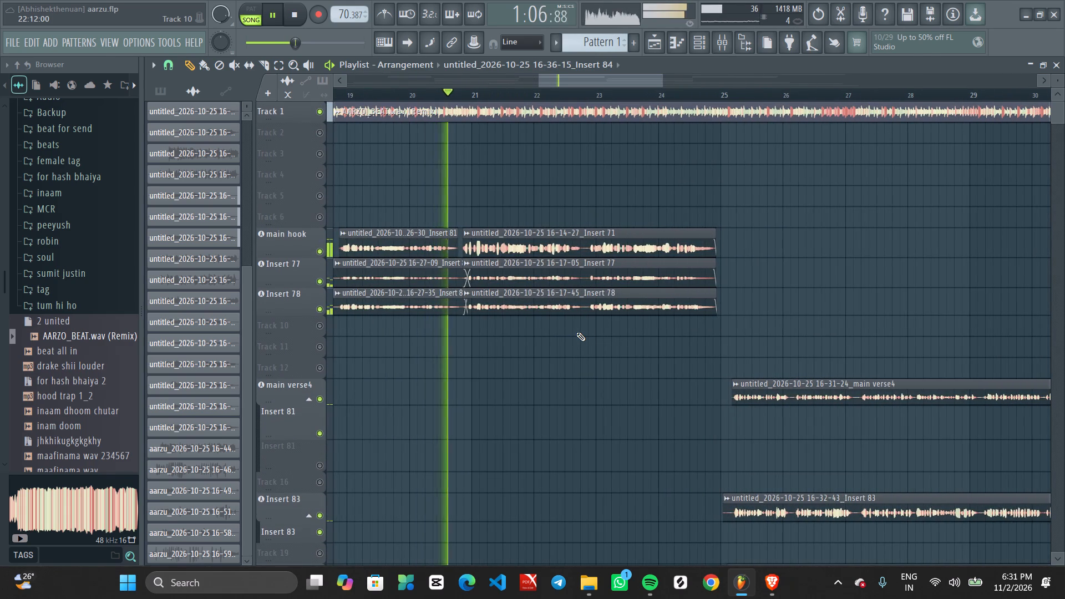
scroll(576, 332, "down", 7, "ctrl")
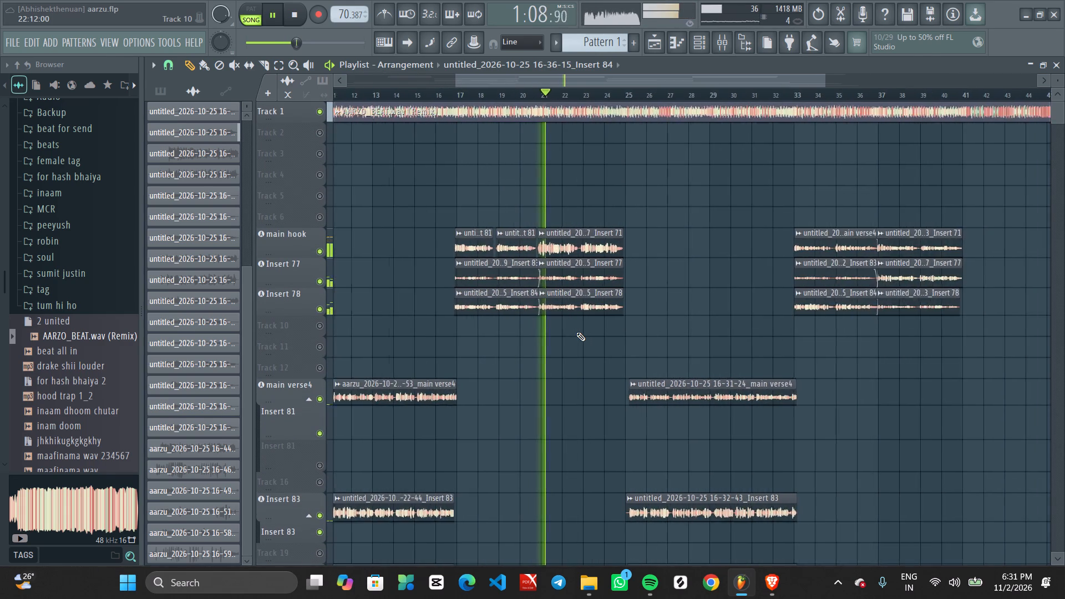
scroll(576, 332, "down", 10, "ctrl")
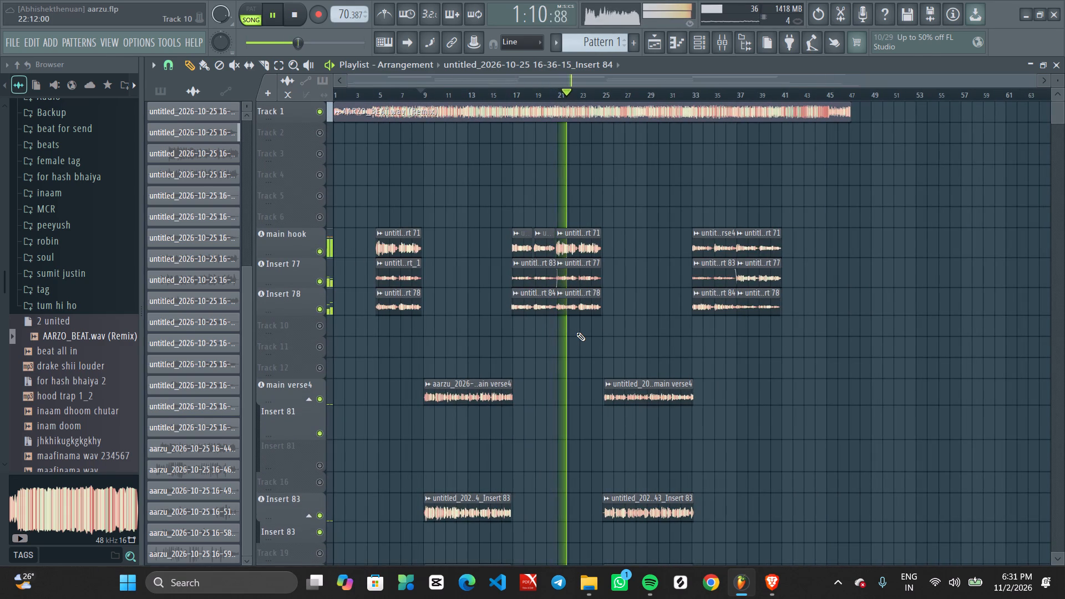
scroll(576, 332, "up", 5)
scroll(576, 332, "up", 5, "ctrl")
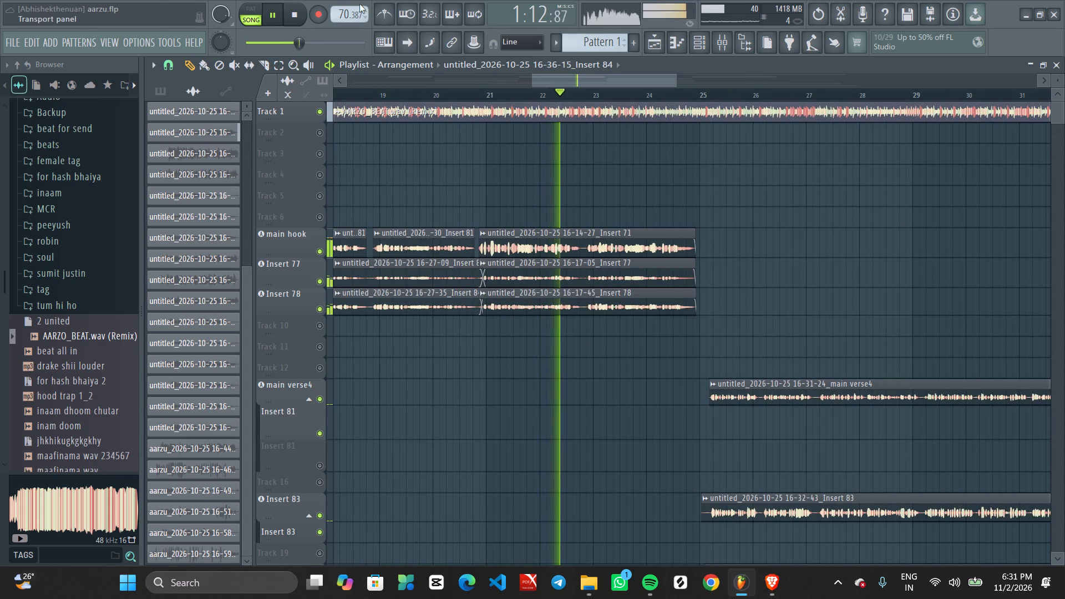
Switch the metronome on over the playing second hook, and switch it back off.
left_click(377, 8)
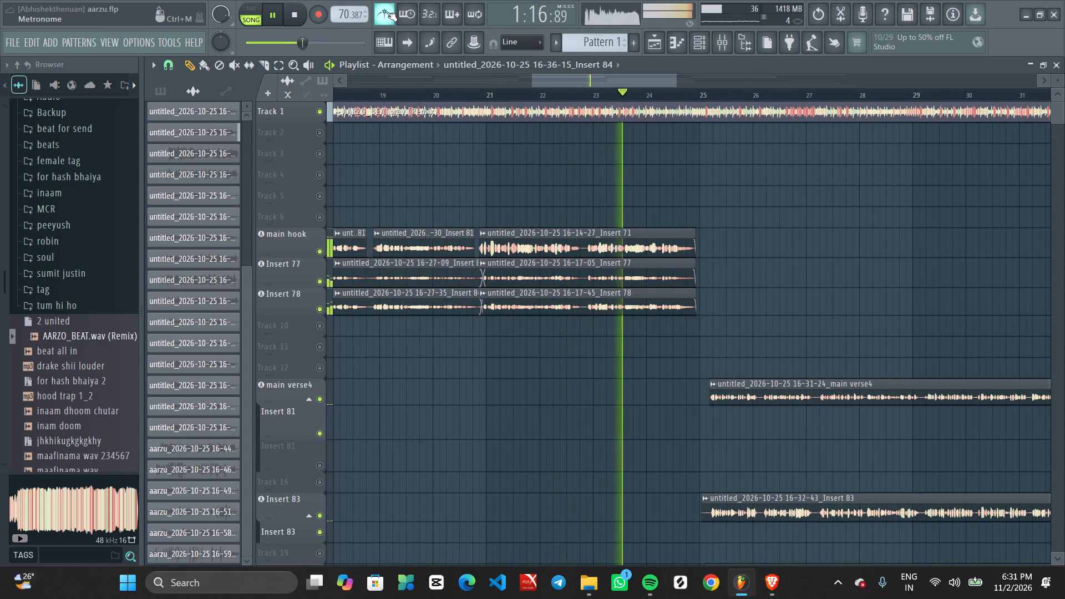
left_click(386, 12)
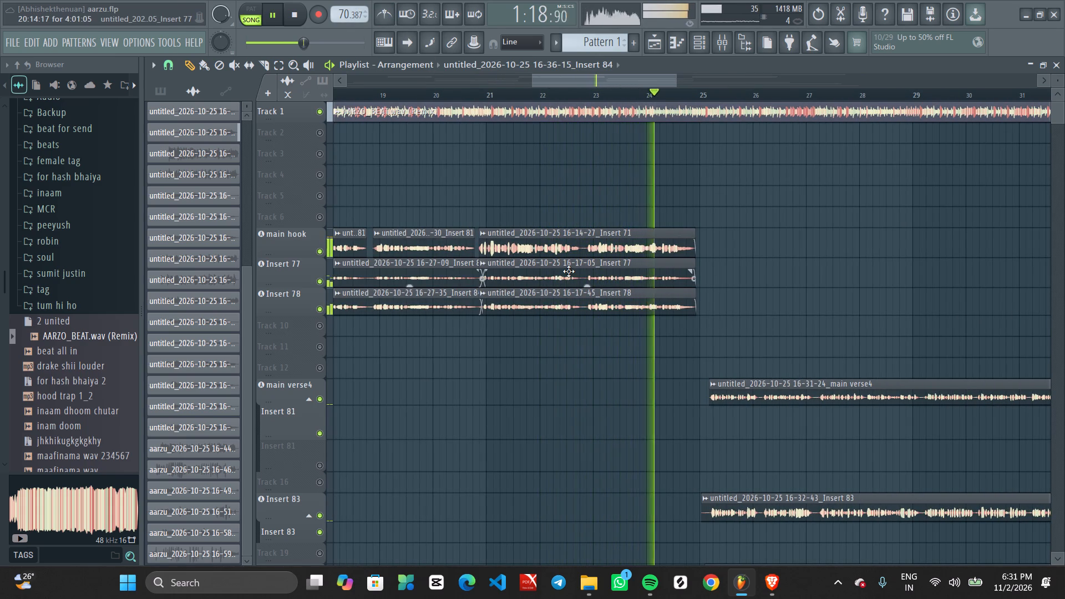
Listen into the second verse while examining its main verse4, Insert 83 and Insert 84 clips in the playlist.
scroll(569, 271, "down", 11, "ctrl")
scroll(635, 292, "down", 1)
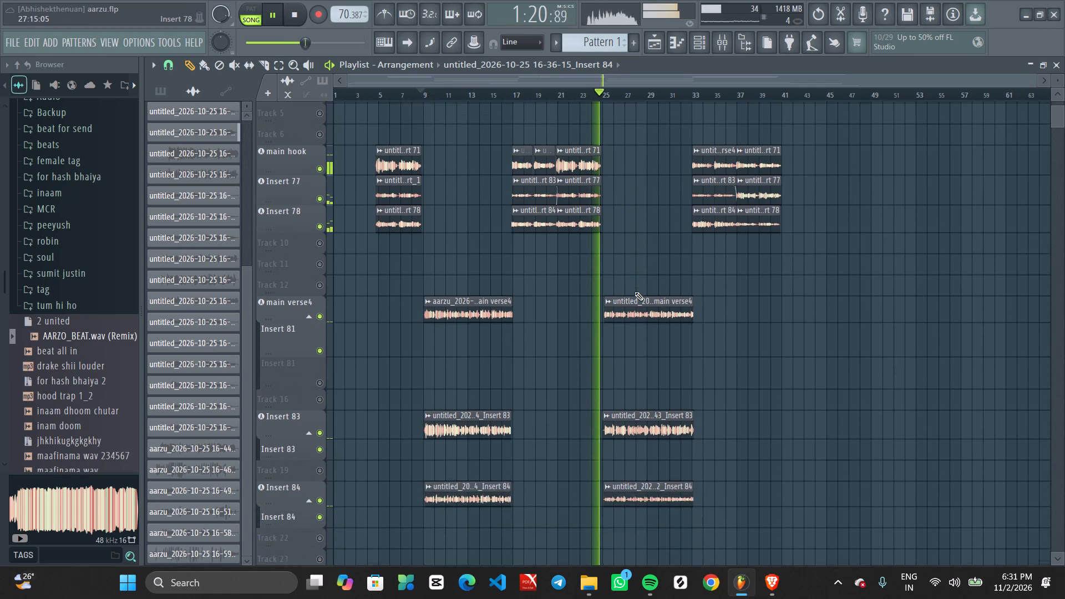
scroll(635, 292, "down", 1)
scroll(635, 292, "up", 7, "ctrl")
scroll(635, 292, "up", 4)
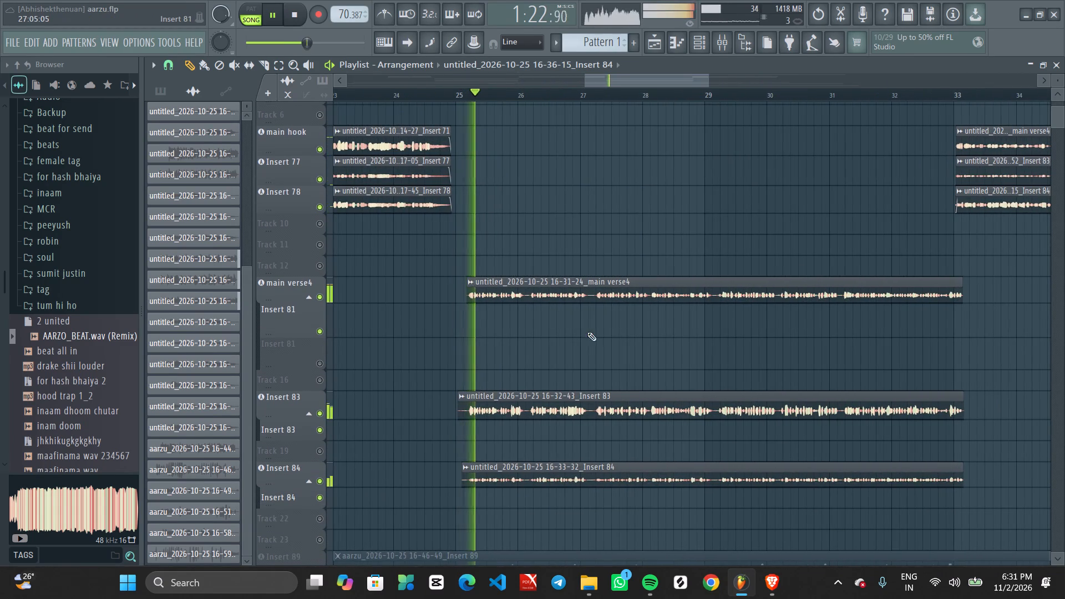
scroll(545, 359, "down", 8, "ctrl")
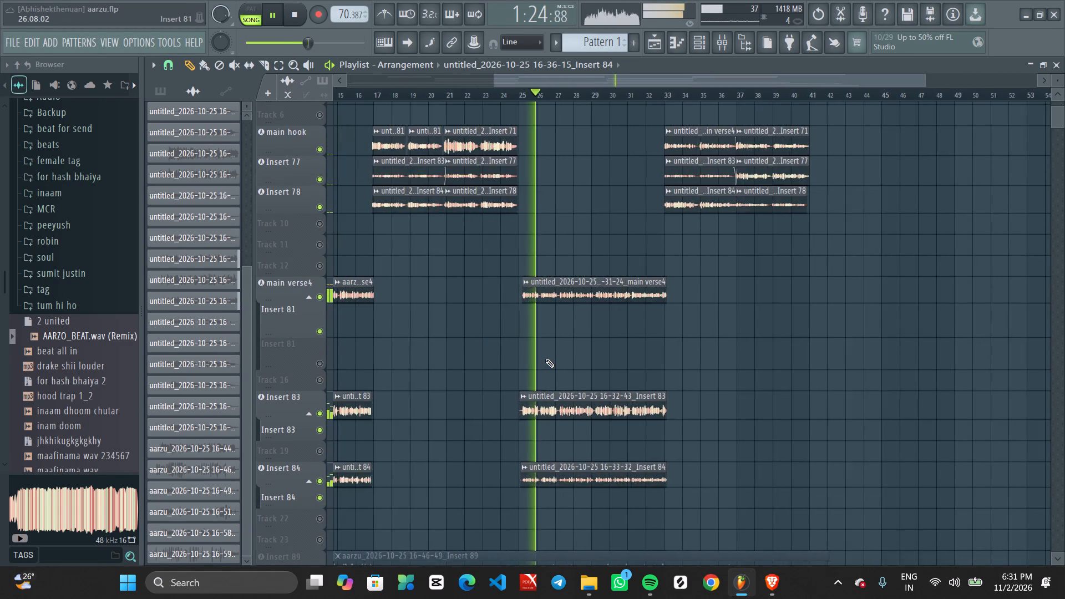
scroll(545, 359, "down", 4, "ctrl")
scroll(599, 298, "up", 8)
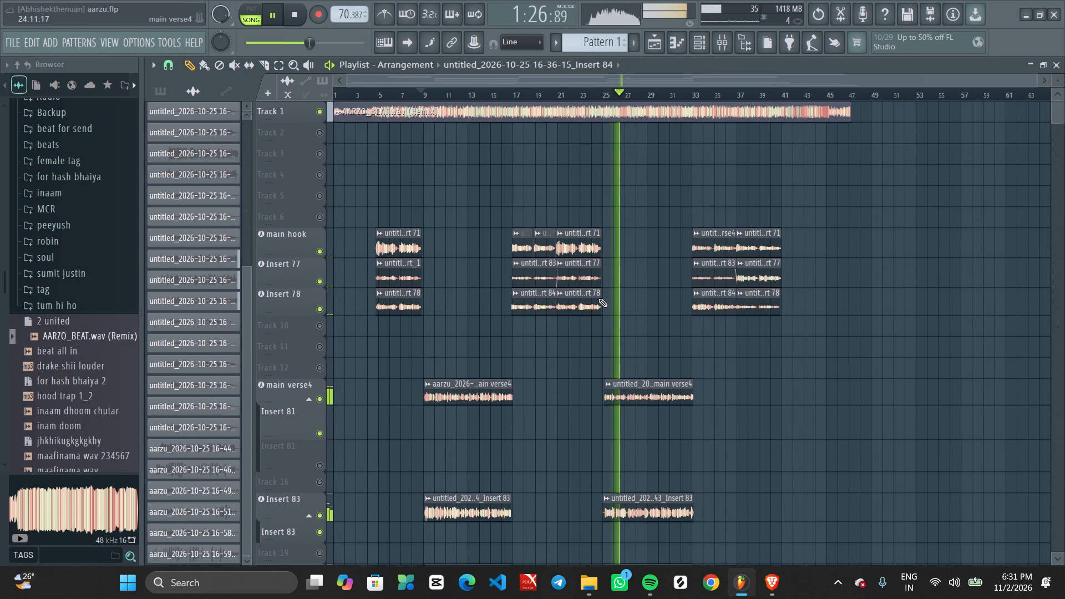
scroll(599, 298, "up", 7, "ctrl")
scroll(667, 280, "up", 4, "ctrl")
scroll(667, 280, "down", 6, "ctrl")
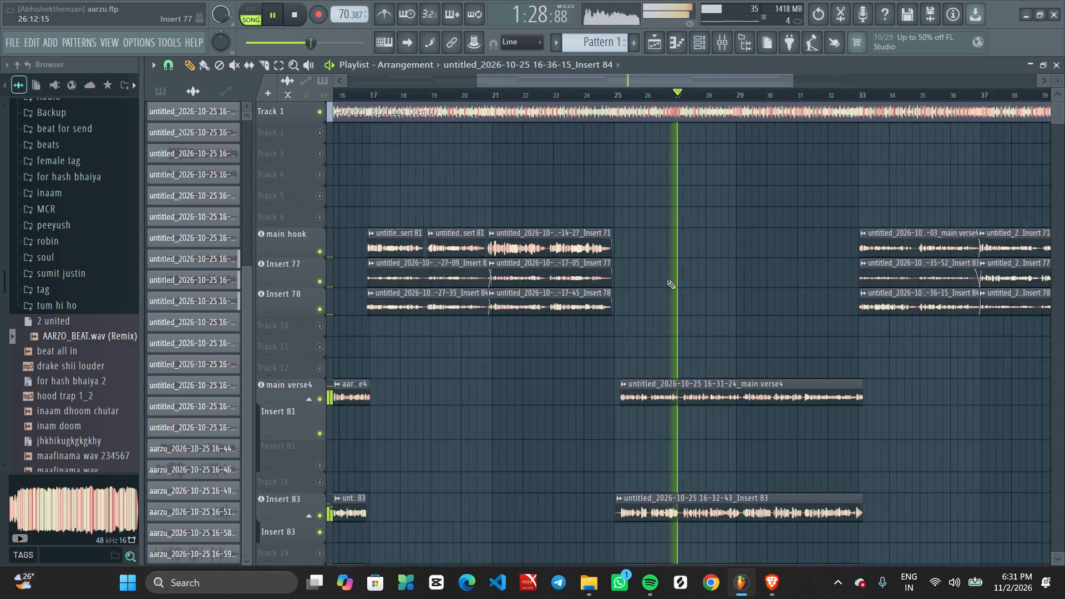
scroll(667, 280, "down", 3, "ctrl")
scroll(706, 280, "up", 5, "ctrl")
Open the mixer track of the second verse's Insert 83 clip and lower Inserts 83 and 84 to roughly -7 dB each.
scroll(706, 280, "down", 6)
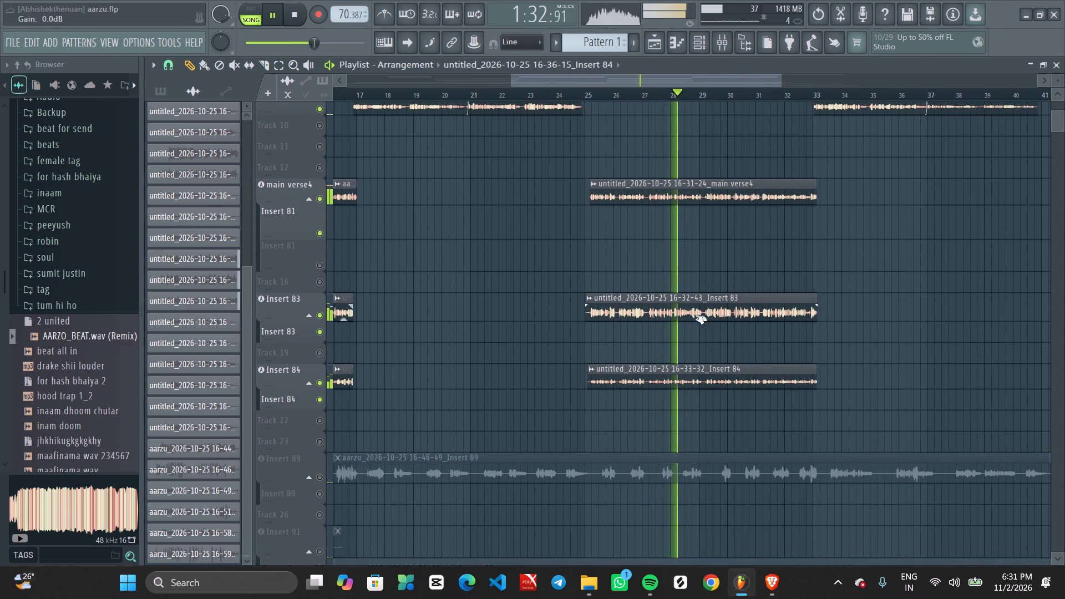
double_click(699, 308)
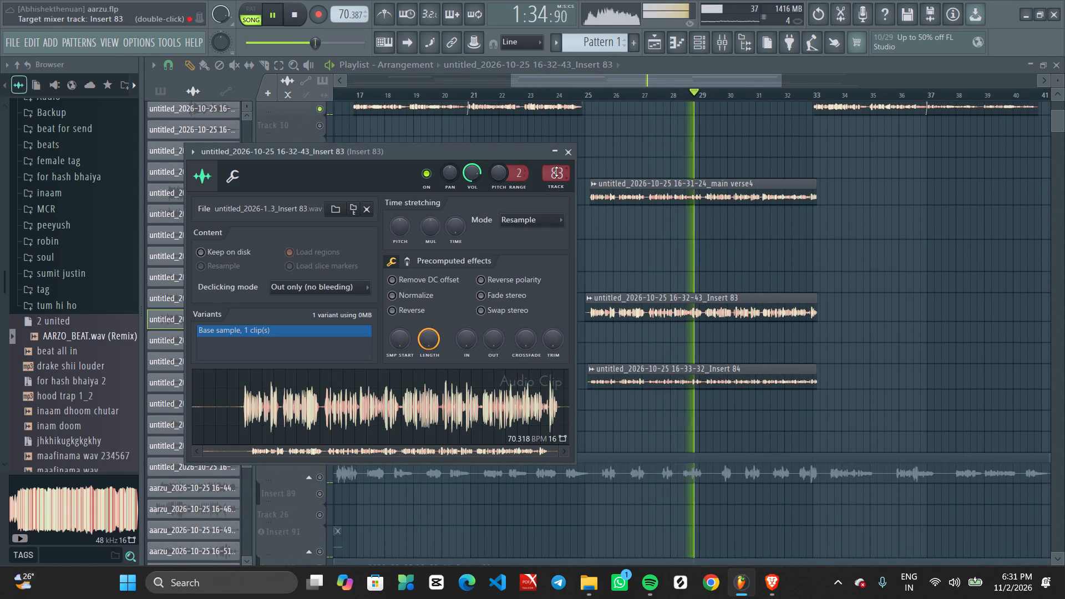
double_click(556, 171)
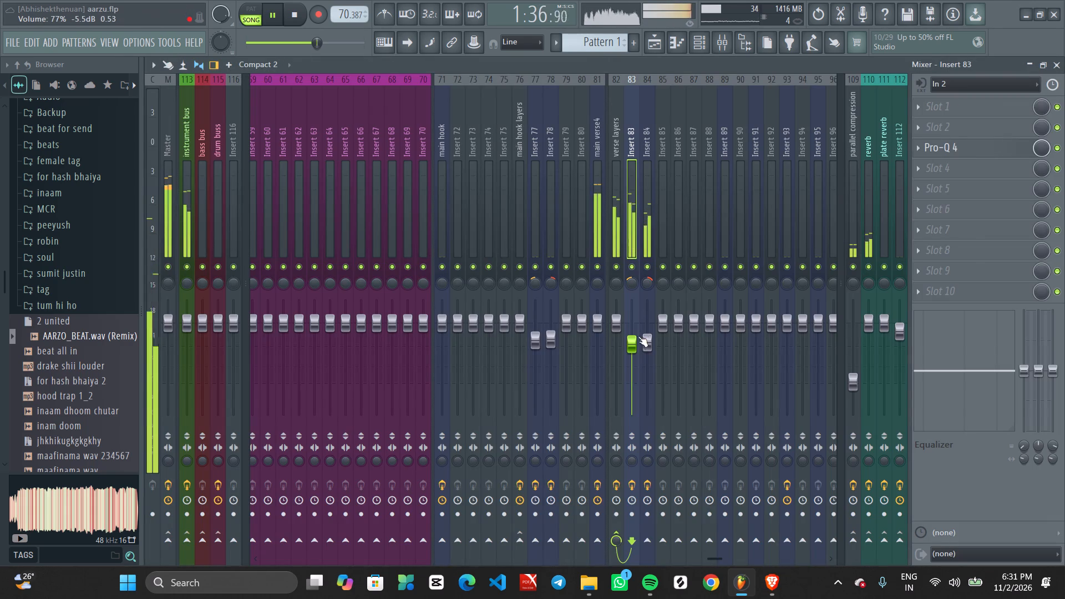
left_click_drag(633, 344, 633, 352)
left_click_drag(644, 344, 645, 357)
left_click_drag(630, 351, 630, 357)
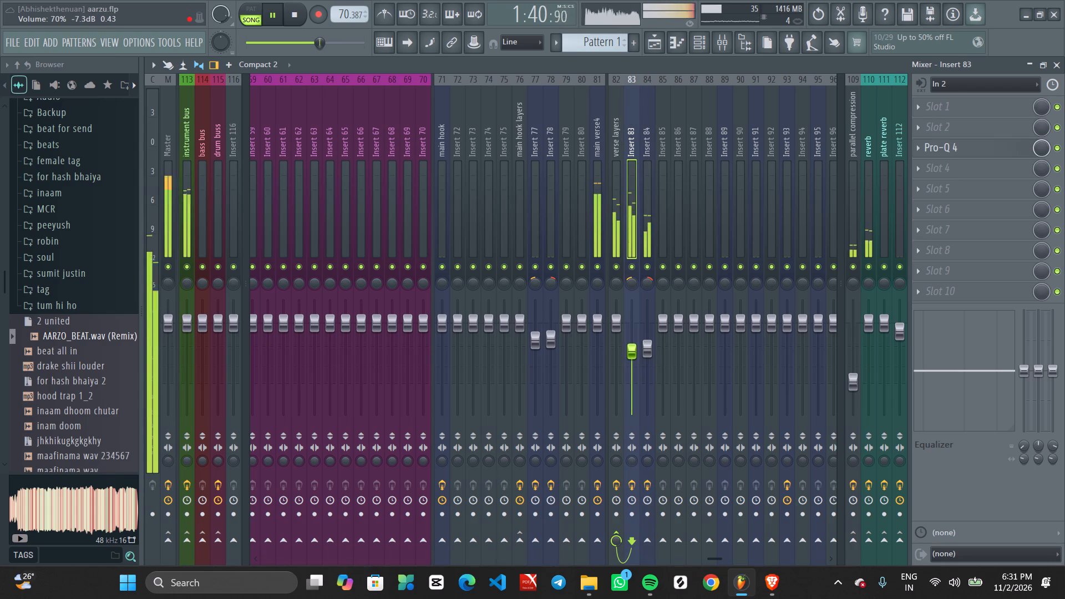
left_click_drag(630, 357, 630, 360)
left_click_drag(648, 349, 648, 358)
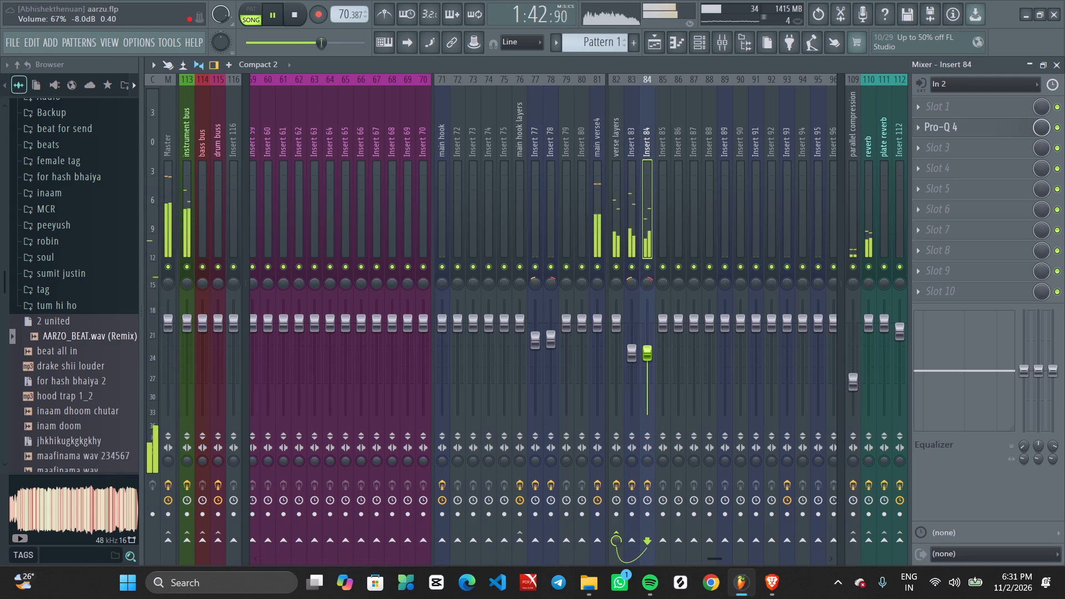
left_click_drag(648, 358, 648, 357)
left_click_drag(632, 353, 632, 346)
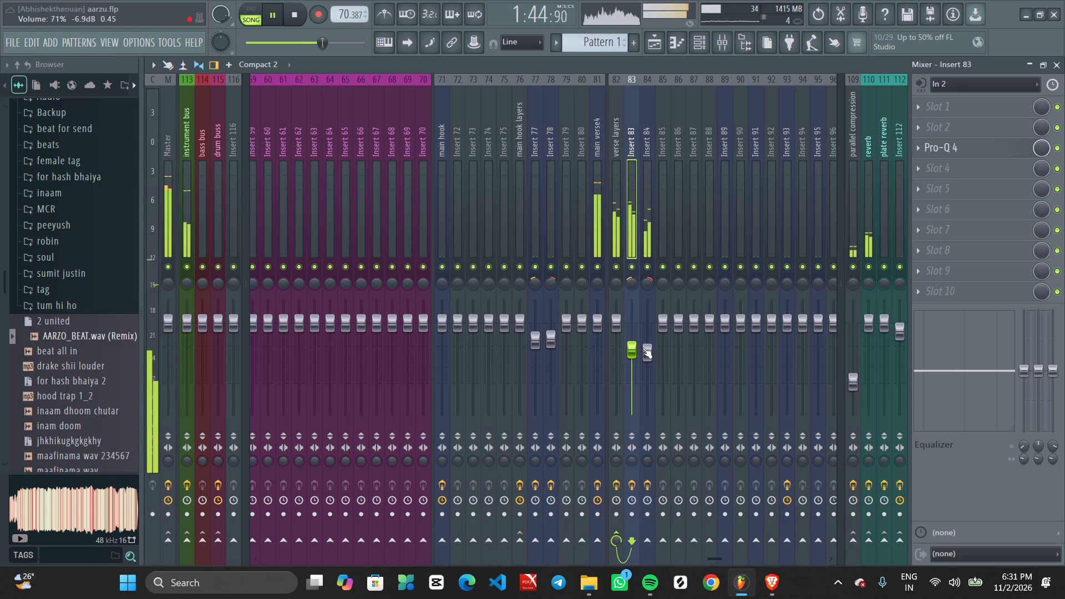
left_click_drag(646, 348, 645, 343)
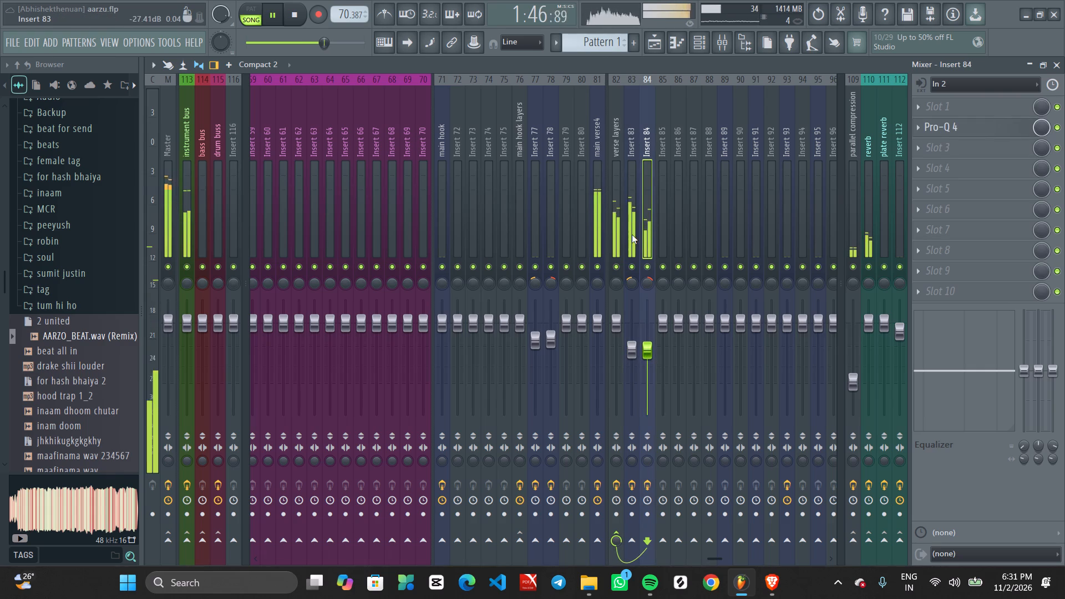
Add Waves Tune Real-Time Stereo in slot 2 of verse layers.
left_click(632, 233)
left_click(618, 207)
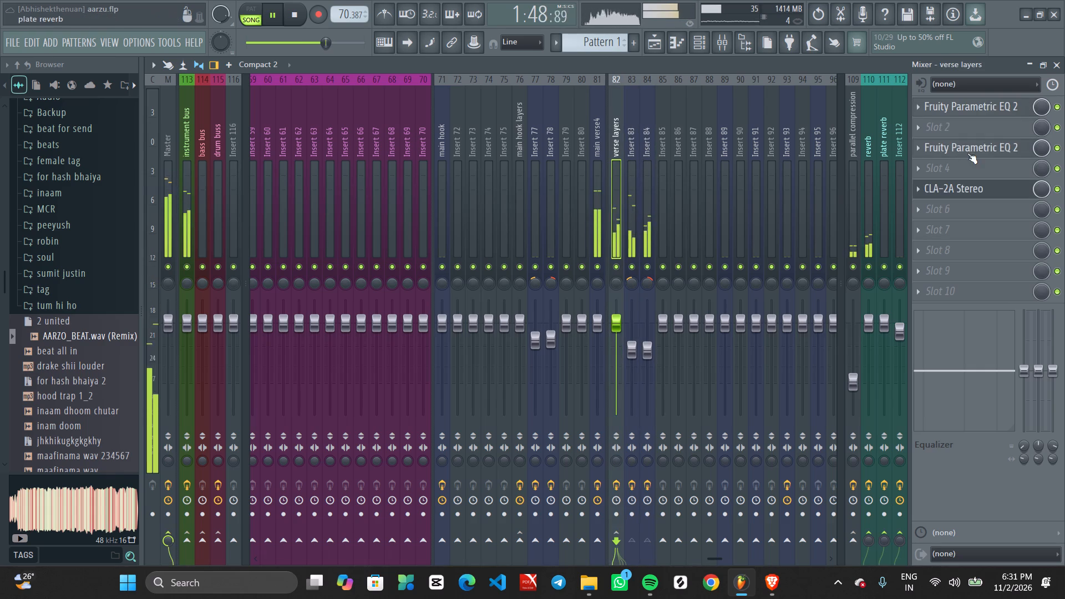
left_click(968, 124)
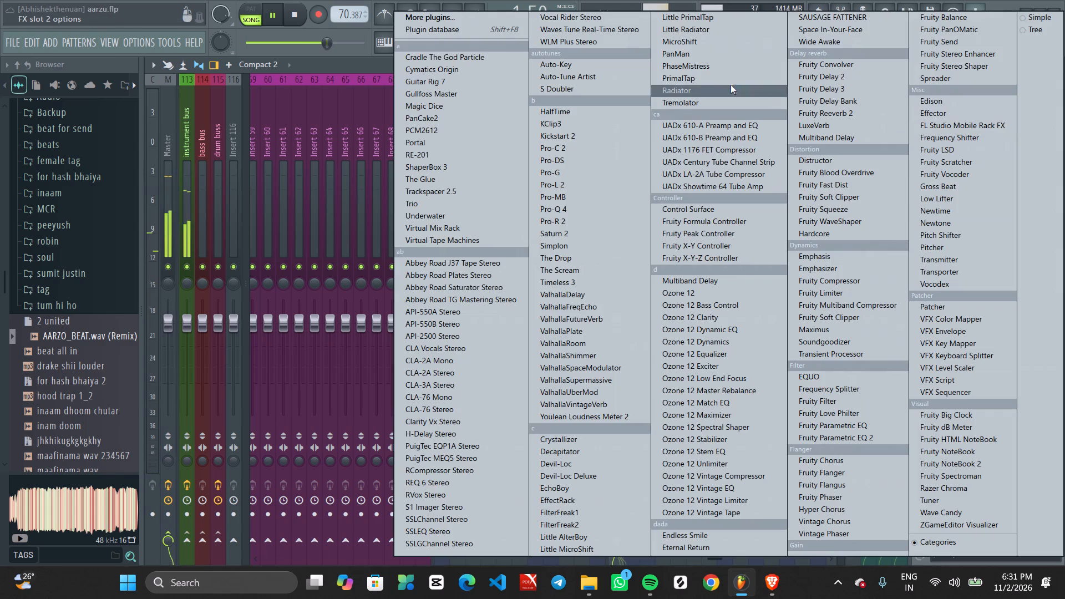
left_click(630, 29)
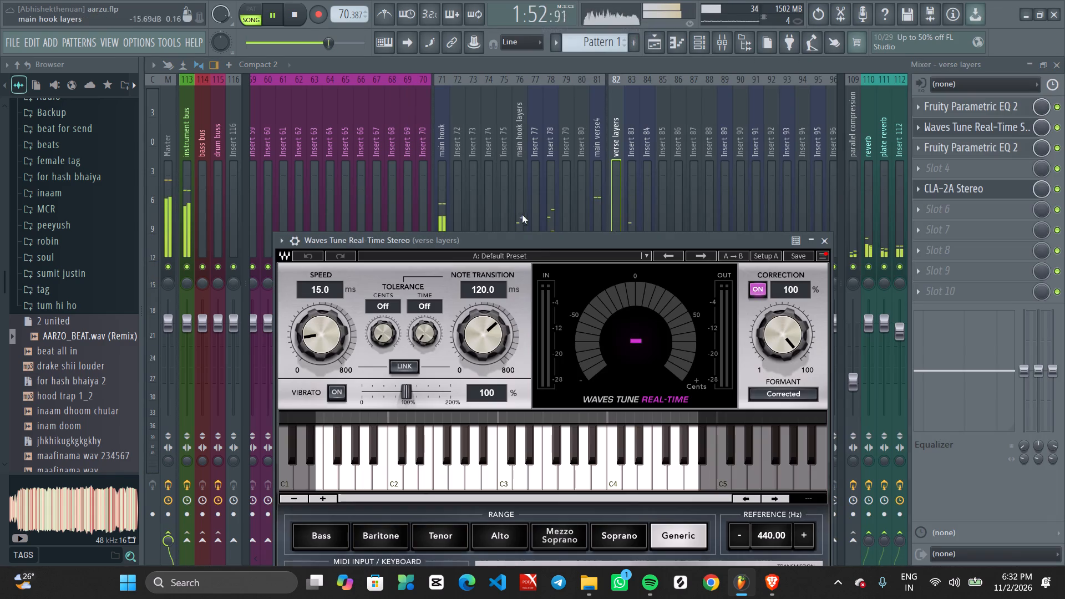
left_click_drag(533, 242, 523, 99)
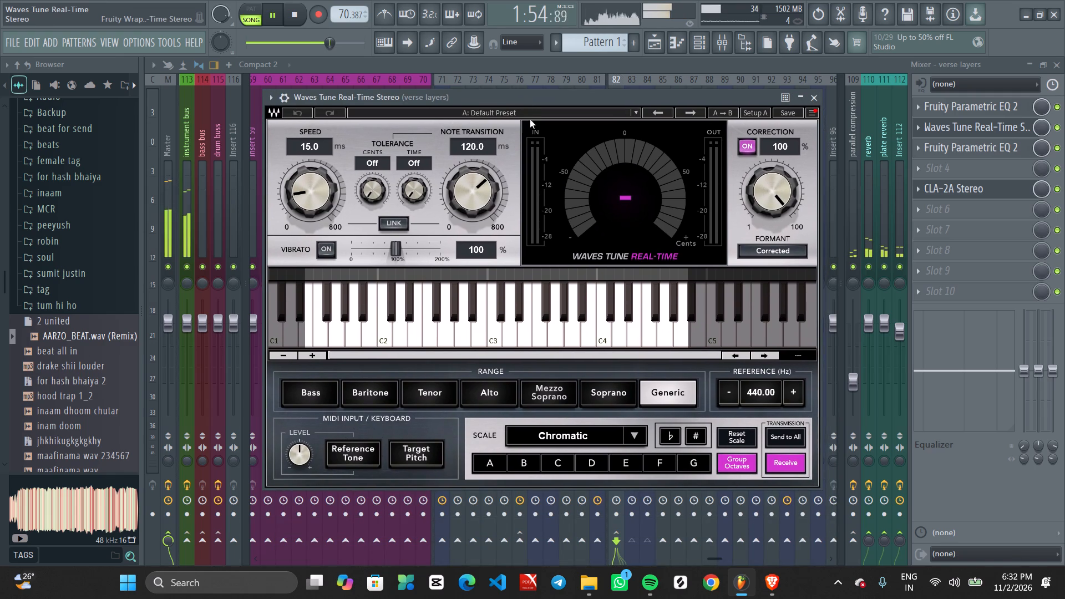
Tune the verse layers to F Natural Minor, with note transition 0.1 ms and speed about 16.6 ms.
left_click(600, 425)
left_click(589, 432)
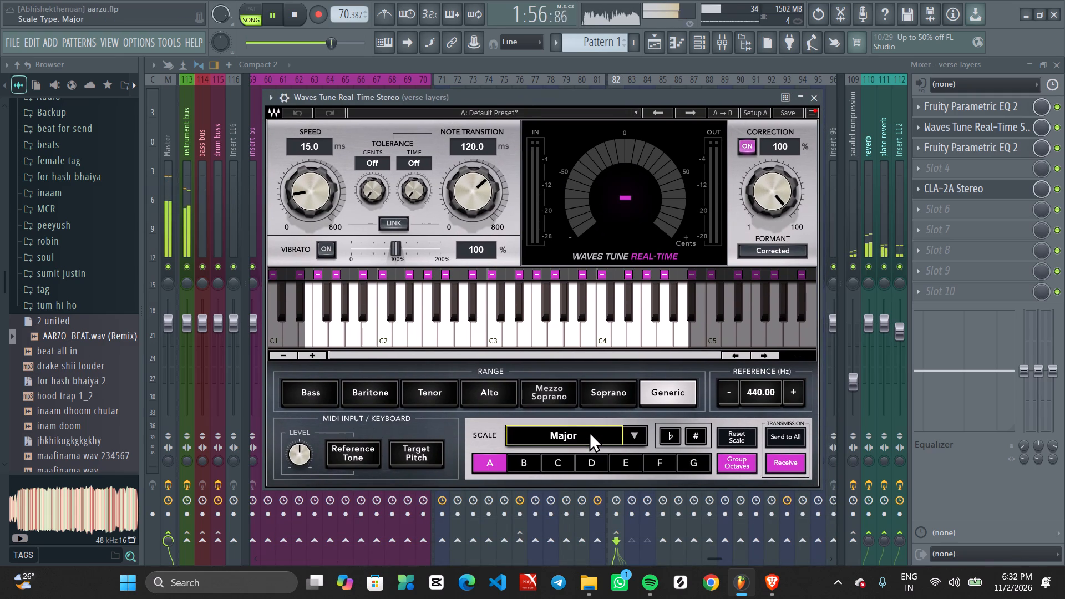
left_click(589, 432)
left_click(655, 461)
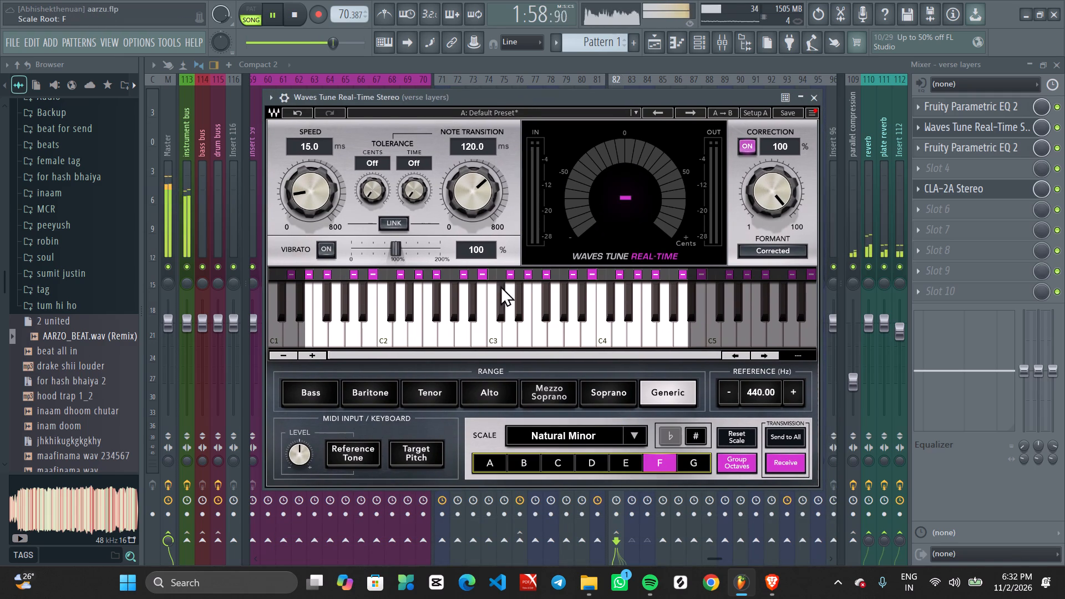
left_click_drag(457, 186, 602, 559)
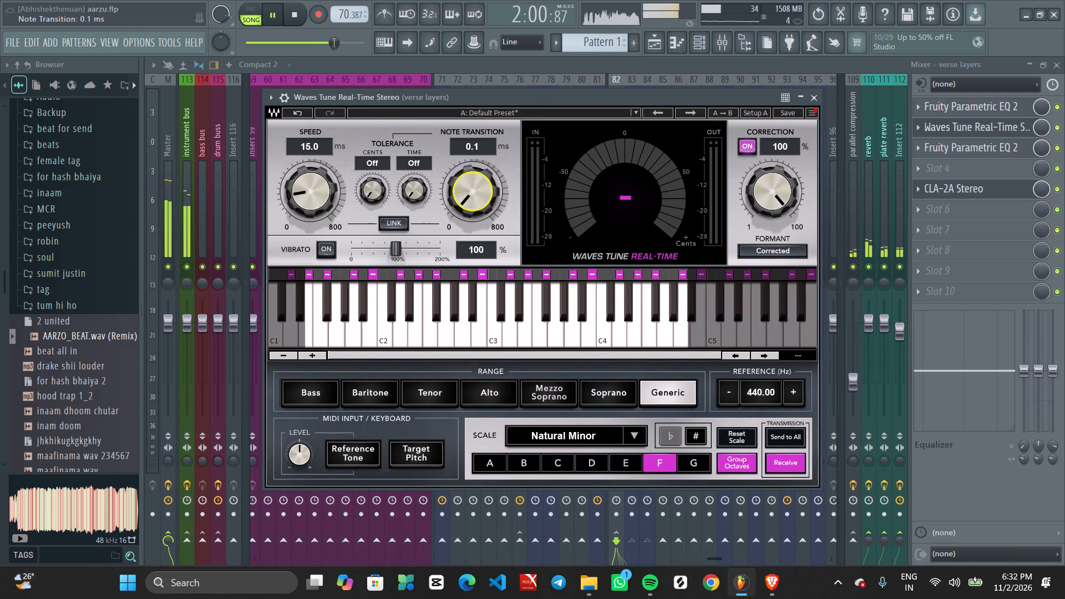
left_click_drag(310, 195, 312, 201)
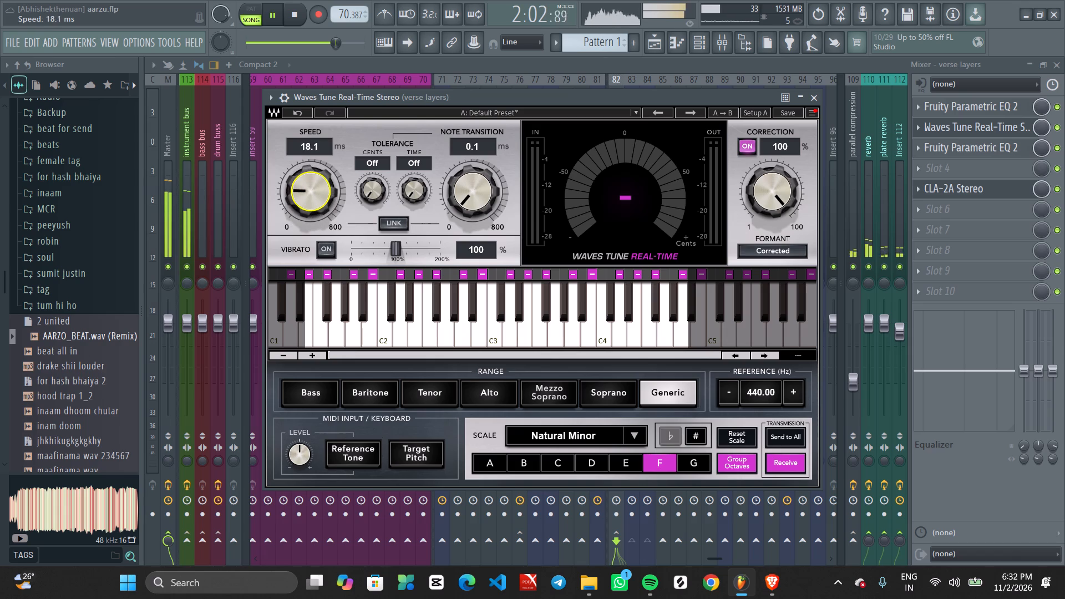
left_click_drag(312, 201, 316, 207)
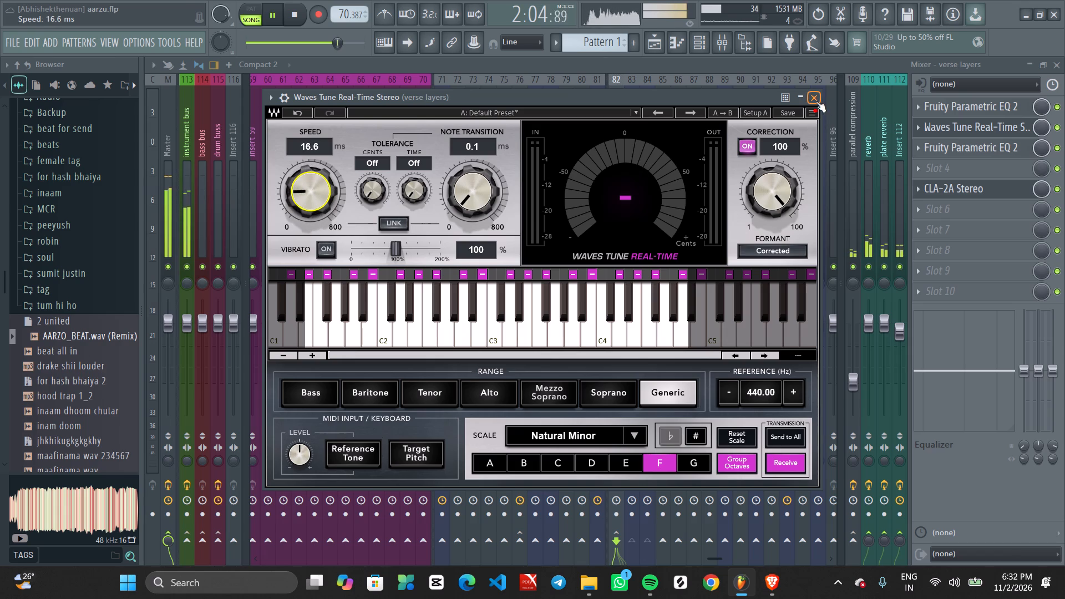
left_click(815, 101)
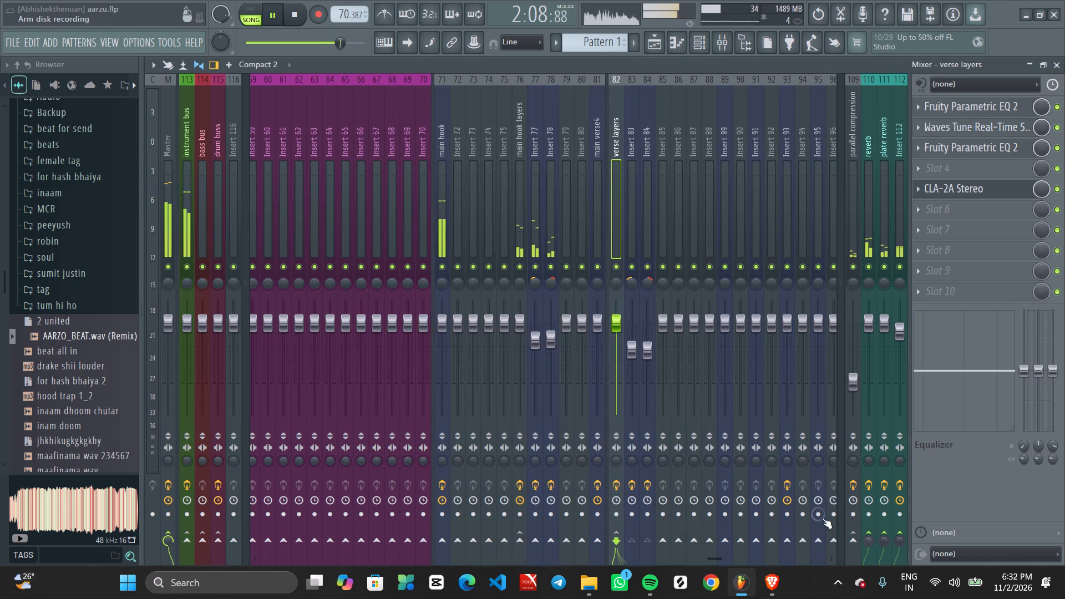
Send verse layers to the parallel compression track.
left_click(856, 540)
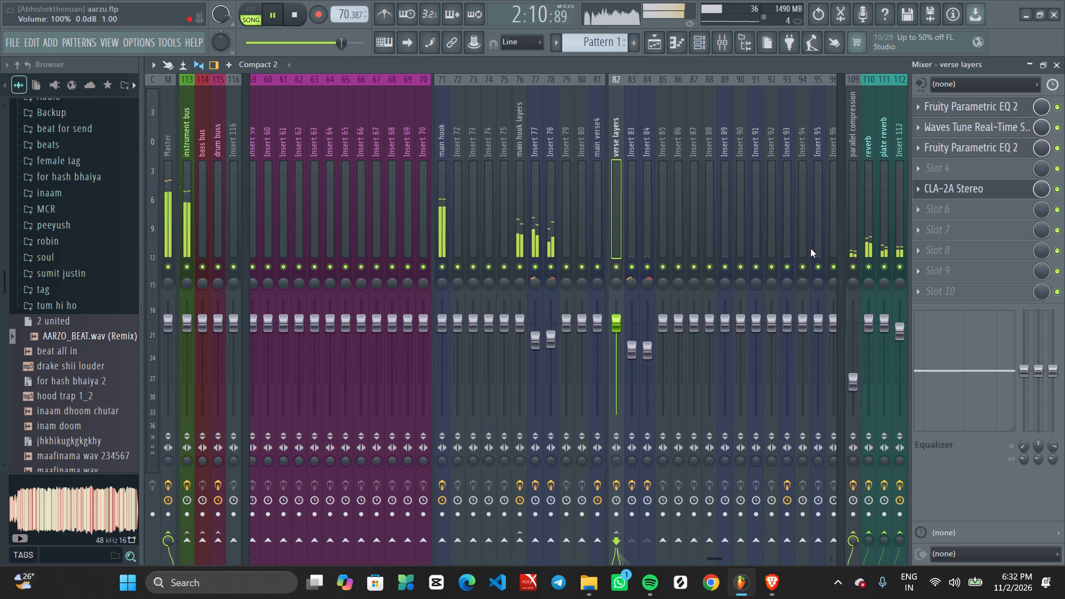
Return to the playlist, look over the remaining vocal tracks, and replay the song from the beginning.
left_click(657, 35)
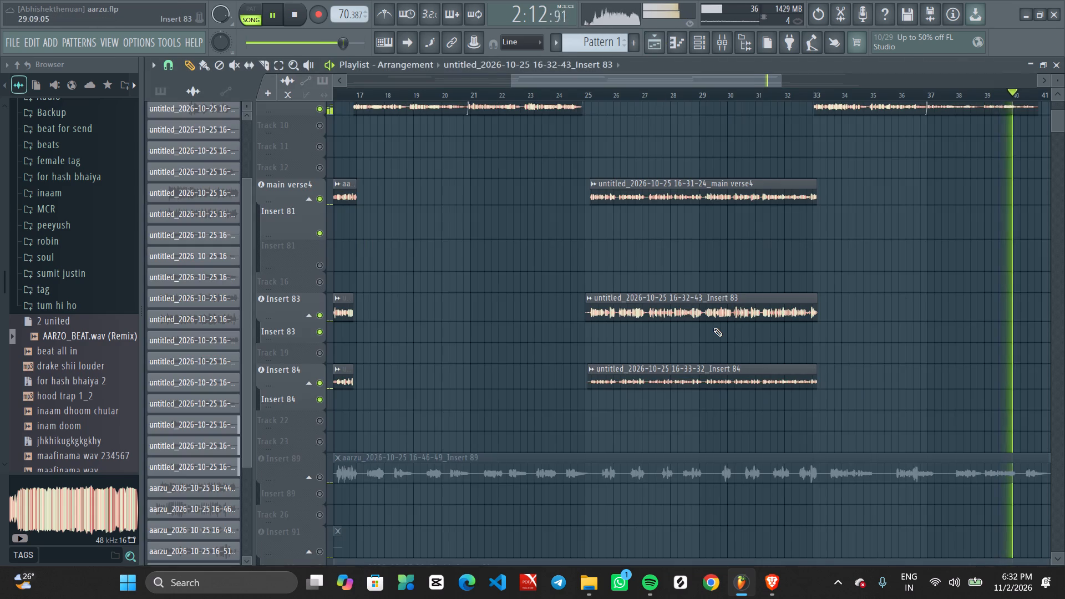
scroll(713, 328, "down", 6, "ctrl")
scroll(795, 279, "down", 3)
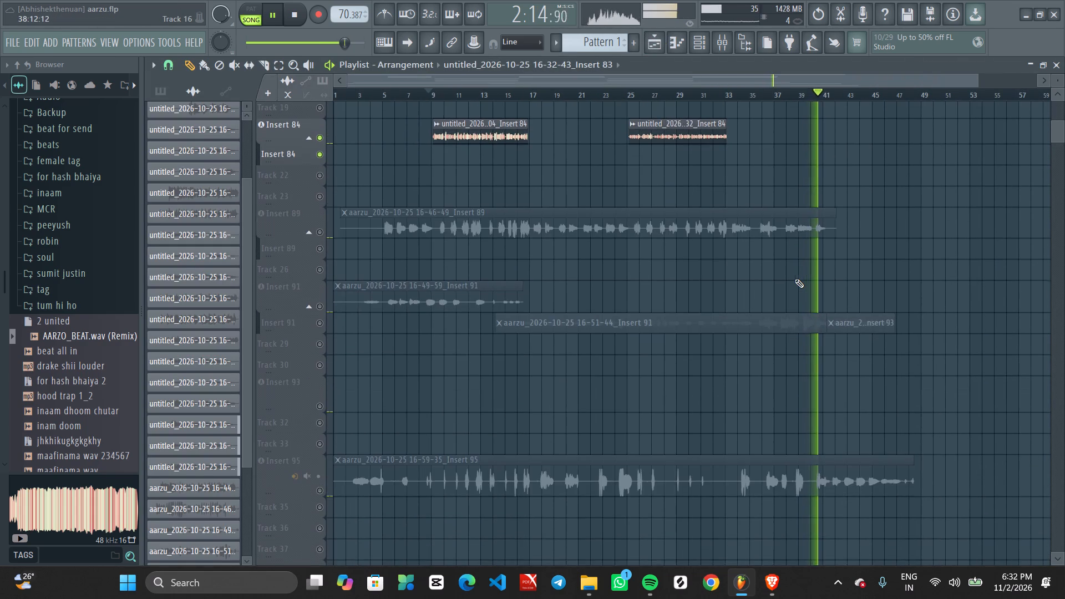
scroll(795, 279, "down", 2)
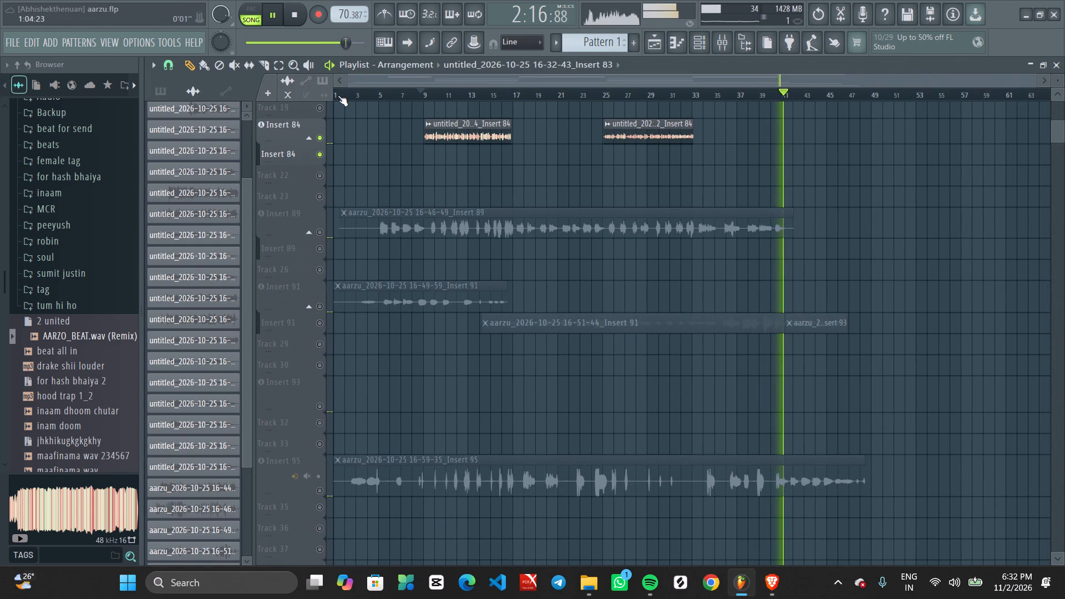
left_click_drag(338, 94, 290, 93)
scroll(392, 231, "up", 7)
scroll(392, 231, "up", 2, "ctrl")
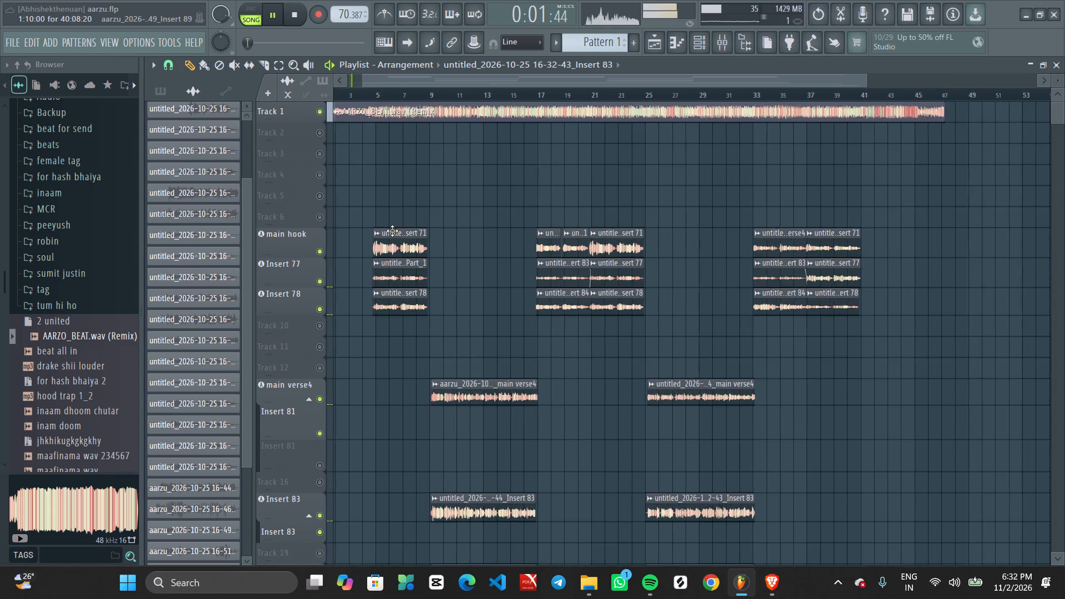
Select the main hook track in the mixer and save the project.
scroll(392, 231, "up", 4, "ctrl")
scroll(392, 231, "right", 10)
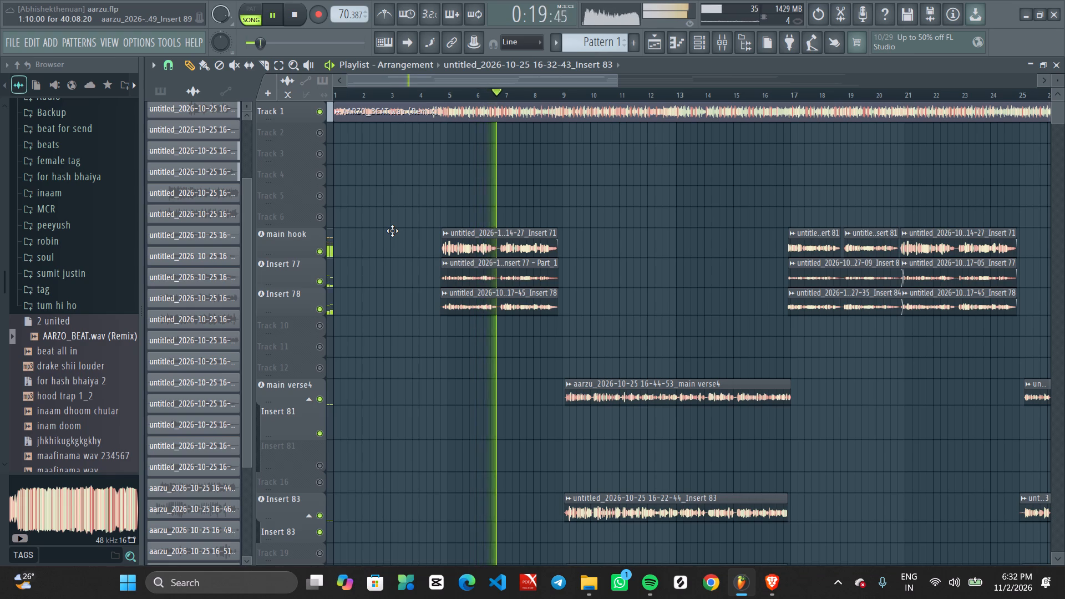
left_click(728, 37)
left_click(443, 195)
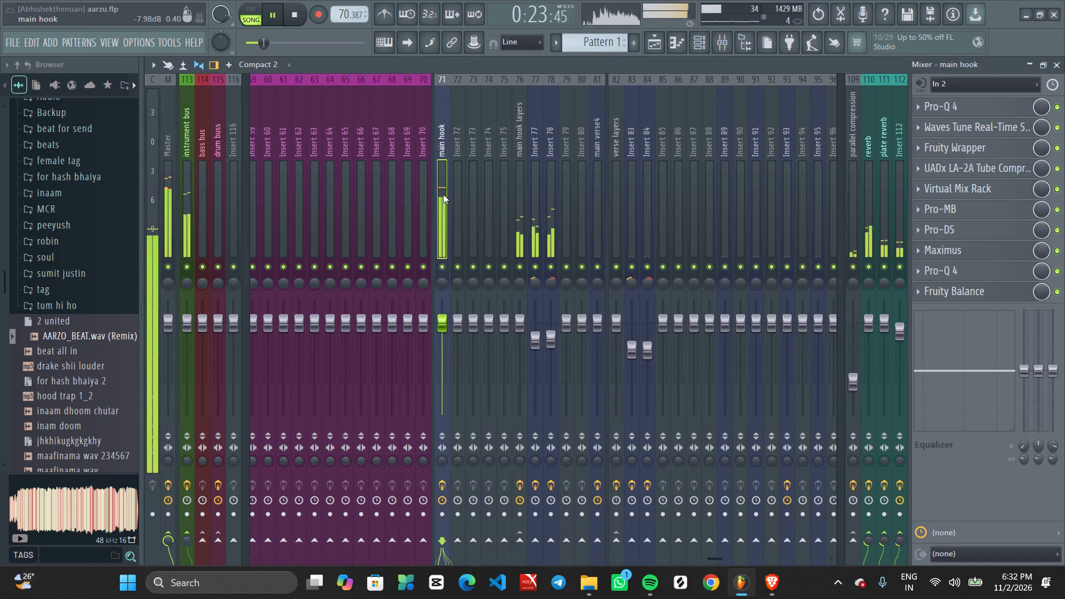
key("ctrl+s")
key("ctrl+s")
key("ctrl+s")
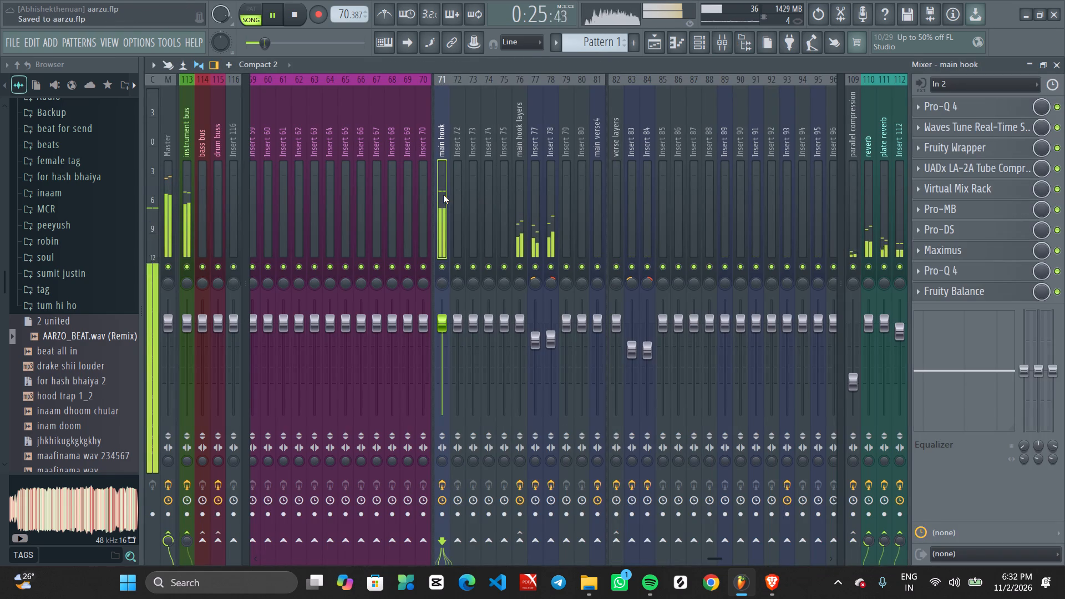
Check the EQ curve of the second Pro-Q 4 on main hook.
left_click(960, 273)
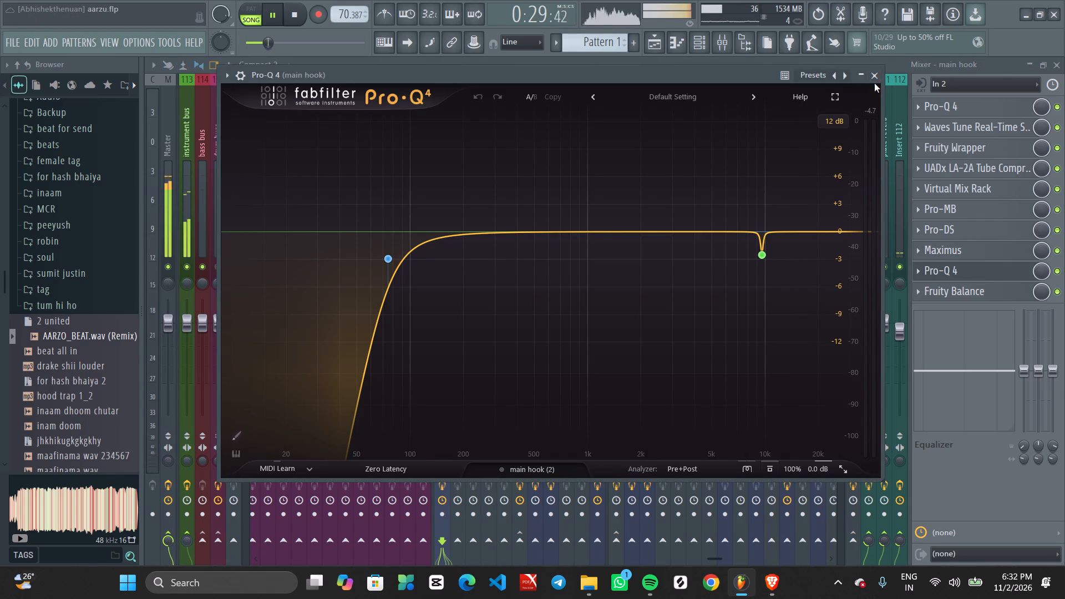
left_click(874, 83)
left_click(875, 81)
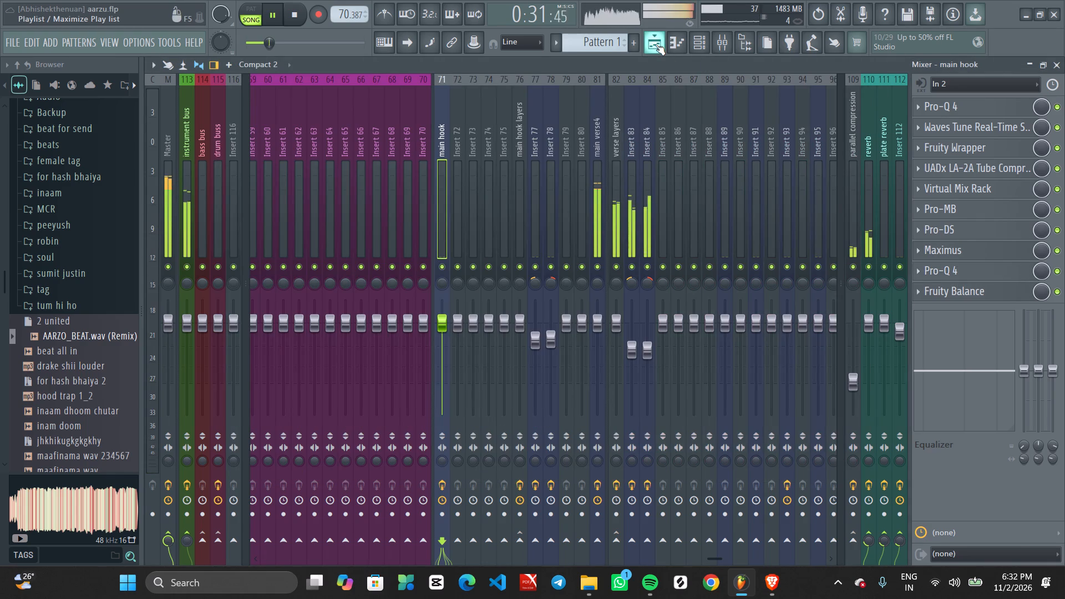
Look over the hook, verse and muted vocal tracks in the playlist while the first verse plays.
left_click(655, 44)
scroll(504, 344, "down", 3, "ctrl")
scroll(571, 327, "down", 2)
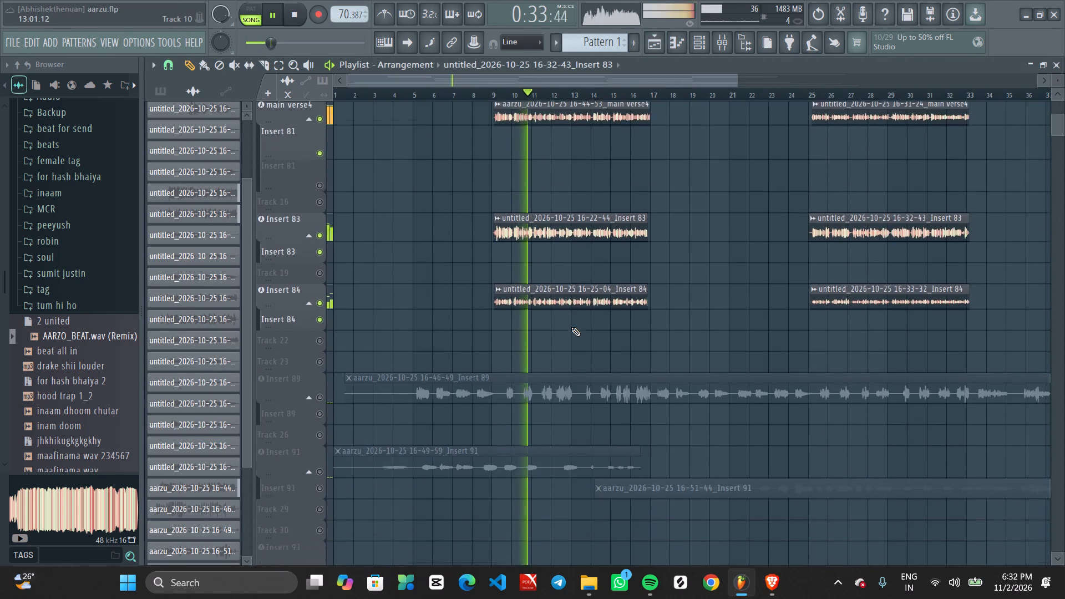
scroll(571, 327, "down", 2)
scroll(571, 327, "up", 15)
scroll(571, 327, "down", 6, "ctrl")
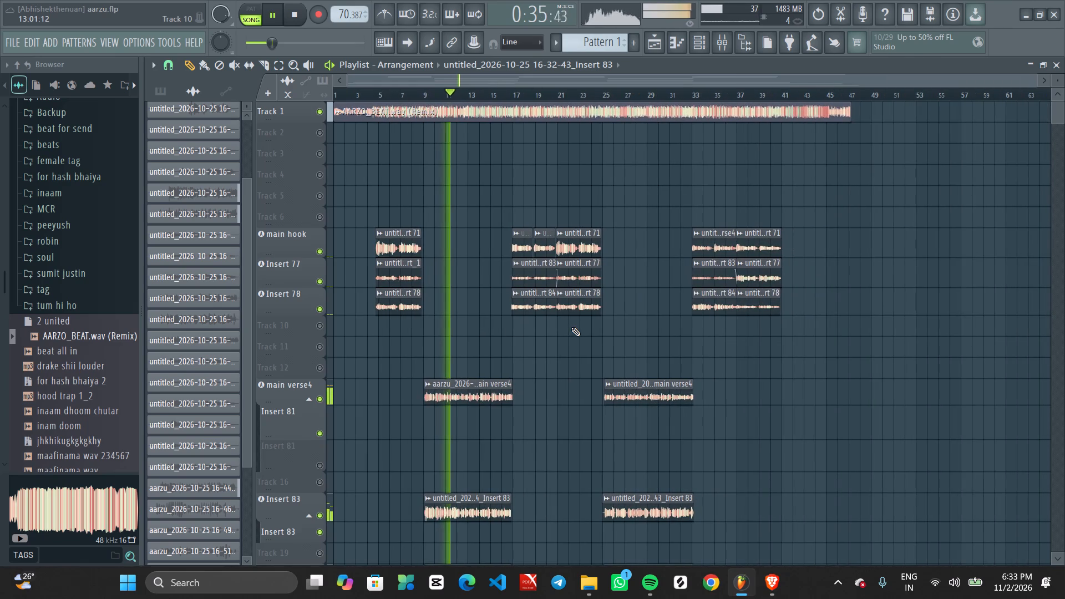
scroll(505, 326, "up", 2)
scroll(505, 326, "down", 1)
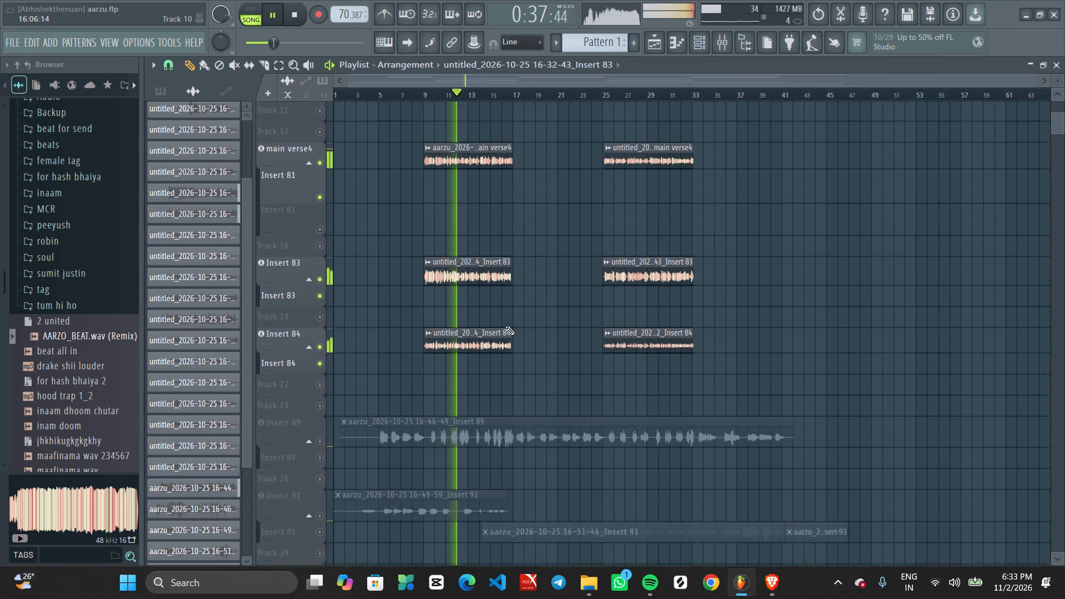
scroll(505, 326, "down", 1)
scroll(505, 326, "up", 4, "ctrl")
scroll(505, 326, "up", 4)
scroll(505, 326, "down", 2, "ctrl")
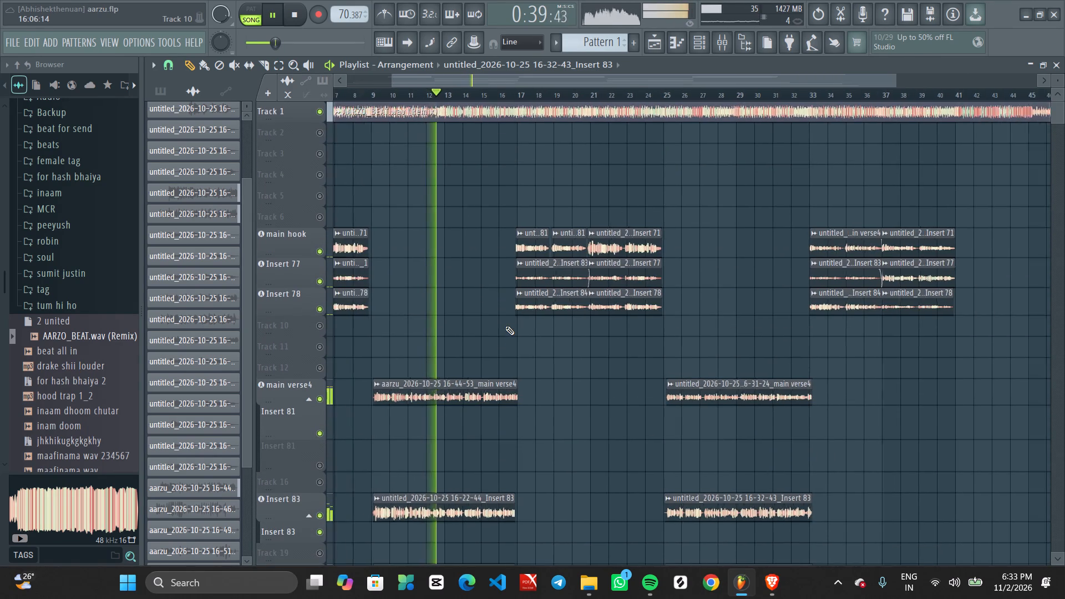
scroll(505, 326, "down", 4, "ctrl")
scroll(505, 326, "down", 1)
scroll(505, 326, "up", 1)
scroll(505, 326, "down", 1)
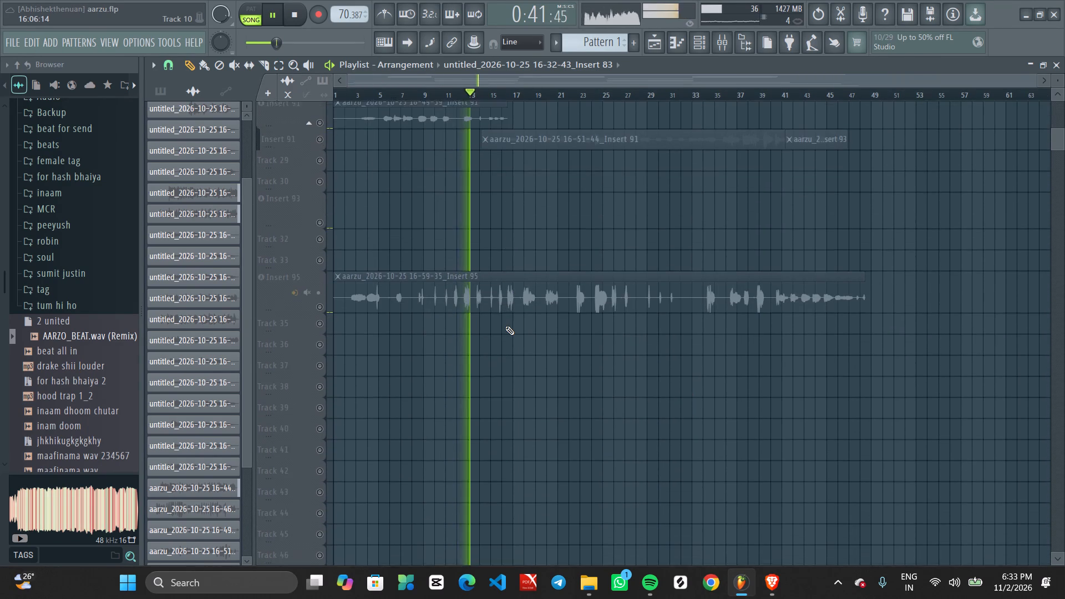
scroll(505, 326, "down", 1)
scroll(505, 326, "up", 4)
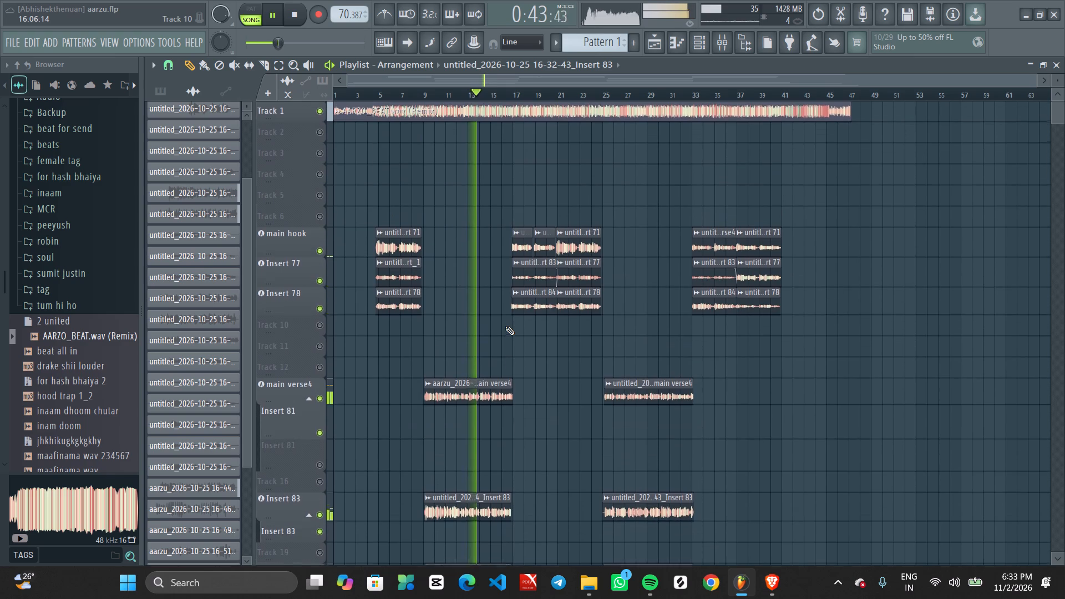
scroll(505, 326, "up", 3, "ctrl")
scroll(505, 326, "right", 3)
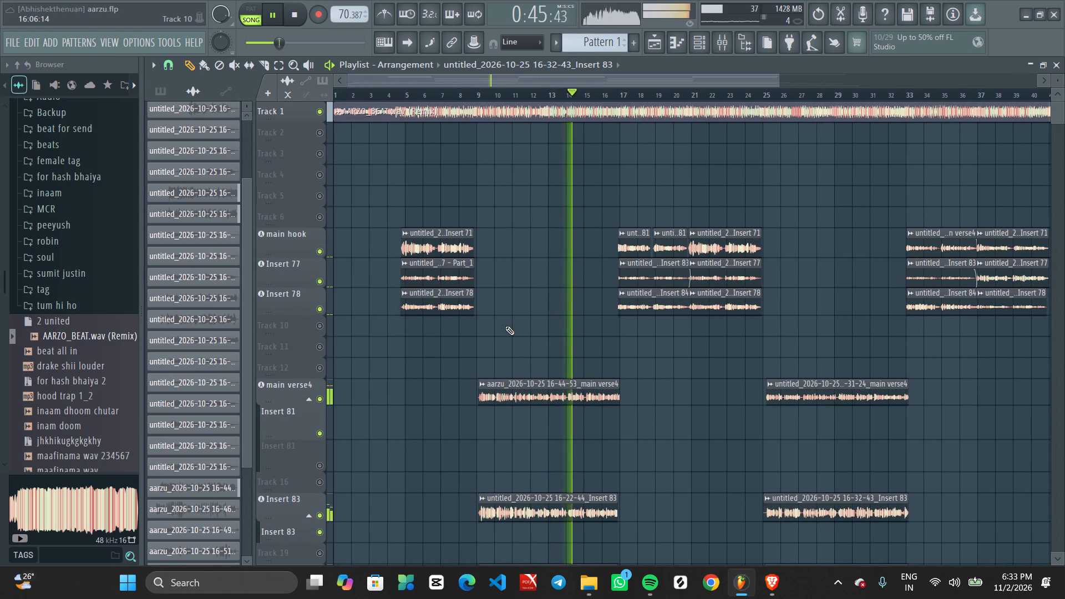
scroll(505, 326, "down", 2, "ctrl")
scroll(543, 335, "up", 3, "ctrl")
scroll(543, 335, "down", 4, "ctrl")
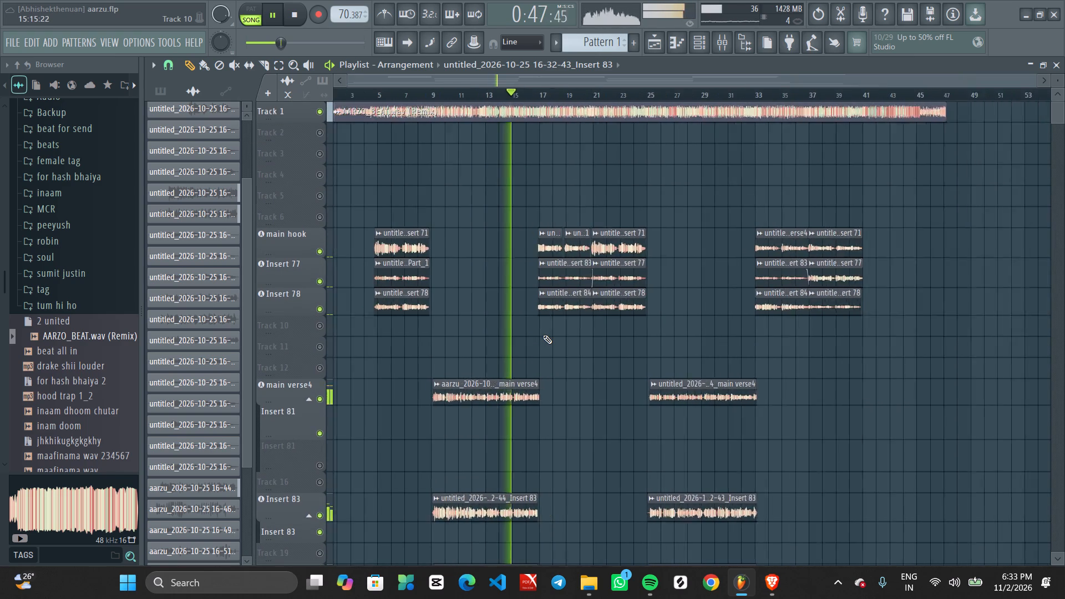
scroll(543, 335, "down", 4, "ctrl")
scroll(543, 335, "right", 1)
scroll(543, 335, "up", 1)
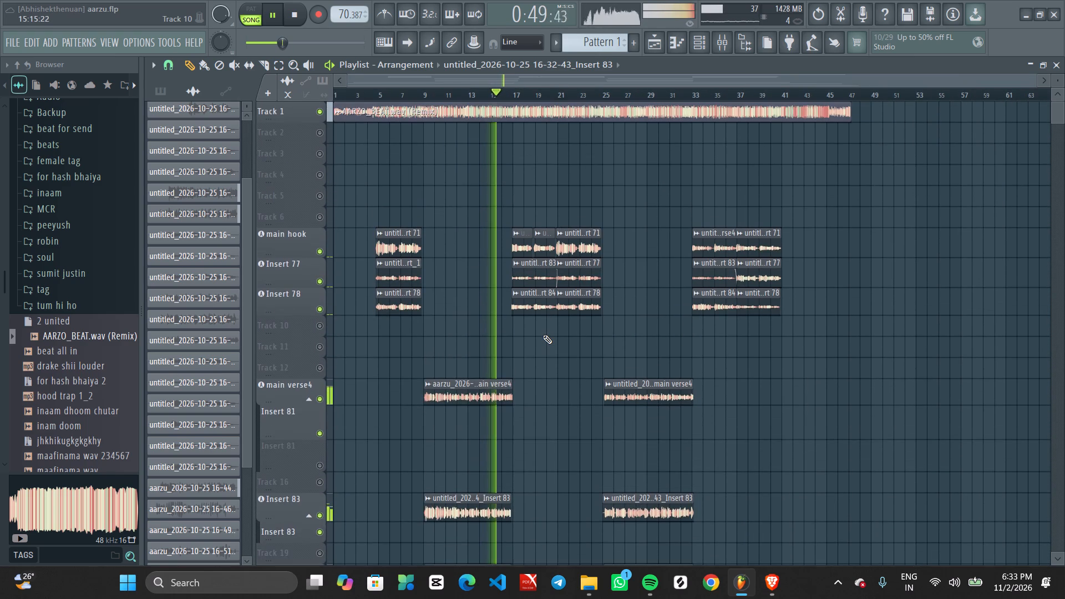
scroll(543, 335, "down", 3)
scroll(543, 335, "up", 7)
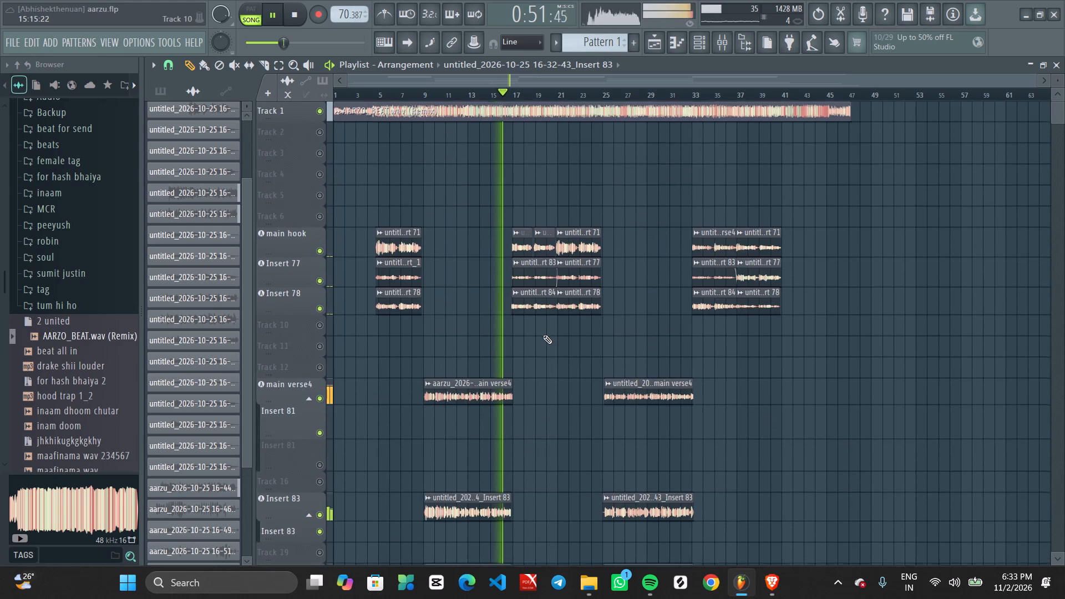
scroll(543, 335, "up", 4)
scroll(543, 335, "down", 3)
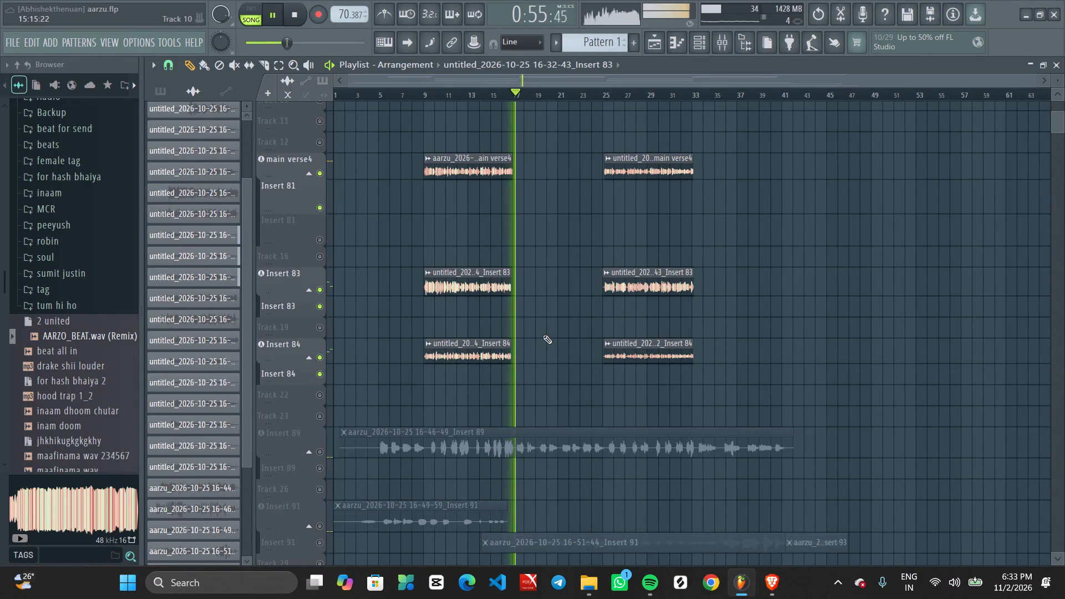
Replay the start of the first verse from just before bar 9, listening to the main verse with its layers.
key("space")
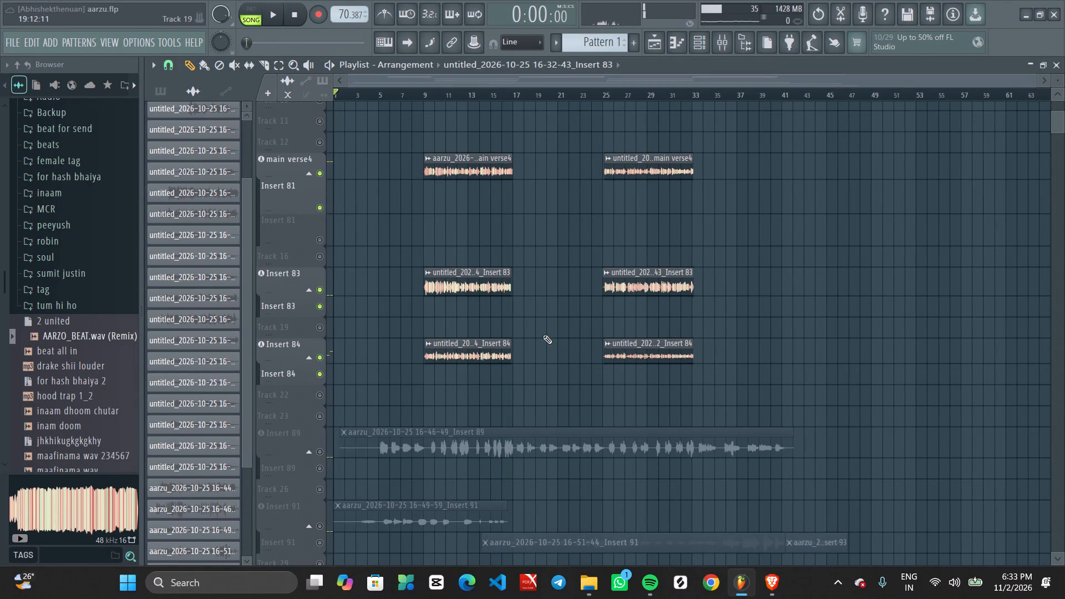
key("space")
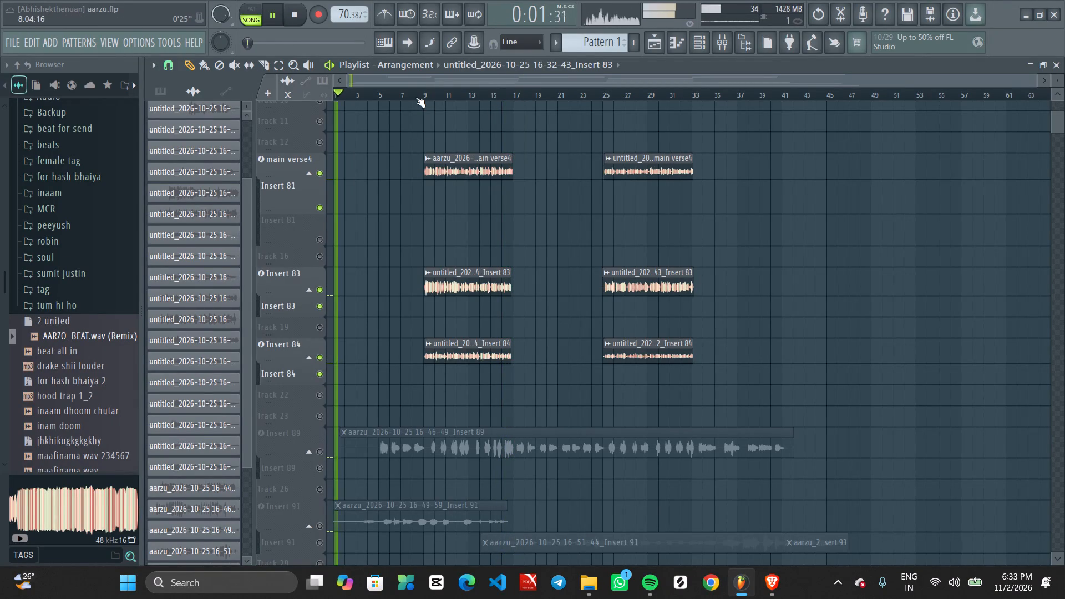
left_click(419, 96)
scroll(433, 230, "up", 8, "ctrl")
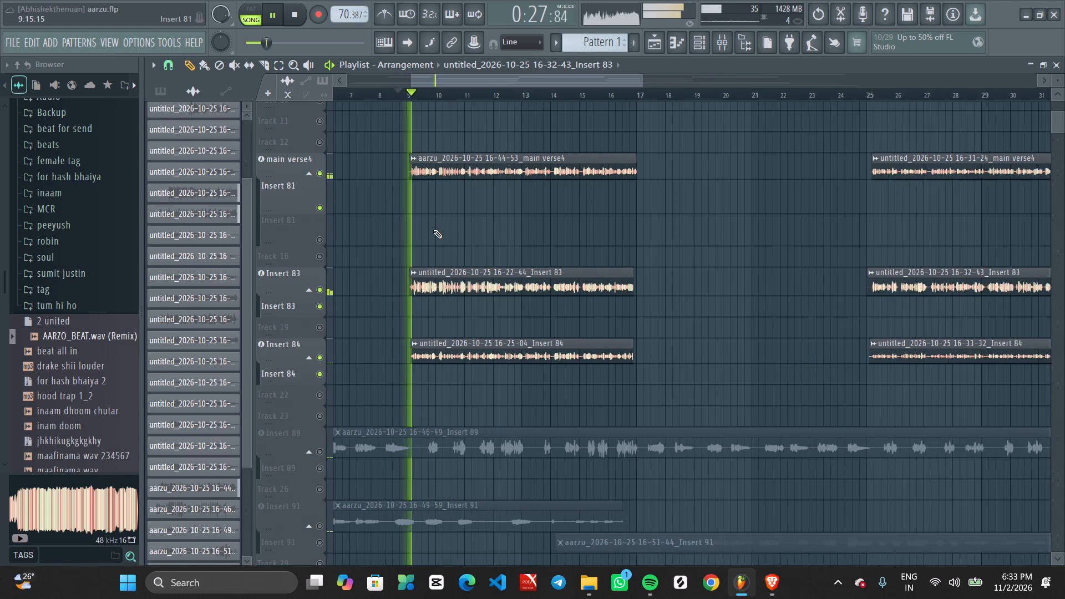
scroll(433, 230, "down", 1)
scroll(433, 230, "up", 1)
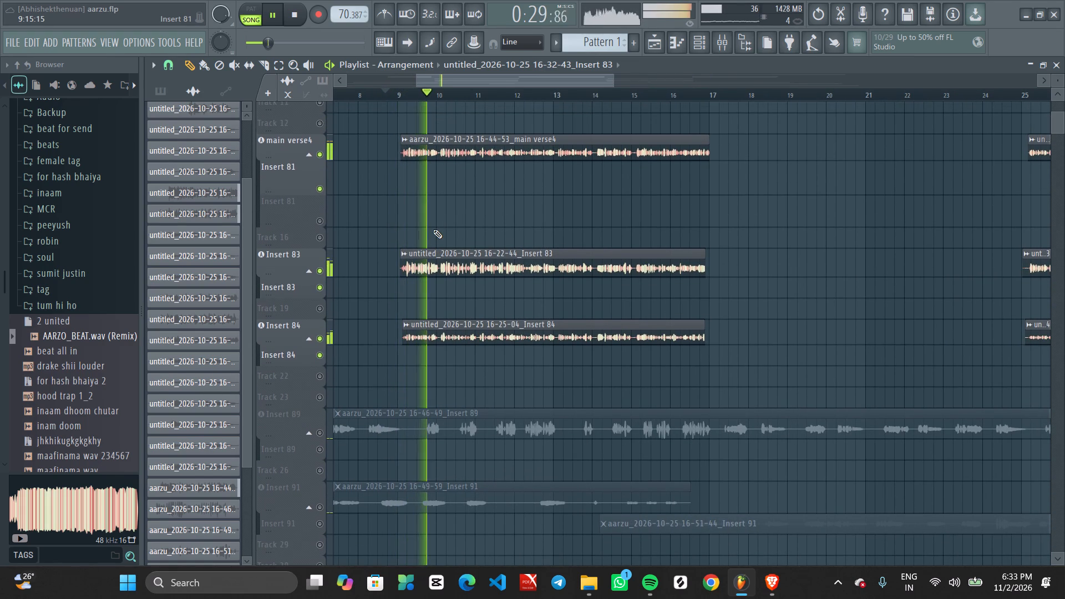
key("space")
key("space")
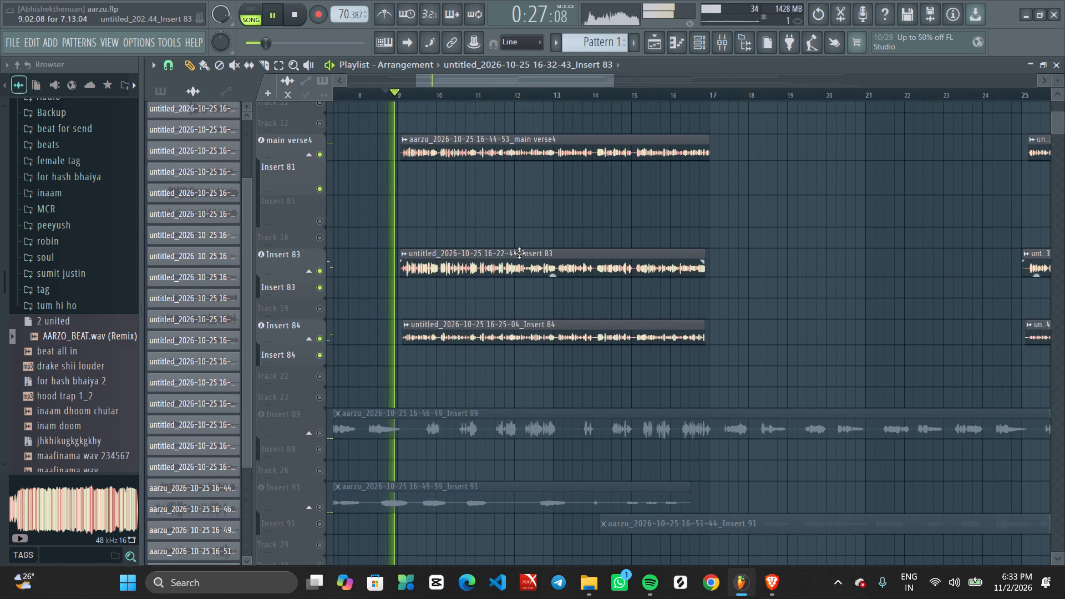
key("space")
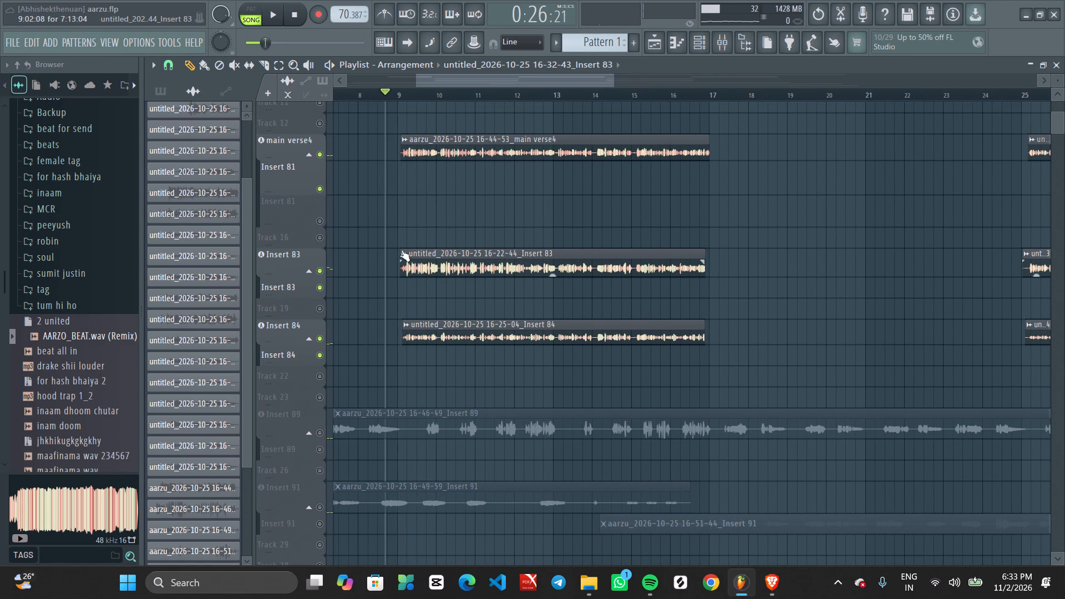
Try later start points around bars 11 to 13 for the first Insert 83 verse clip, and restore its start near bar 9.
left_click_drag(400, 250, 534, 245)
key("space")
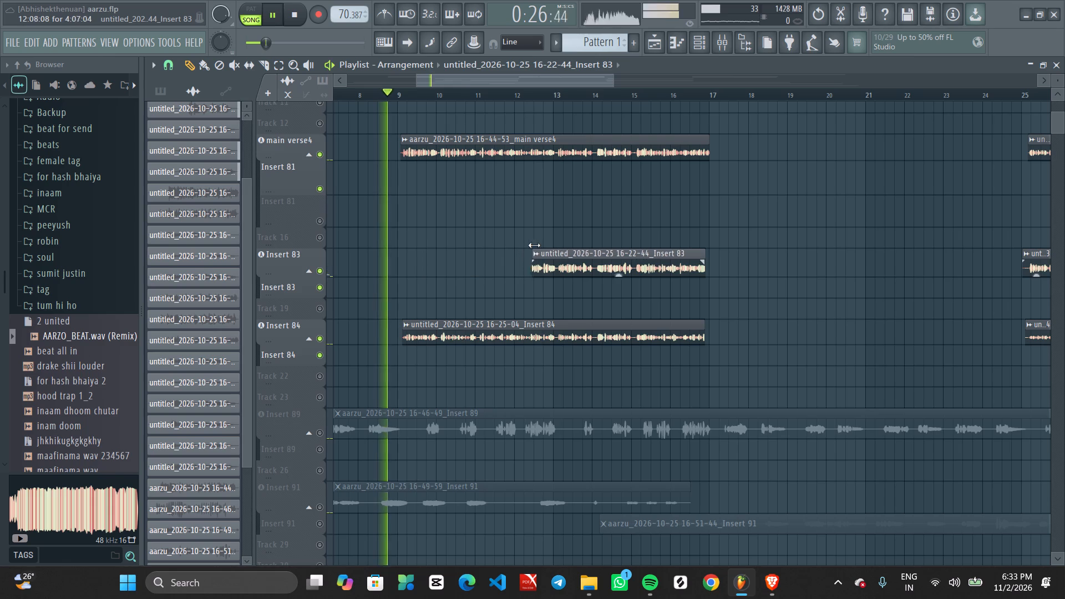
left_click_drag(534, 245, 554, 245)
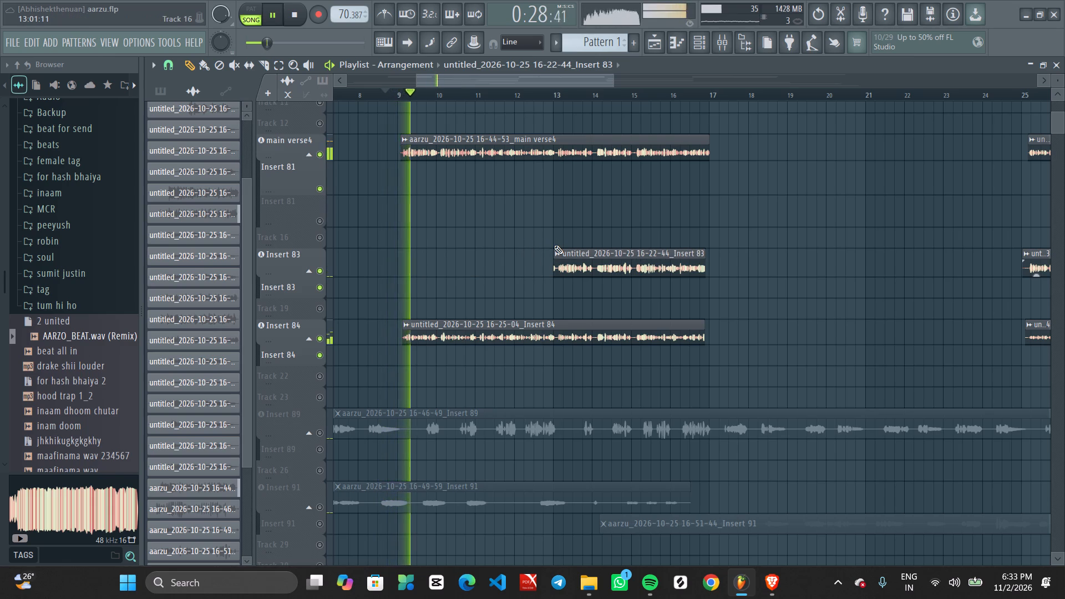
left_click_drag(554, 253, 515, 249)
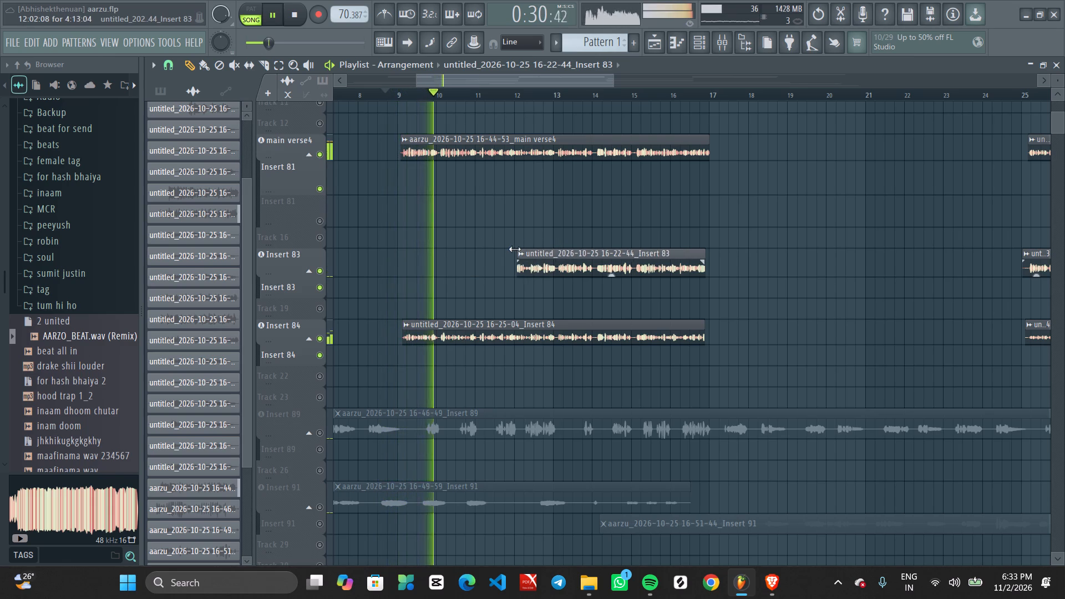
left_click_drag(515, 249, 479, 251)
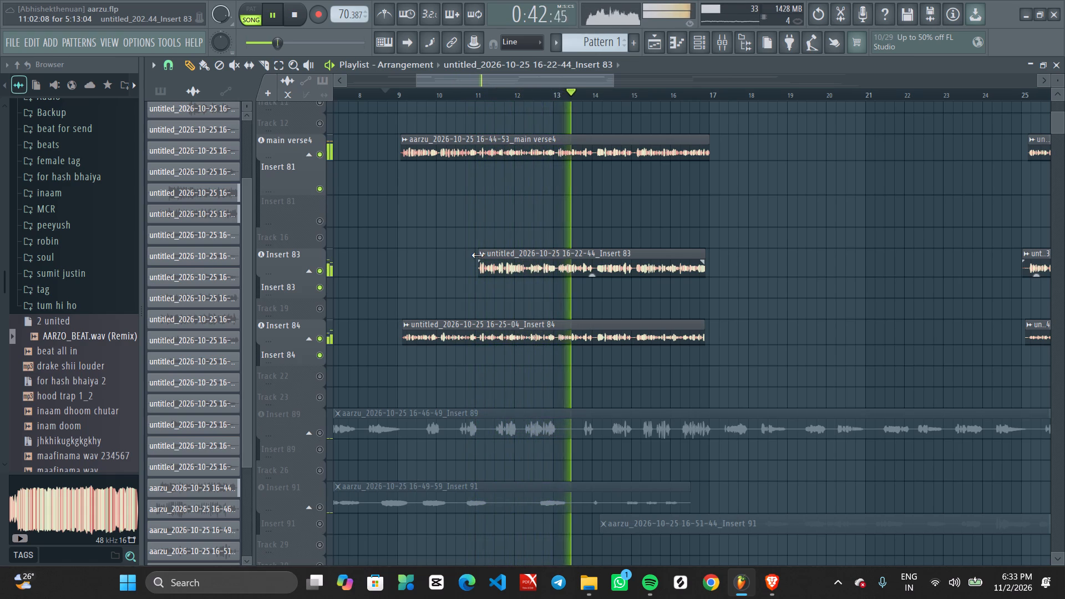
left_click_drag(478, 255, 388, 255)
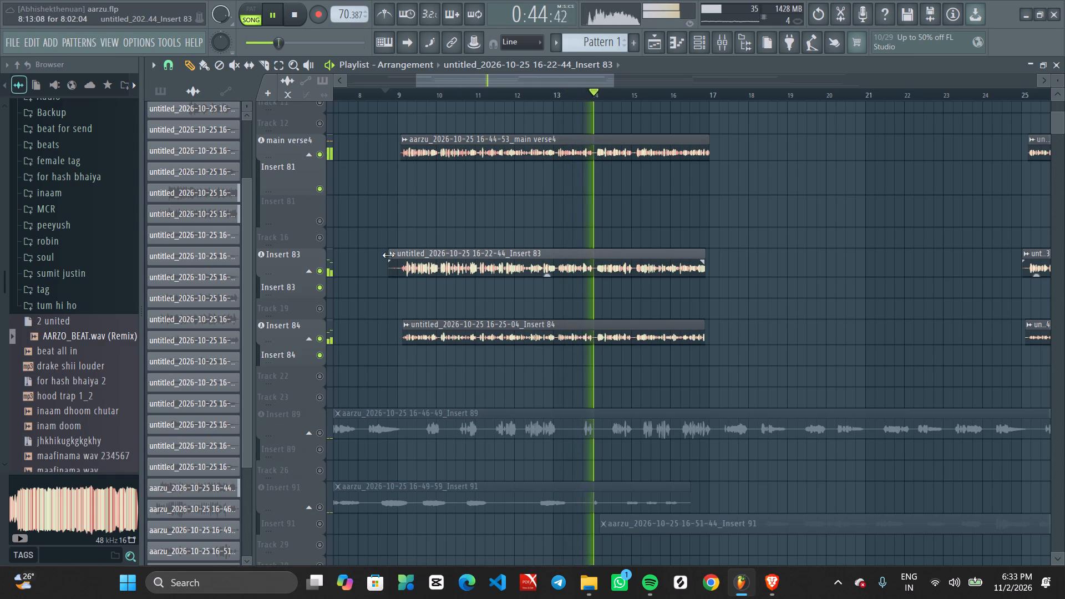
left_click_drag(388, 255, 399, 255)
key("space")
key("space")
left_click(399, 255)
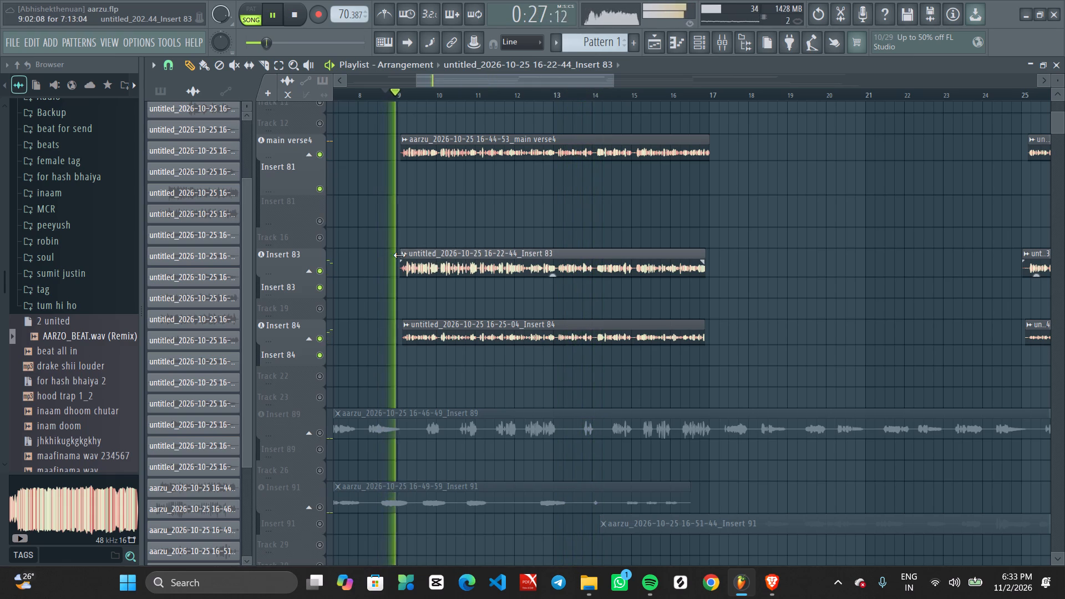
Unmute the Insert 89 vocal track in the playlist and resume playback.
scroll(509, 211, "down", 2, "ctrl")
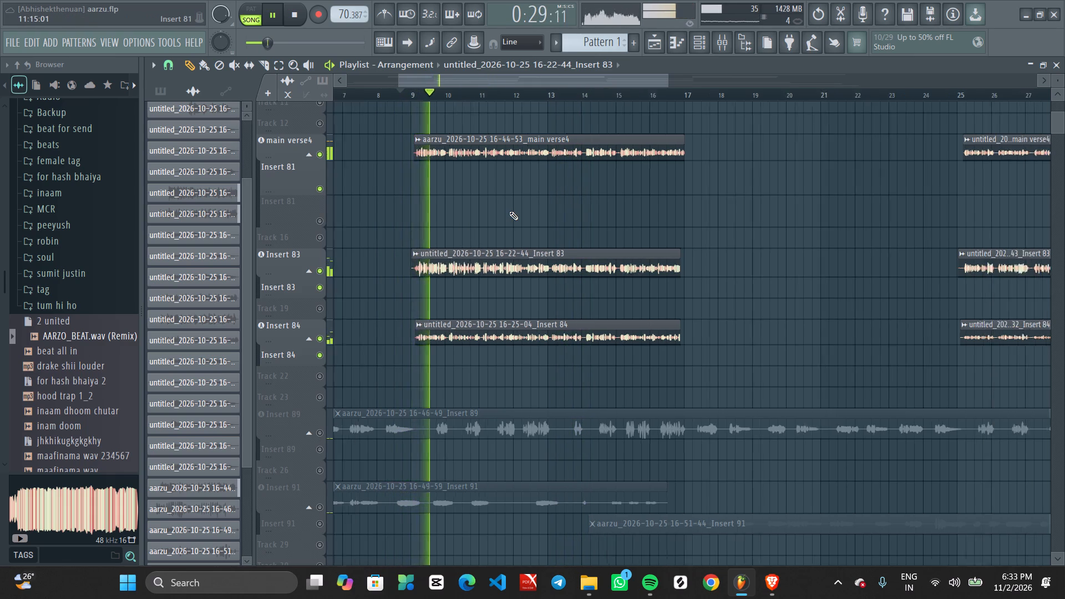
scroll(509, 211, "down", 7, "ctrl")
scroll(509, 211, "down", 1)
key("space")
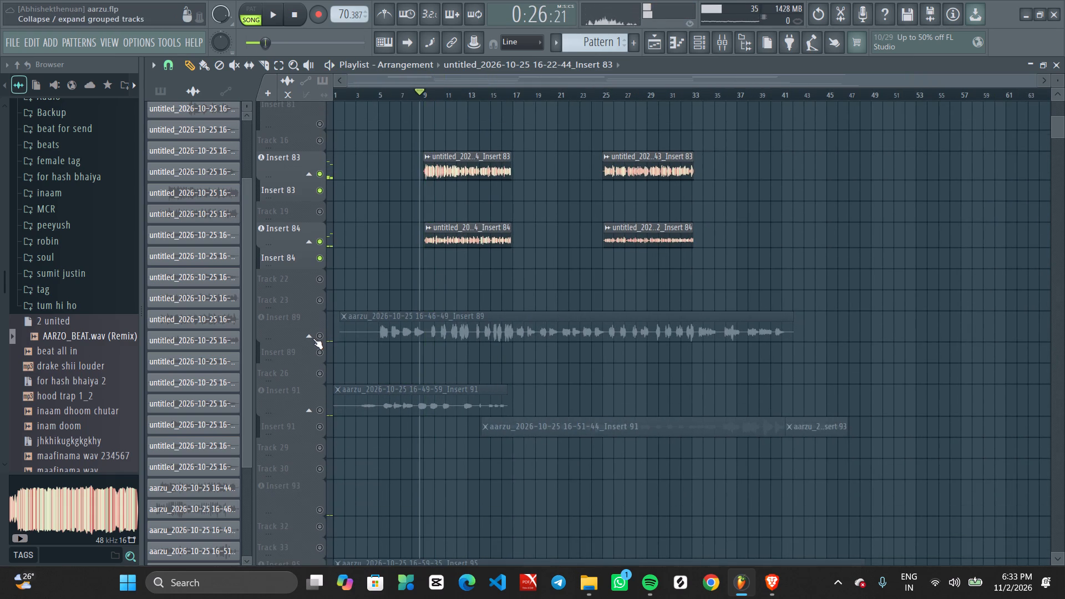
left_click(319, 336)
key("space")
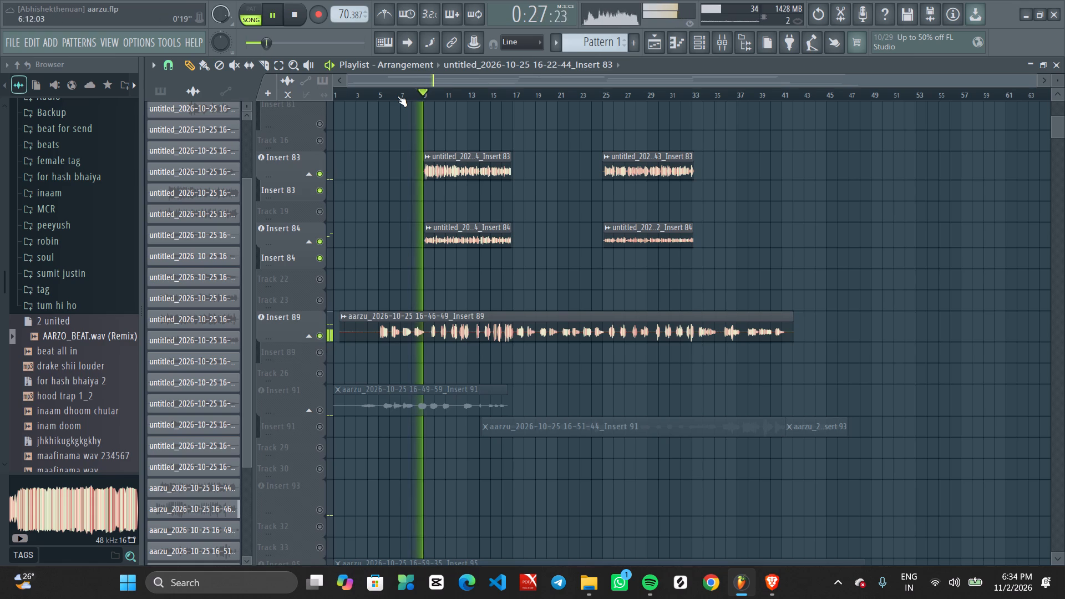
Play from bar 5 and examine the Insert 89 vocal against the hook and verse tracks.
left_click(381, 96)
scroll(387, 230, "up", 3, "ctrl")
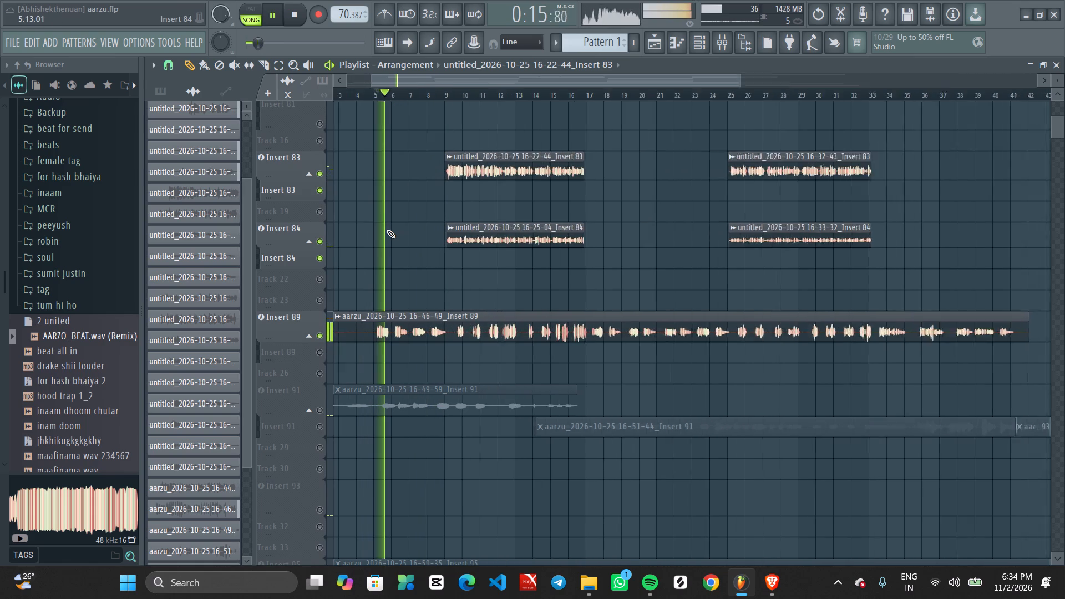
scroll(387, 230, "up", 2, "ctrl")
scroll(387, 230, "down", 6)
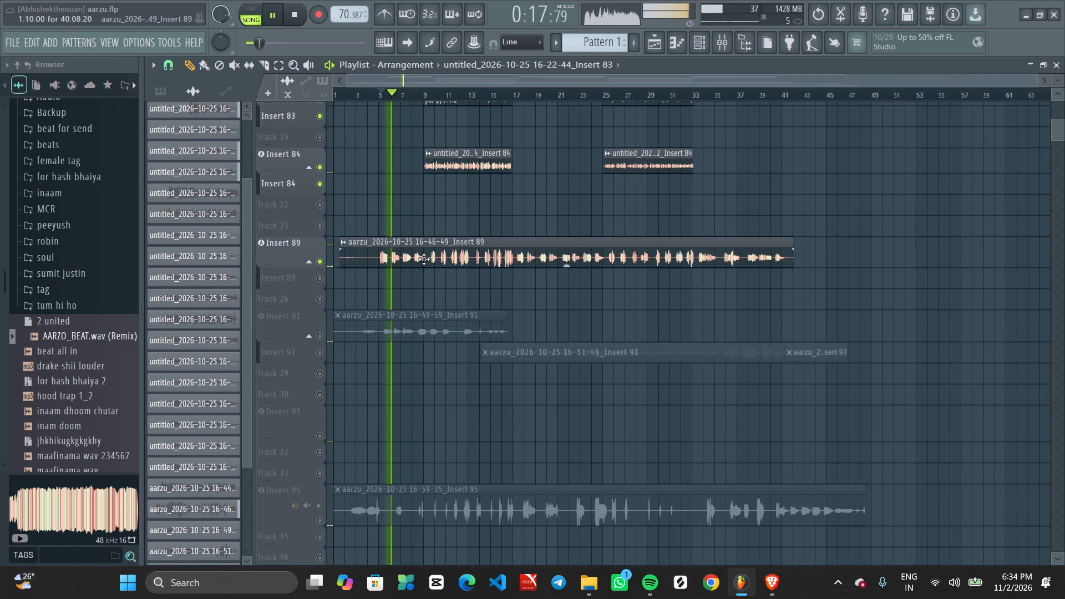
scroll(424, 259, "up", 3, "ctrl")
scroll(424, 259, "down", 6, "ctrl")
scroll(404, 189, "up", 7)
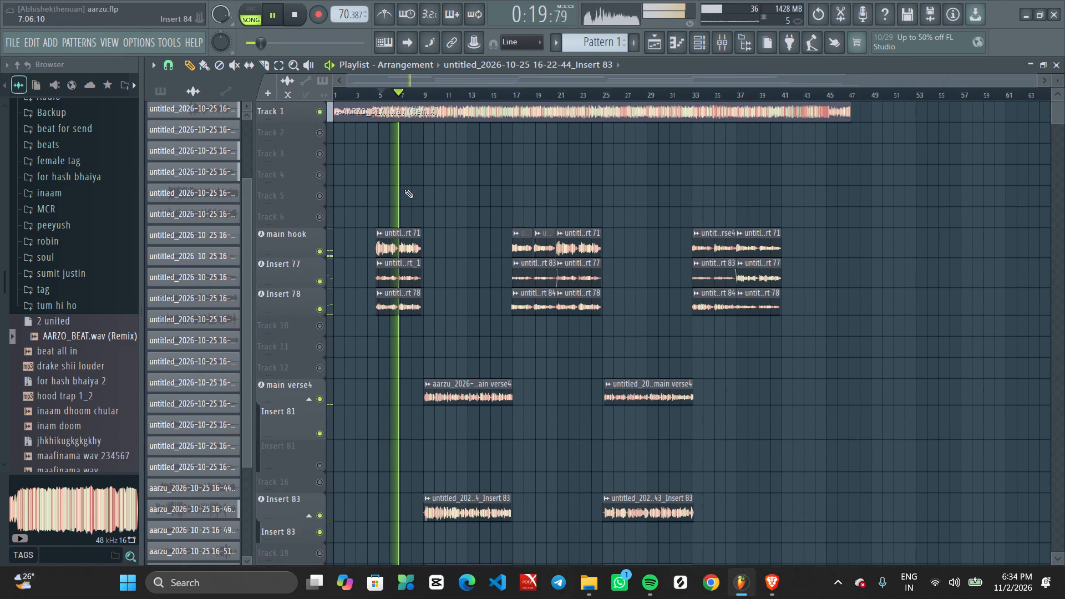
scroll(404, 189, "down", 5, "ctrl")
scroll(404, 189, "up", 4, "ctrl")
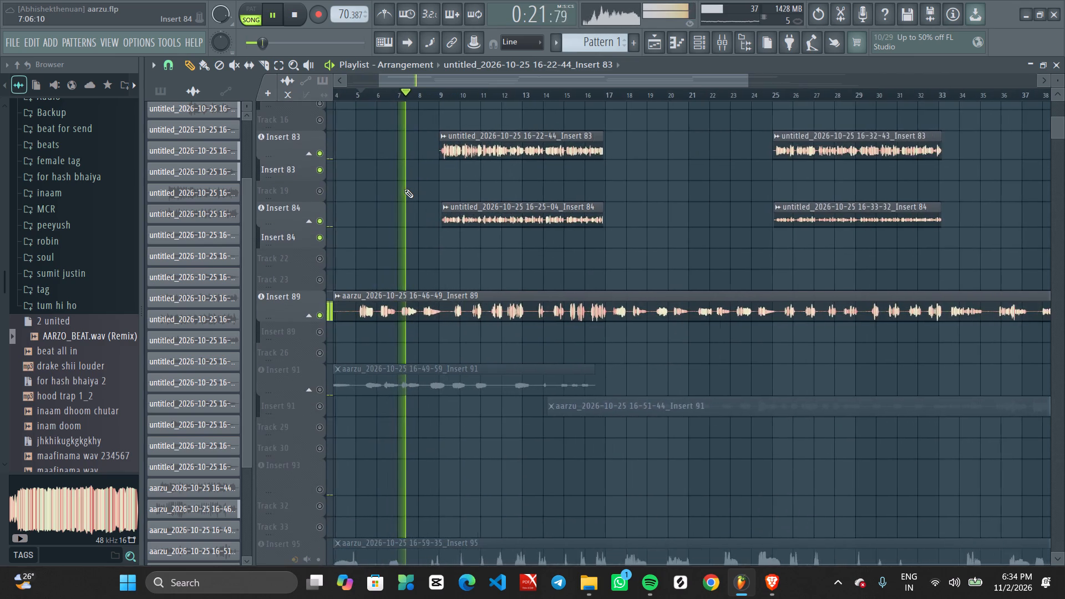
Show the Insert 89 vocal clip's channel settings and its mixer track alongside the verse layers, and return to the playlist.
scroll(404, 189, "down", 3, "ctrl")
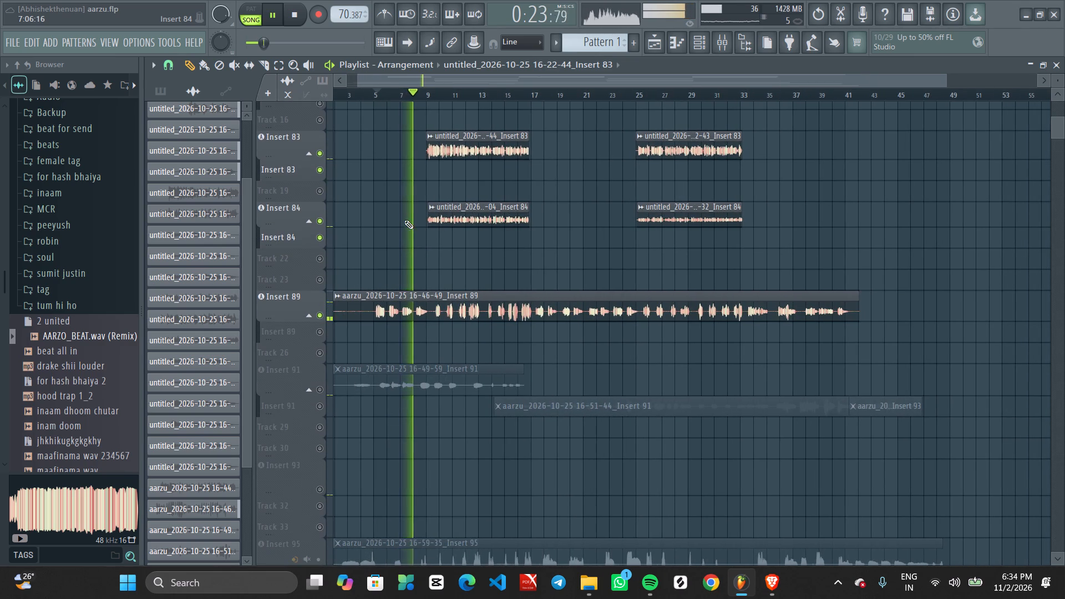
scroll(404, 220, "up", 5, "ctrl")
scroll(404, 220, "down", 4, "ctrl")
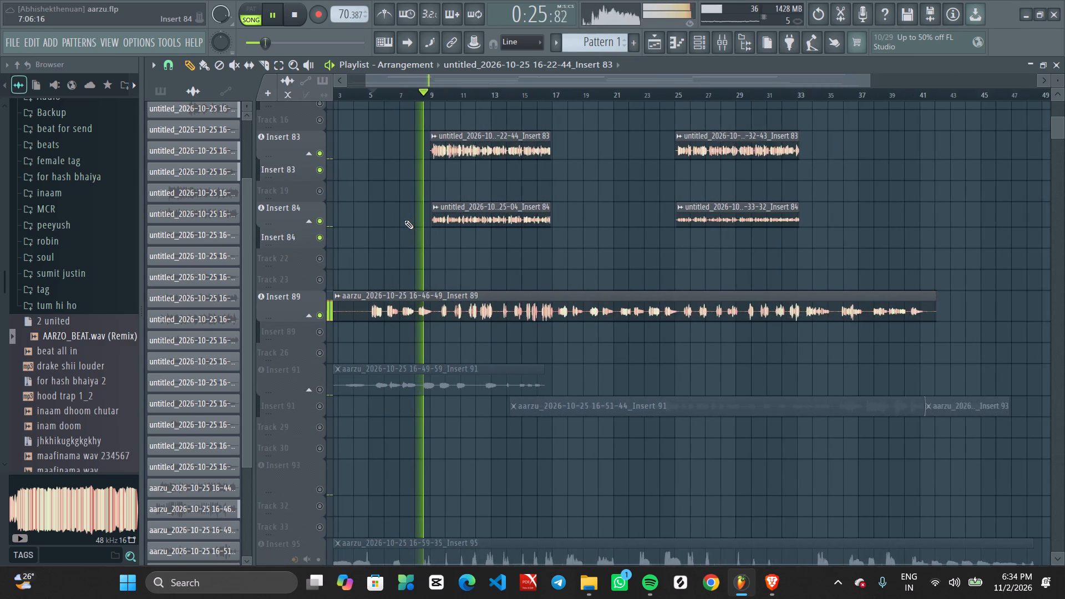
scroll(404, 220, "down", 4)
double_click(455, 311)
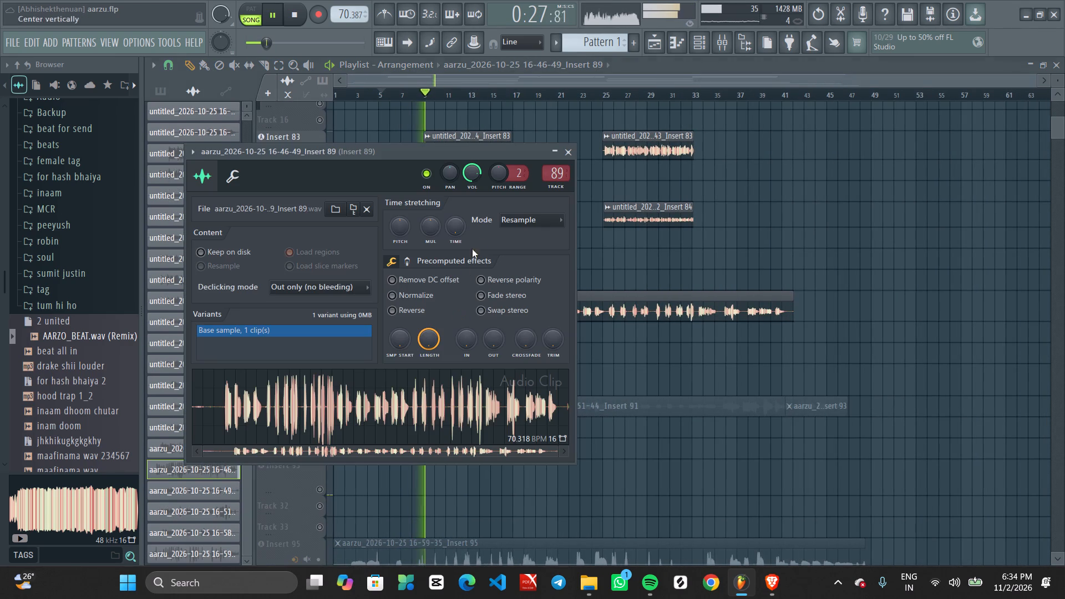
double_click(556, 175)
scroll(679, 163, "left", 1)
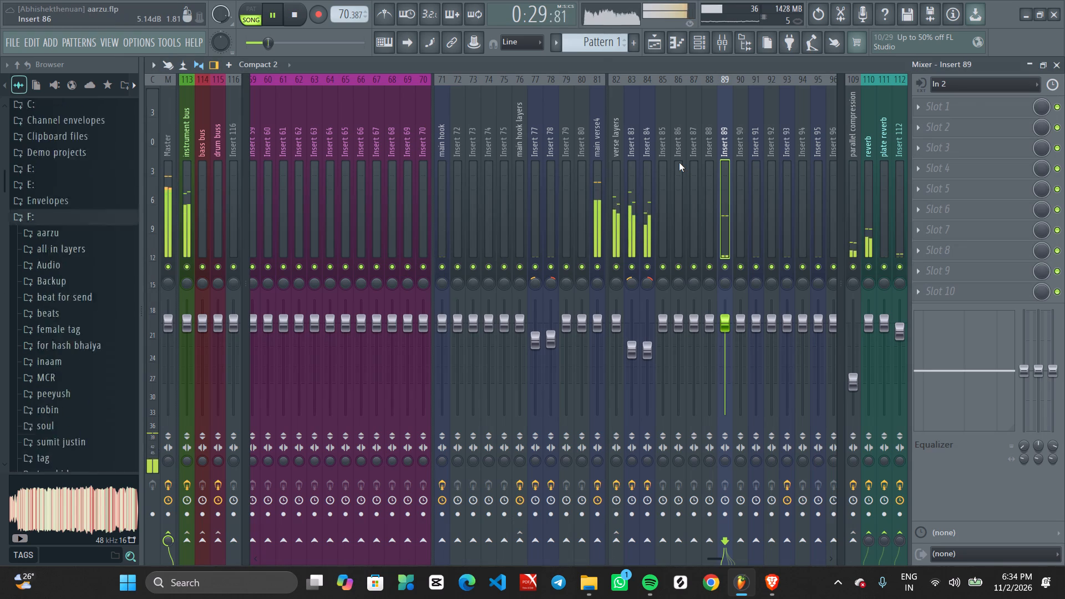
scroll(679, 163, "left", 1)
left_click(652, 44)
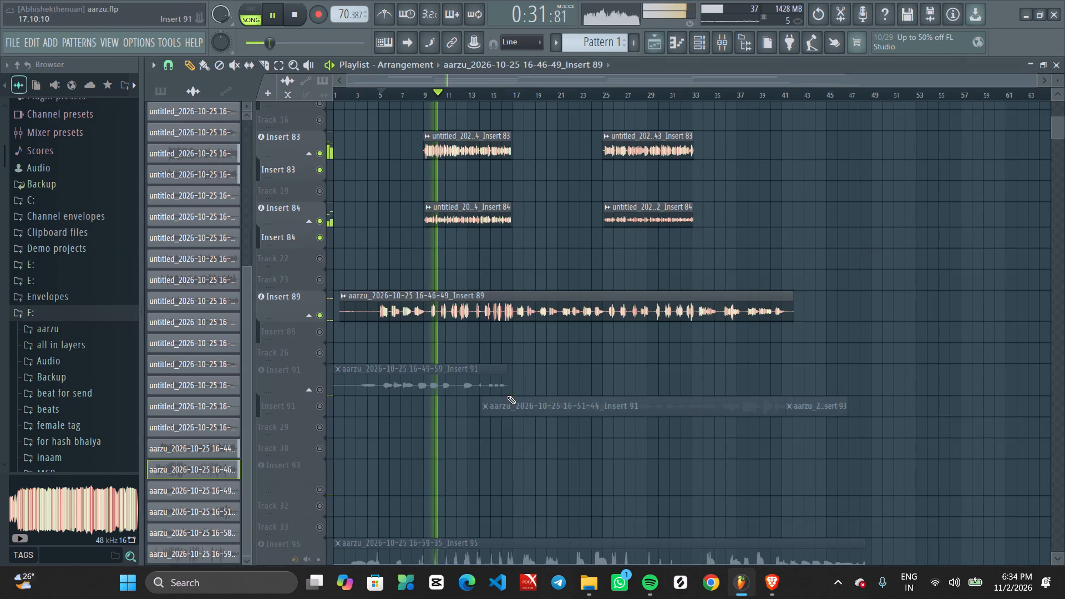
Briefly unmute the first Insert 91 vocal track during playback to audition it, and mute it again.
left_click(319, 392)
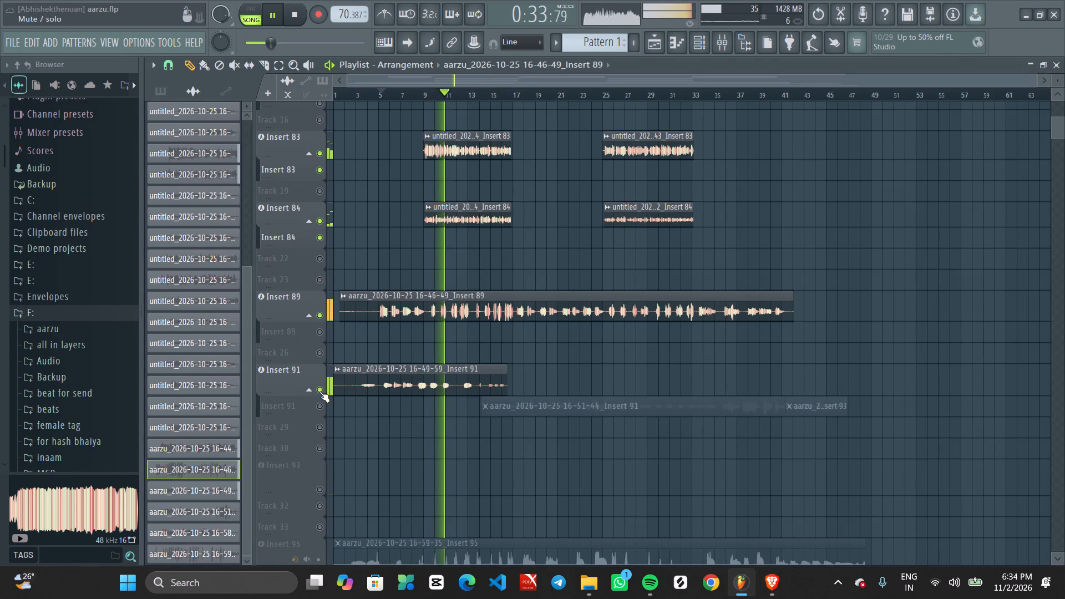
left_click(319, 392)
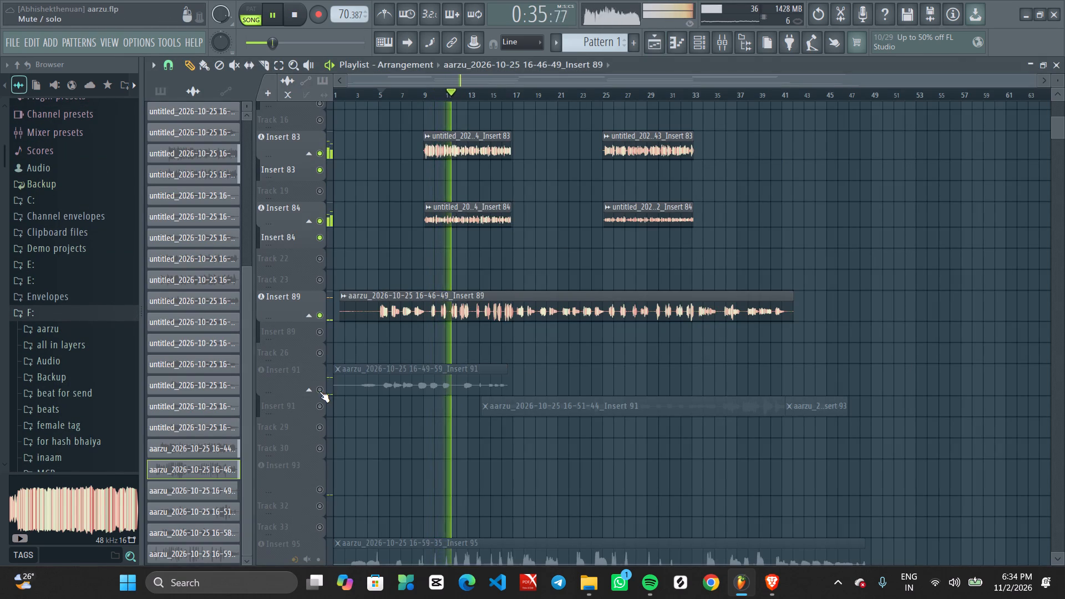
Look over the muted Insert 91 to Insert 95 vocal tracks in the playlist, and bring up the Insert 89 mixer track.
scroll(475, 443, "down", 1)
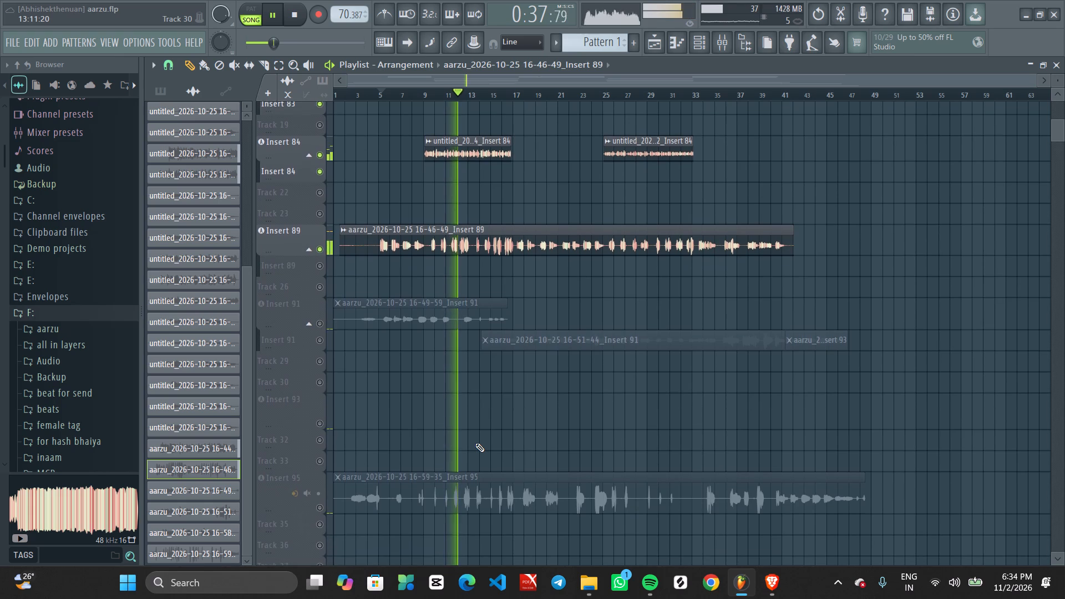
scroll(475, 443, "down", 3)
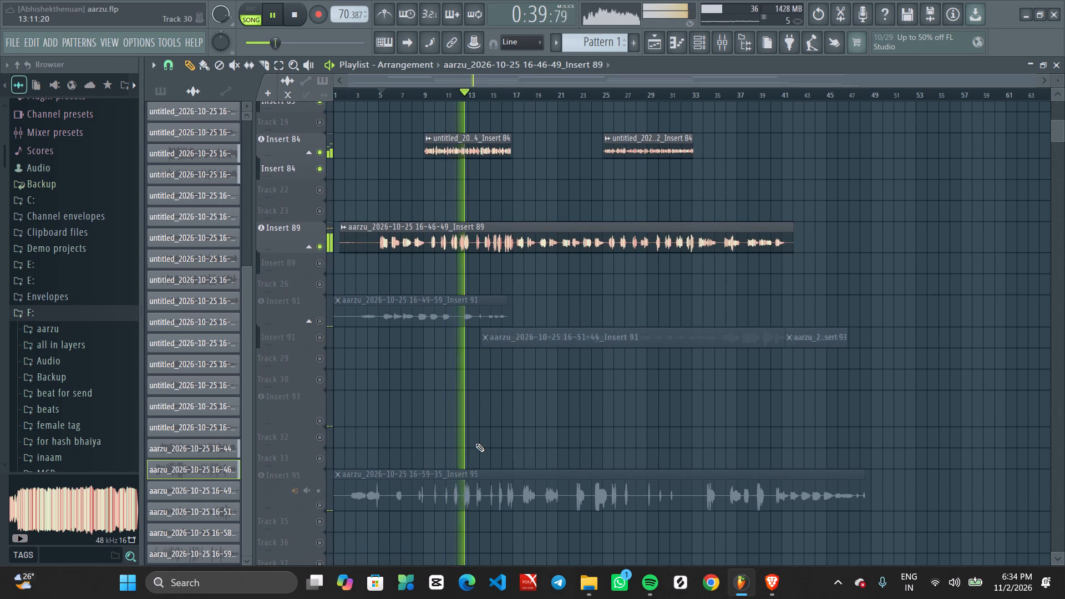
scroll(475, 443, "down", 7)
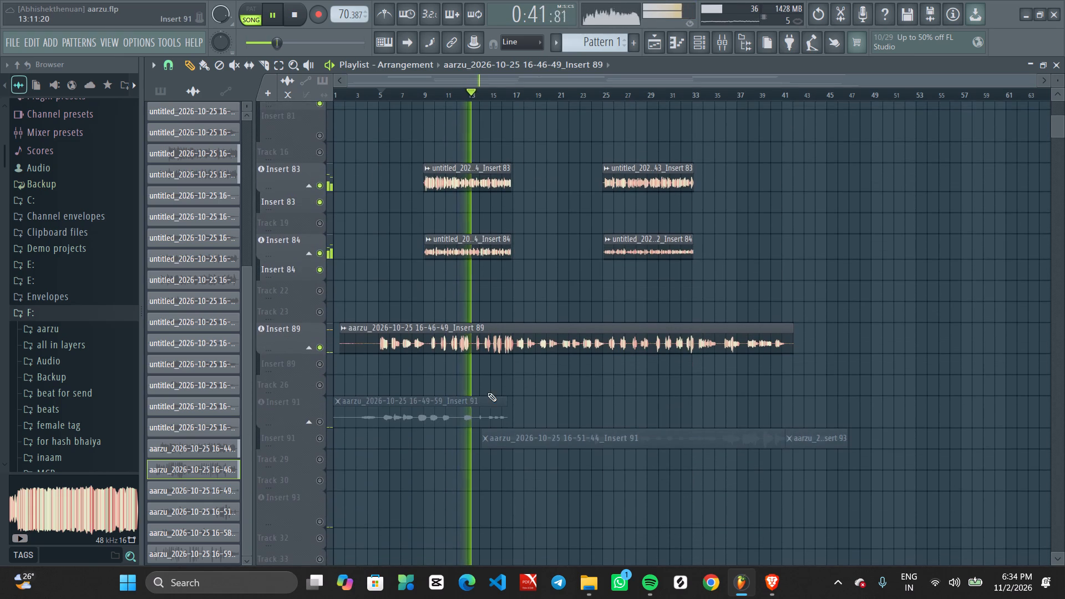
left_click(727, 48)
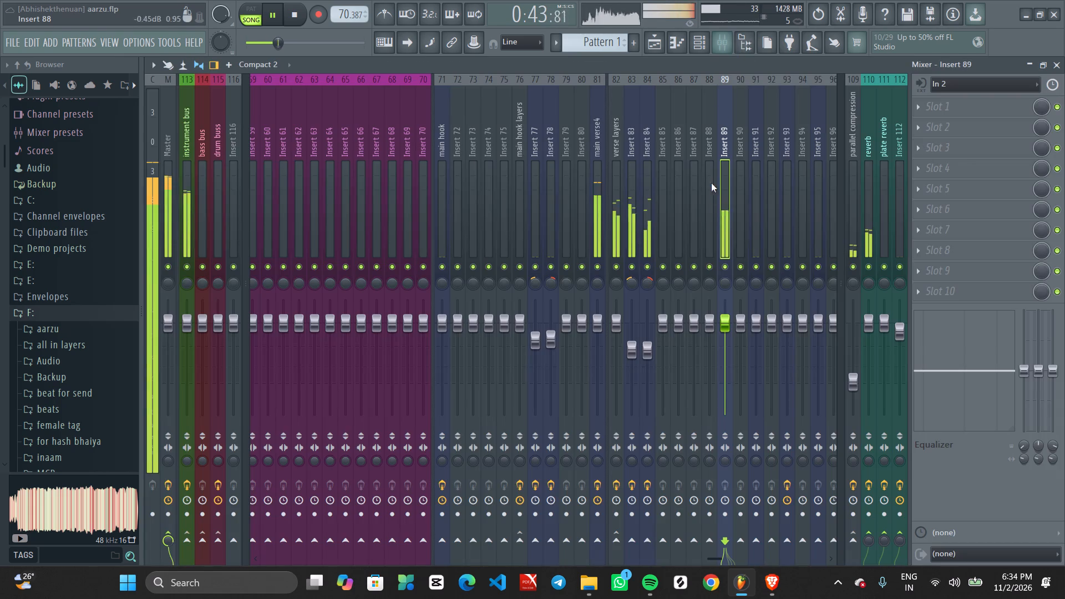
Stop playback and load Fruity Parametric EQ 2 into the first effect slot of the Insert 89 mixer track.
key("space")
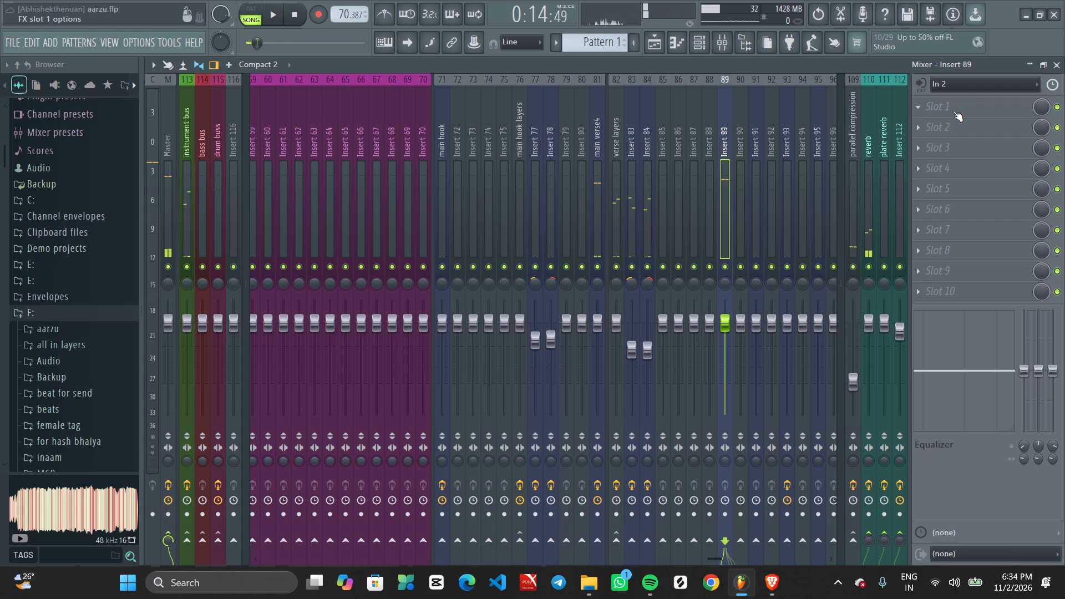
left_click(935, 109)
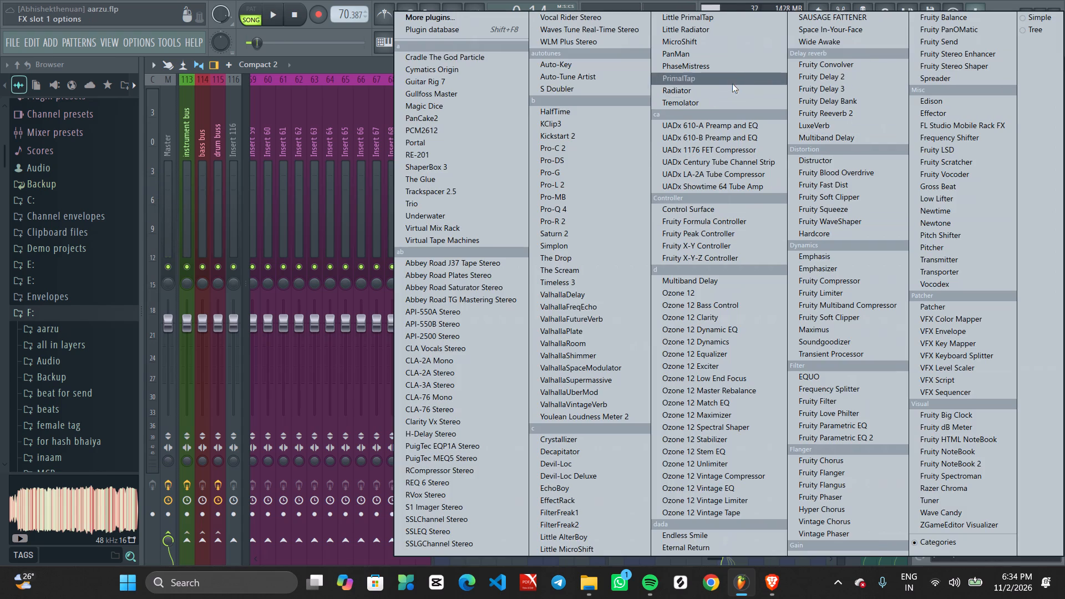